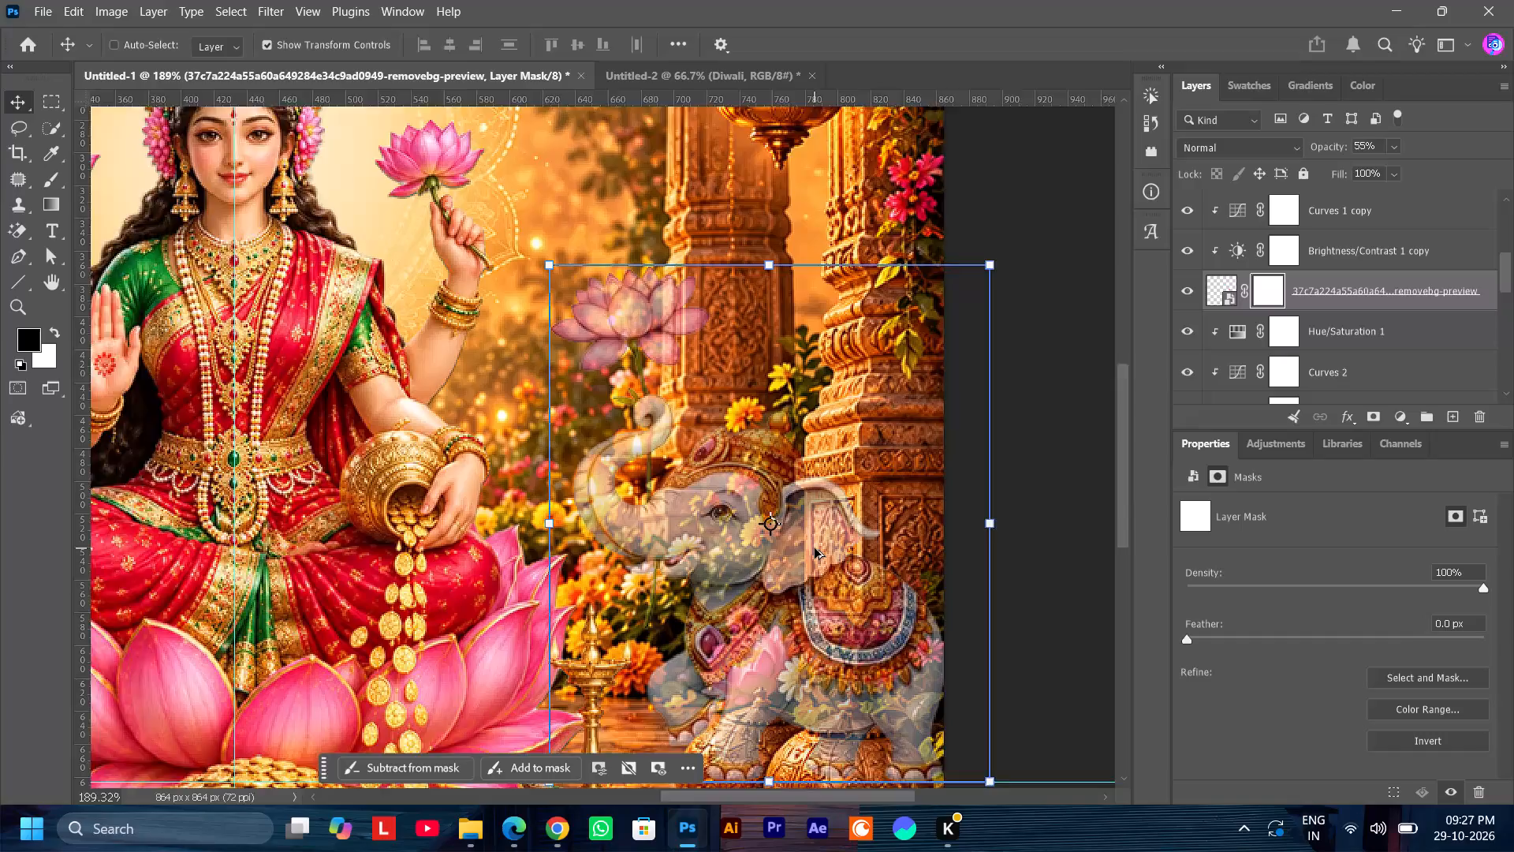
# Lower the elephant layer's opacity to 0%.
pyautogui.scroll(-10, 815, 548)
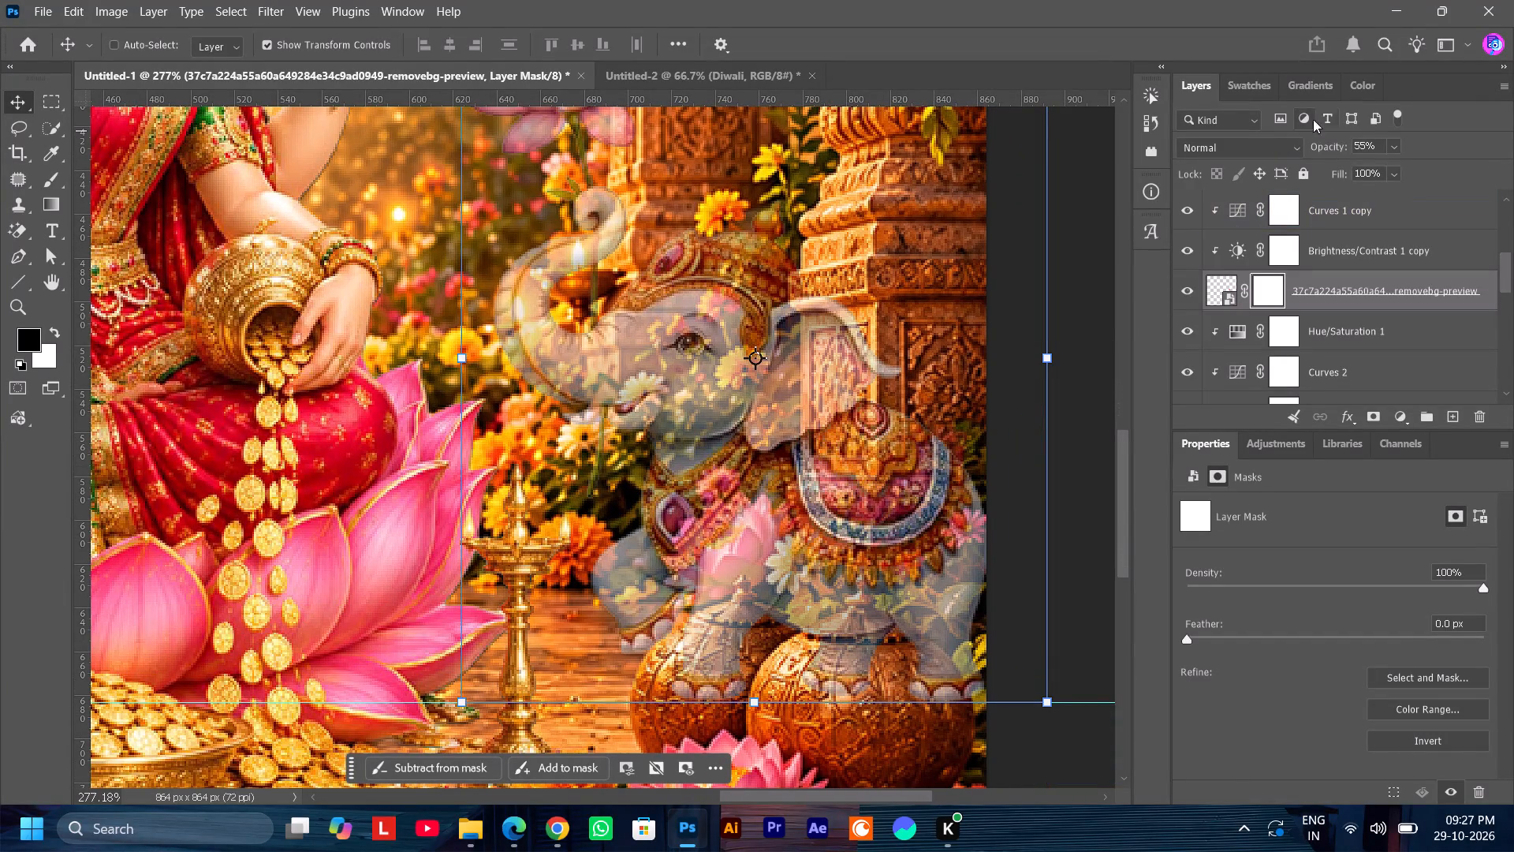
pyautogui.moveTo(1337, 145); pyautogui.dragTo(1311, 151)
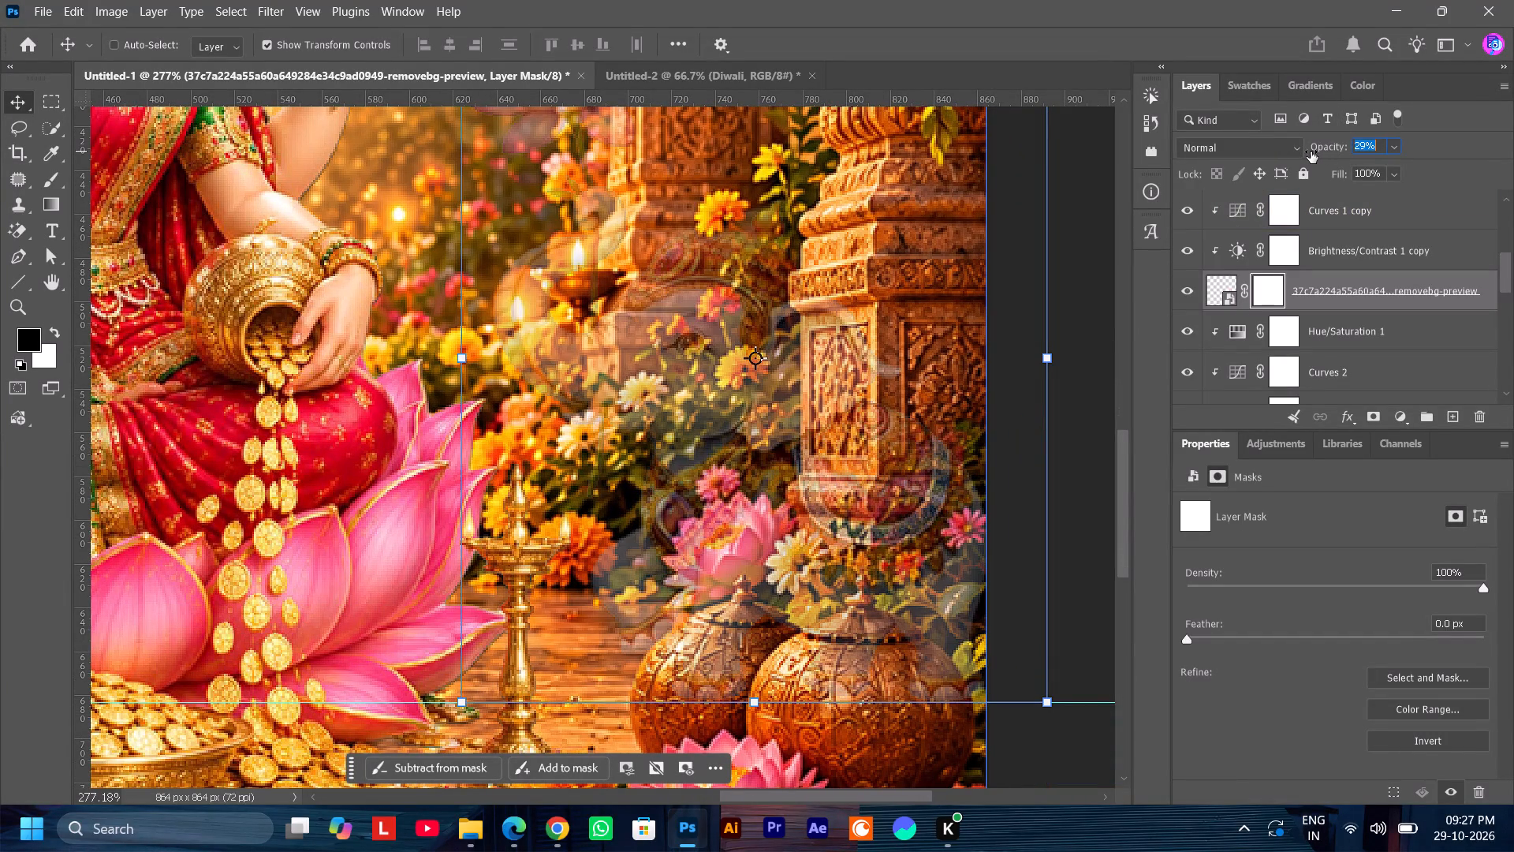
pyautogui.moveTo(1311, 151); pyautogui.dragTo(1289, 151)
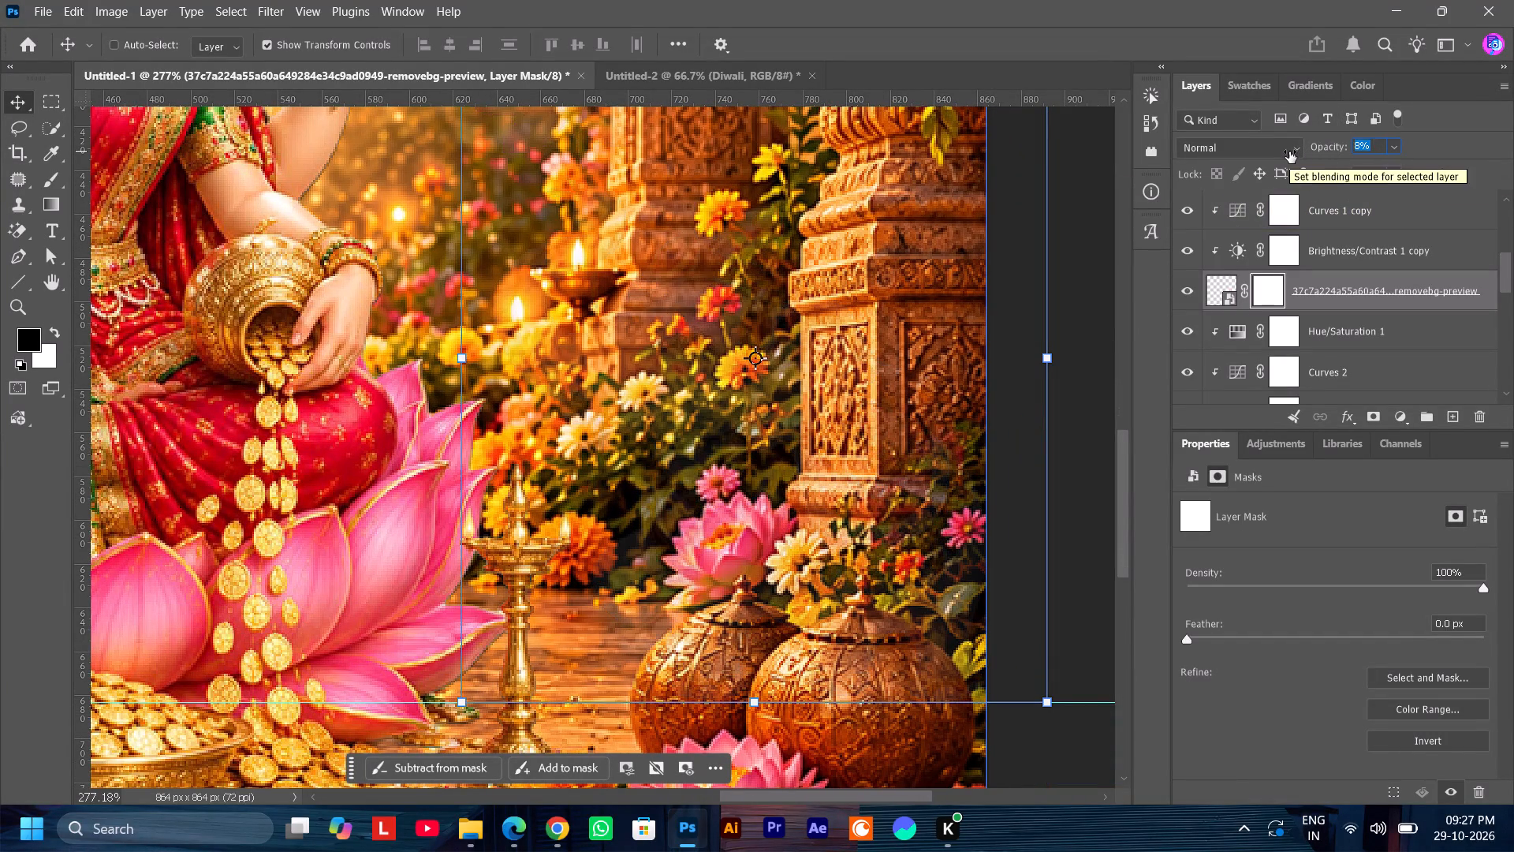
pyautogui.moveTo(1289, 151); pyautogui.dragTo(1224, 170)
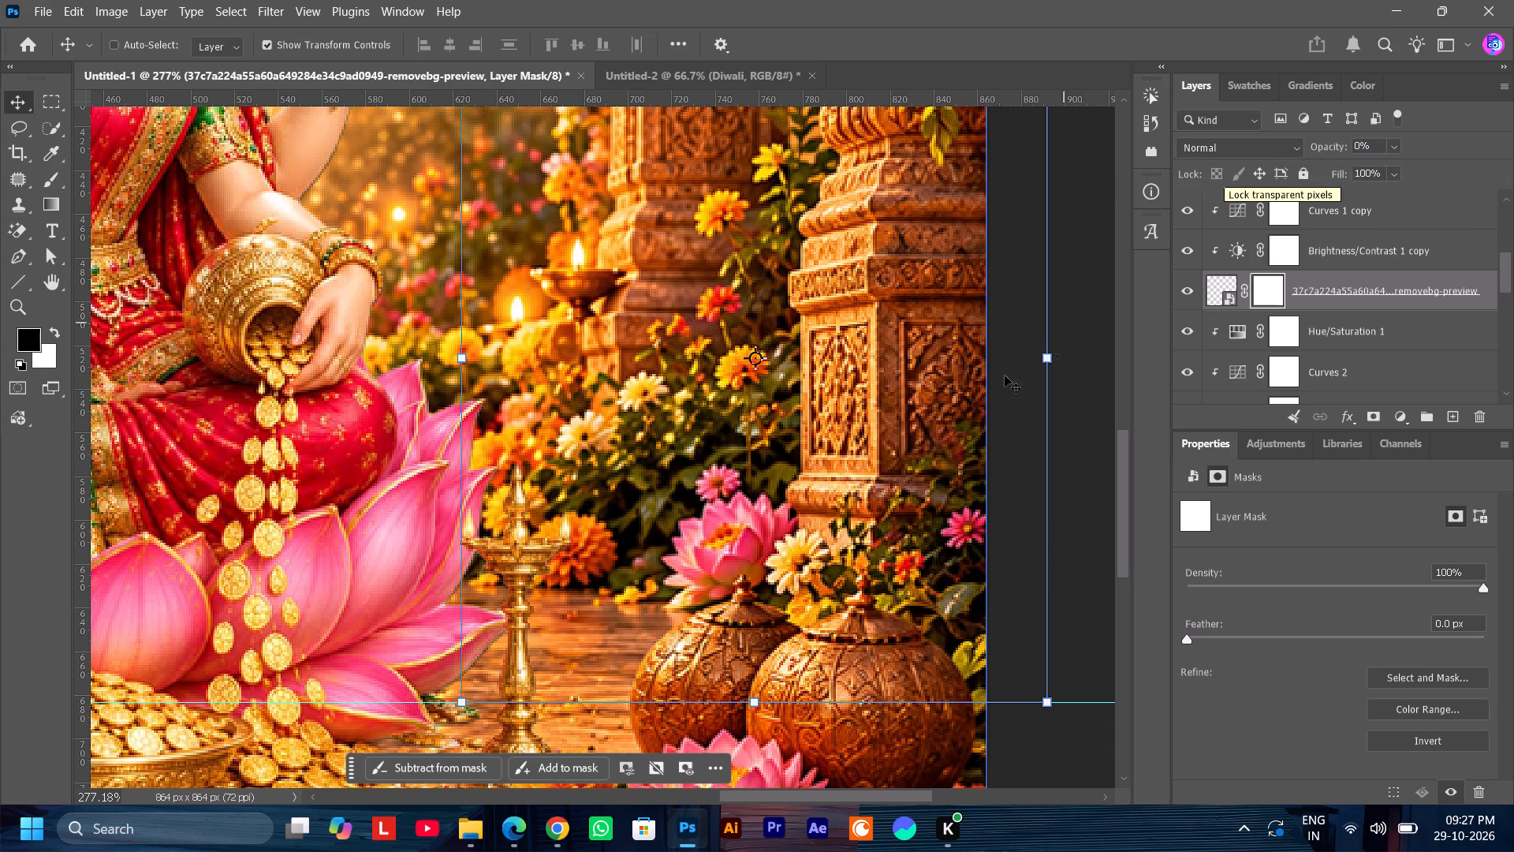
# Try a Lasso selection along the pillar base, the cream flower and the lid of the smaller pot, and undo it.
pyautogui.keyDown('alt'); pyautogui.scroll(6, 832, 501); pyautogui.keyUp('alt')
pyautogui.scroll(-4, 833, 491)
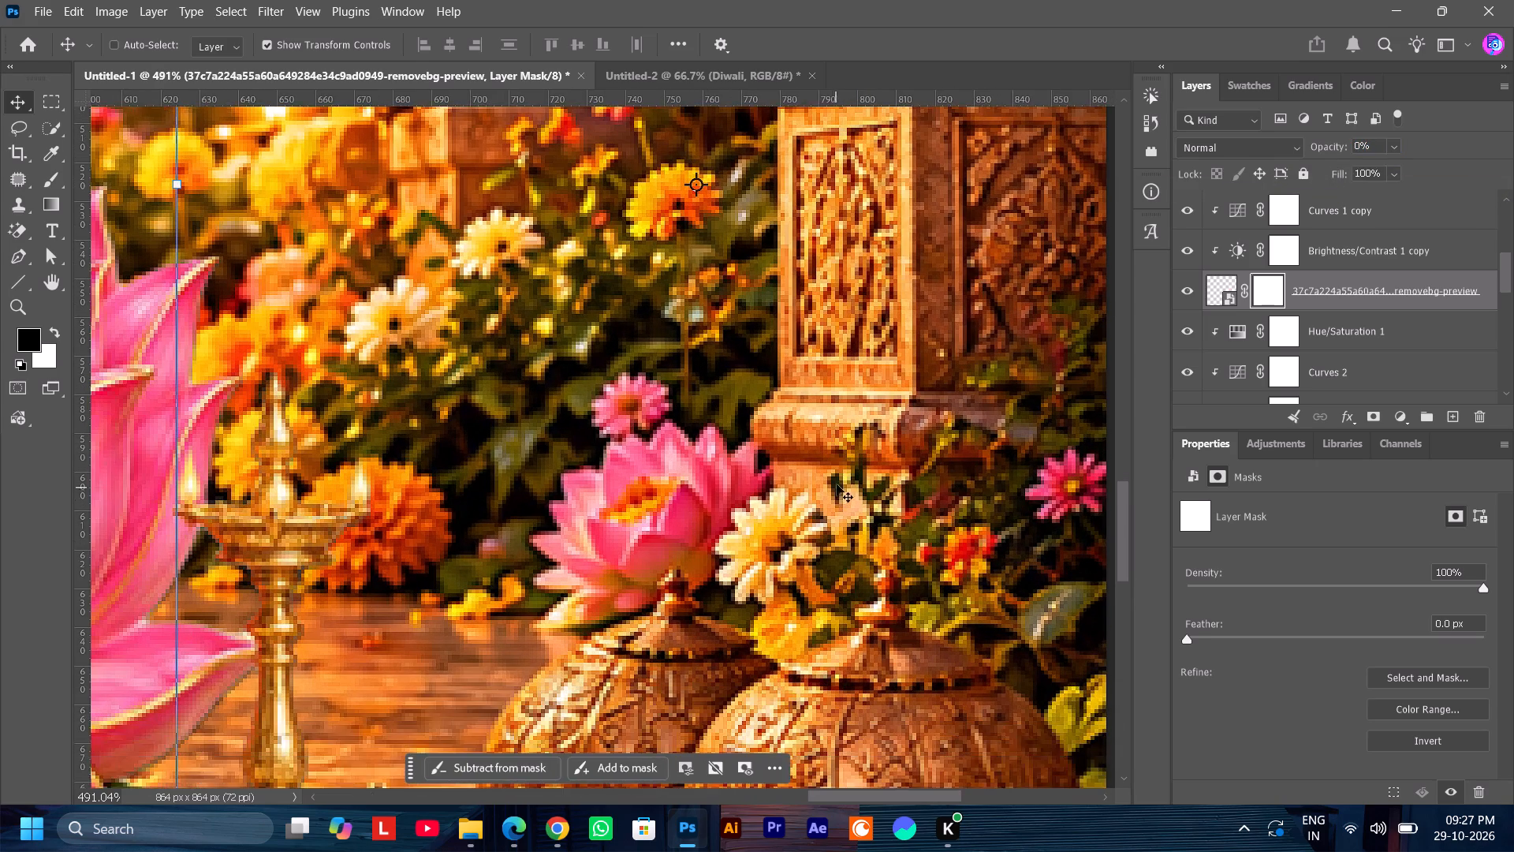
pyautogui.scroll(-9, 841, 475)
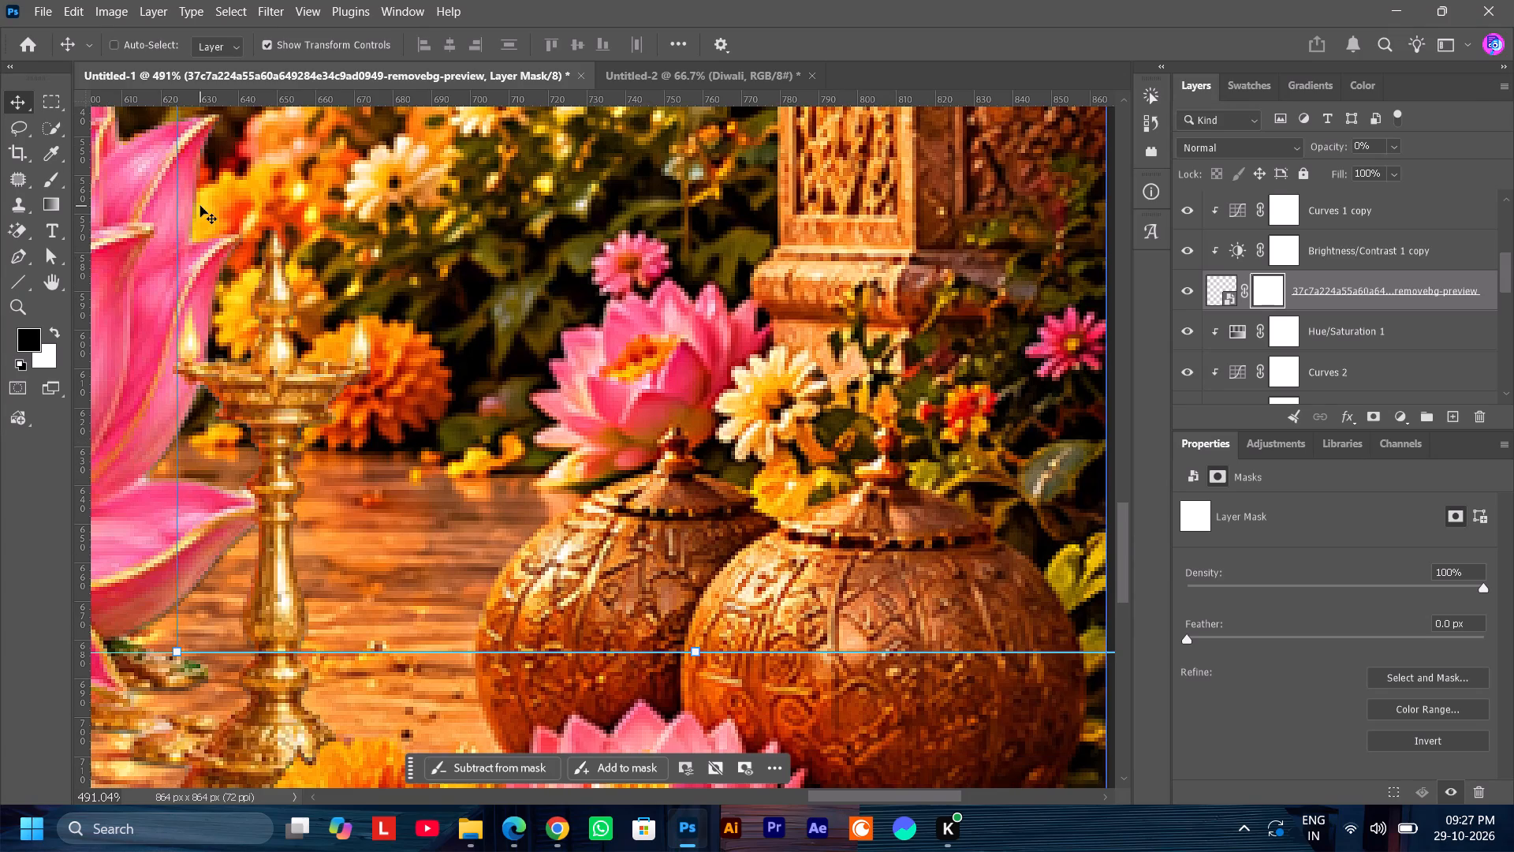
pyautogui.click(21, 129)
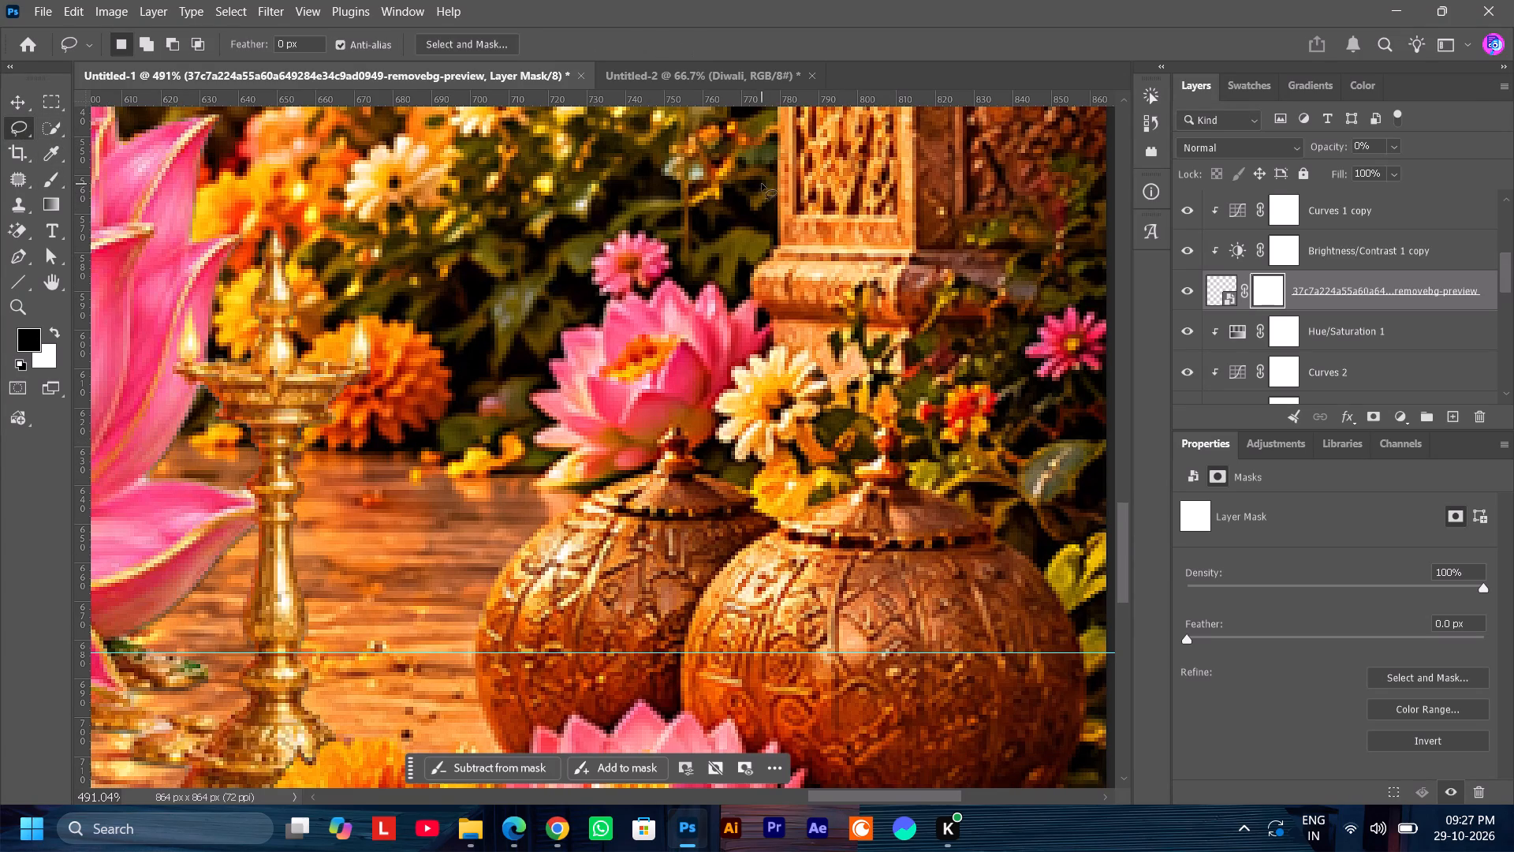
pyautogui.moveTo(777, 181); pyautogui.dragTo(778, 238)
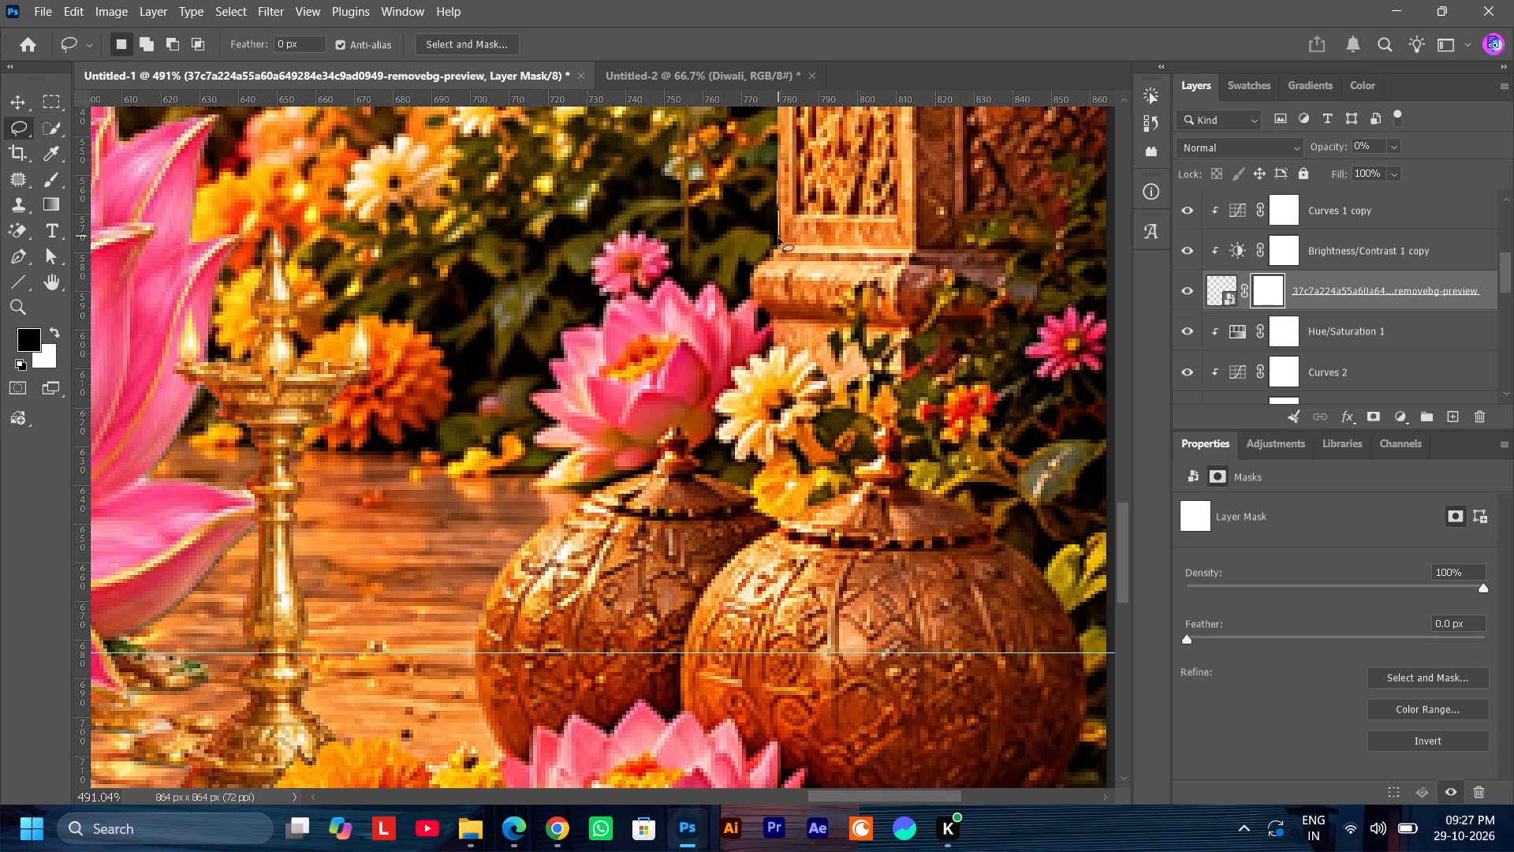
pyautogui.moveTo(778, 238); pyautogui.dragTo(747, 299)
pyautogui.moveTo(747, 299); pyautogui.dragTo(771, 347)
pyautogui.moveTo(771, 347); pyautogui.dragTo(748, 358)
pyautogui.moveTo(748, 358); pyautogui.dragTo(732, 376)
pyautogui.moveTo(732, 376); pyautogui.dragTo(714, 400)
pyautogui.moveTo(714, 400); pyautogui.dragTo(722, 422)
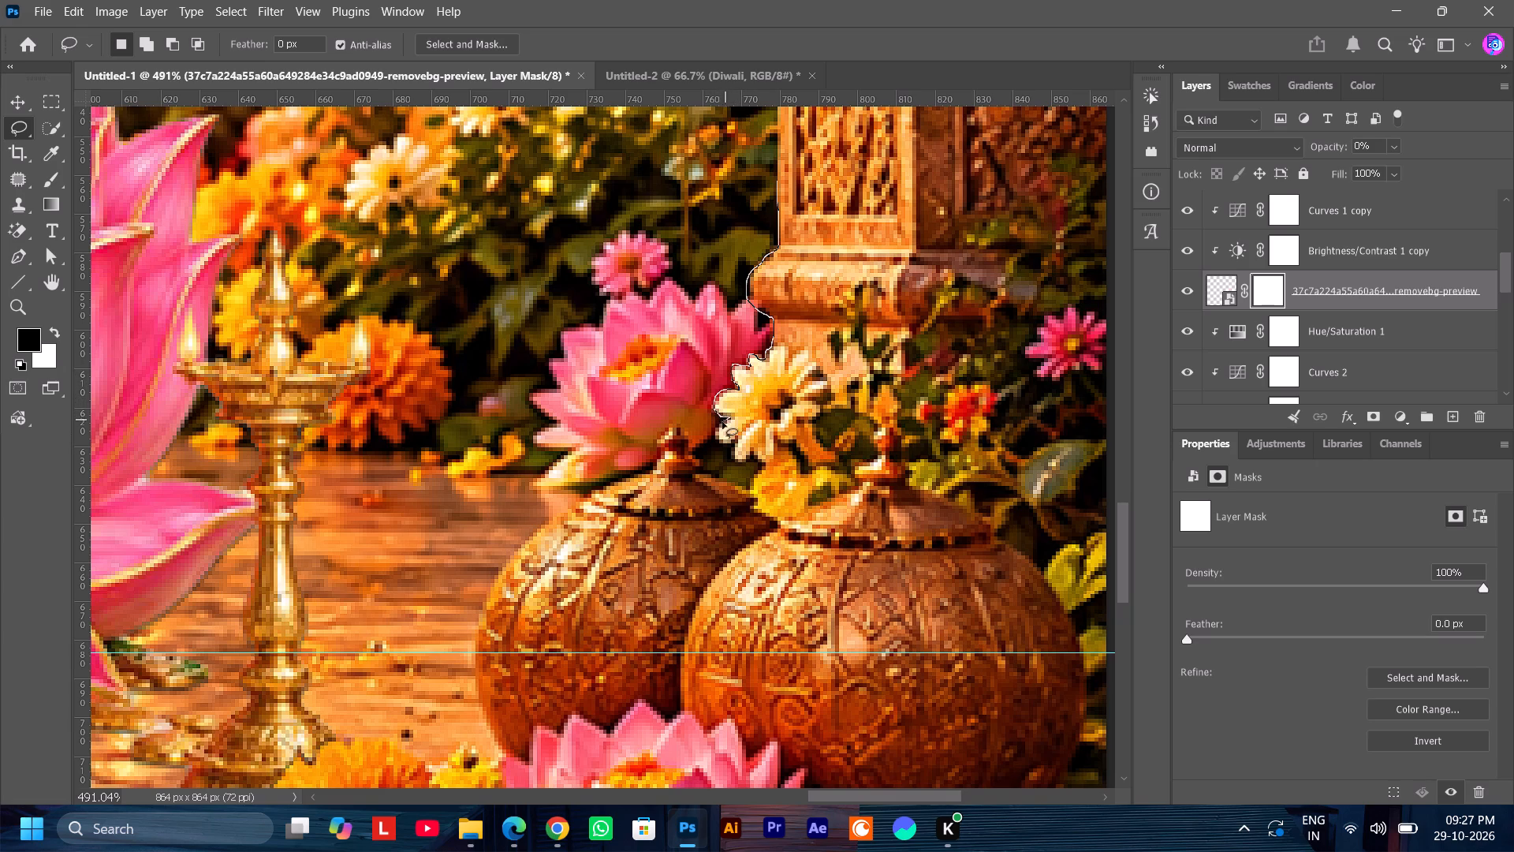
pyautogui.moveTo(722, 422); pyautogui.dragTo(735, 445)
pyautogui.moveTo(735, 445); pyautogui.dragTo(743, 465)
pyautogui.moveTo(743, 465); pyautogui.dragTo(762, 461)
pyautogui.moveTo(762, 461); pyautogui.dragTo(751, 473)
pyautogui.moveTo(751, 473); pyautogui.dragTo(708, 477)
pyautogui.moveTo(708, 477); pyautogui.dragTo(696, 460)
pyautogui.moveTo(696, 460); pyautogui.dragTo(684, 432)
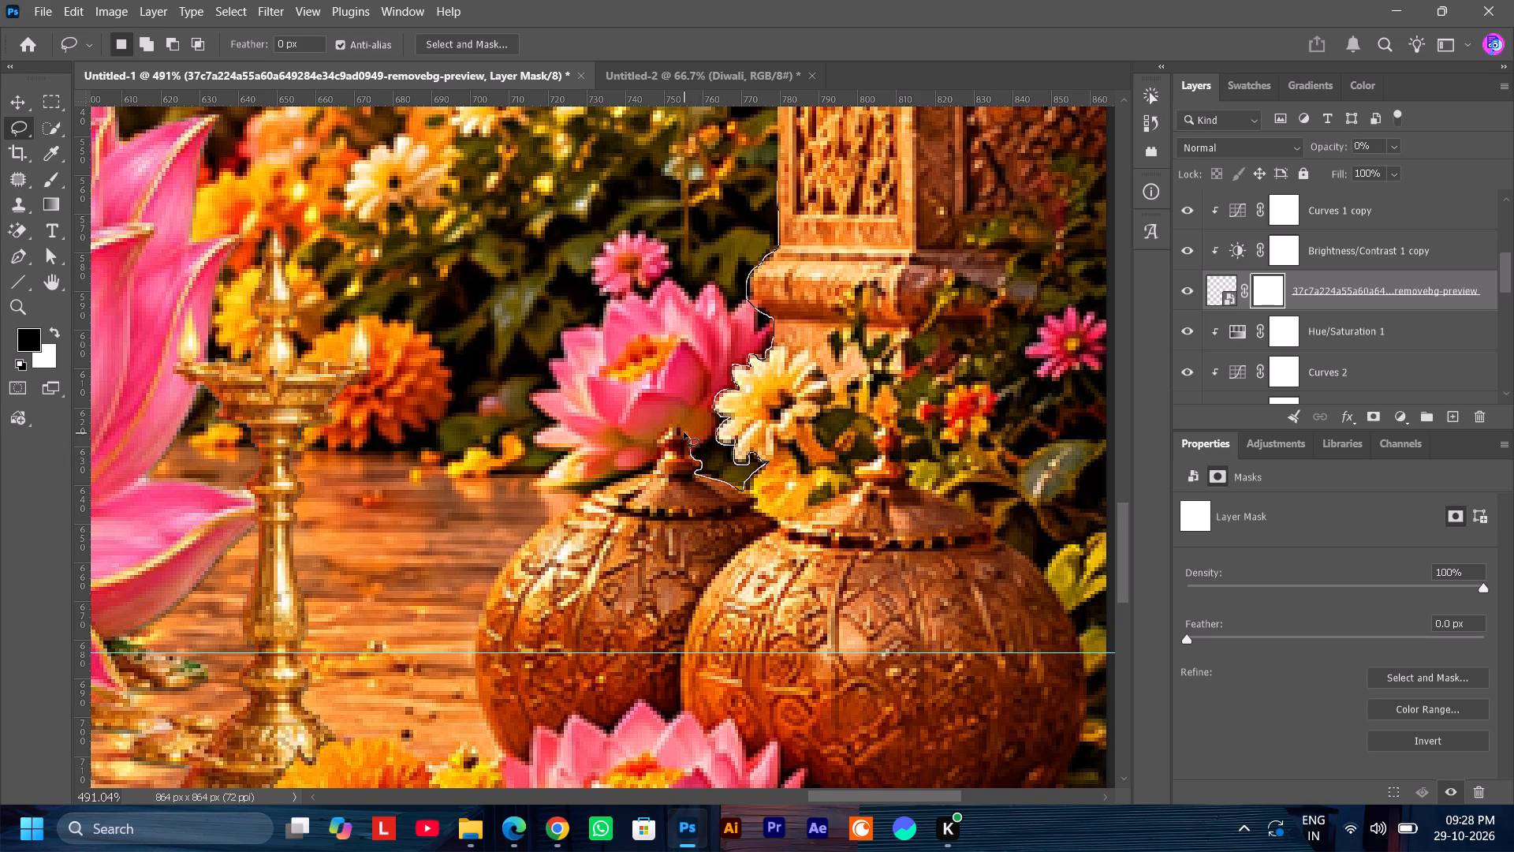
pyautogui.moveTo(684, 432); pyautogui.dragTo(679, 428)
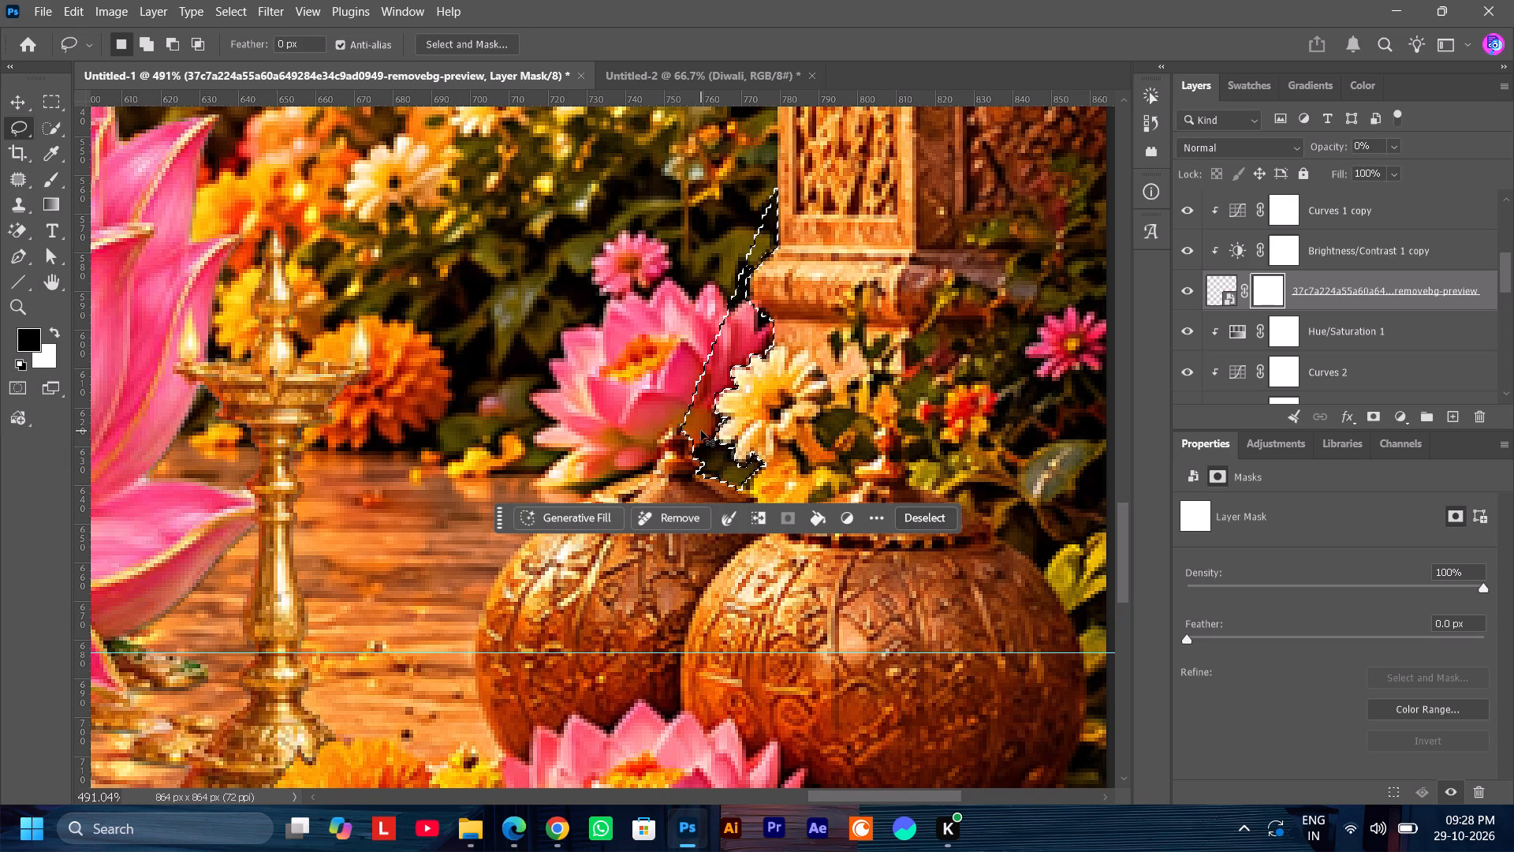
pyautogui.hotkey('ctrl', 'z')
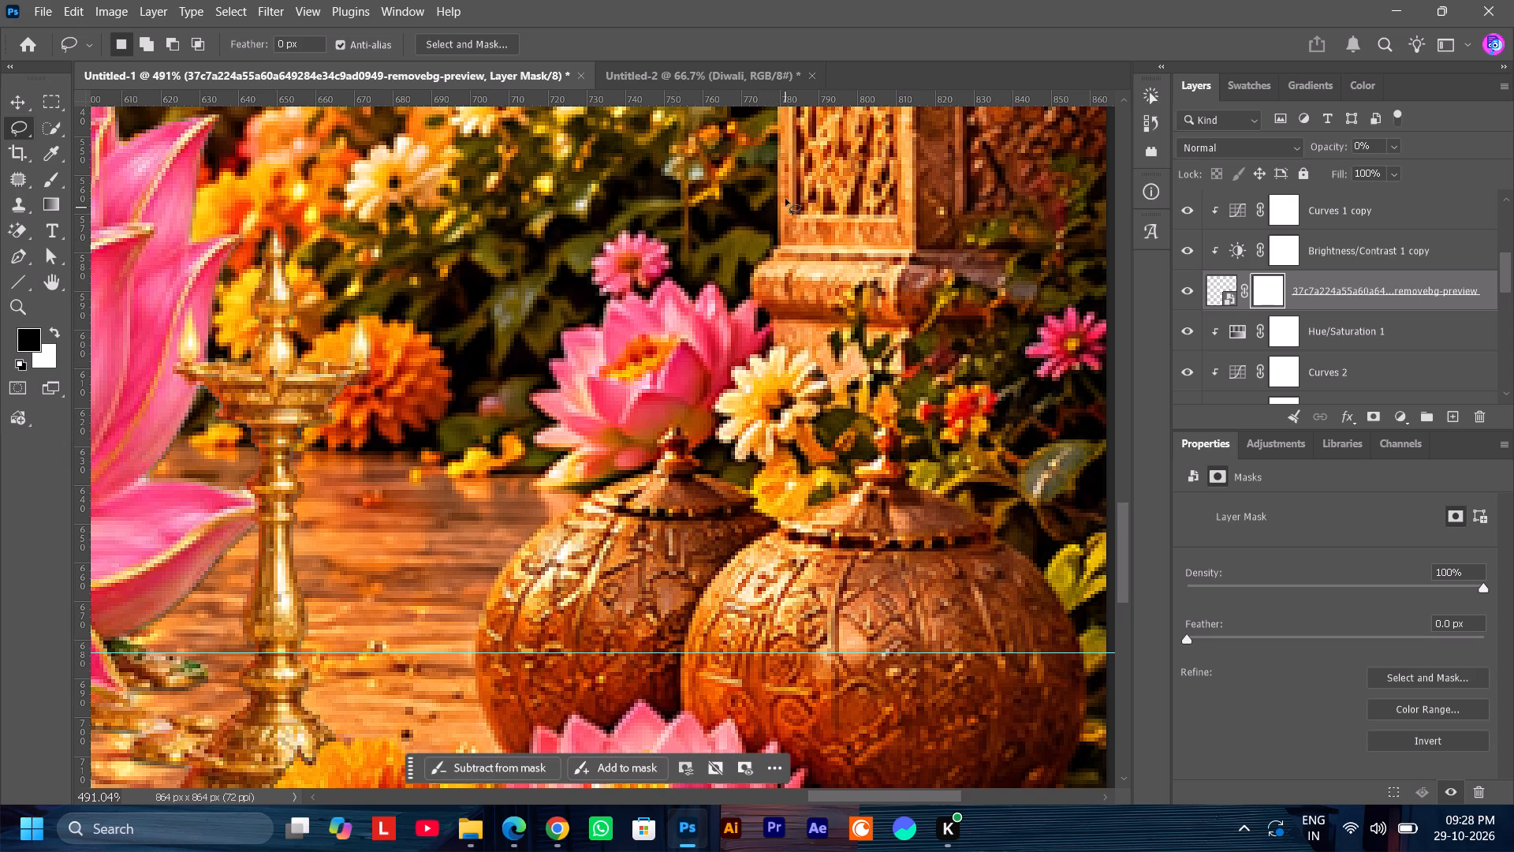
# Lasso the area covering the lower pillar, the cream flower, the foliage and the upper parts of both pots.
pyautogui.click(777, 151)
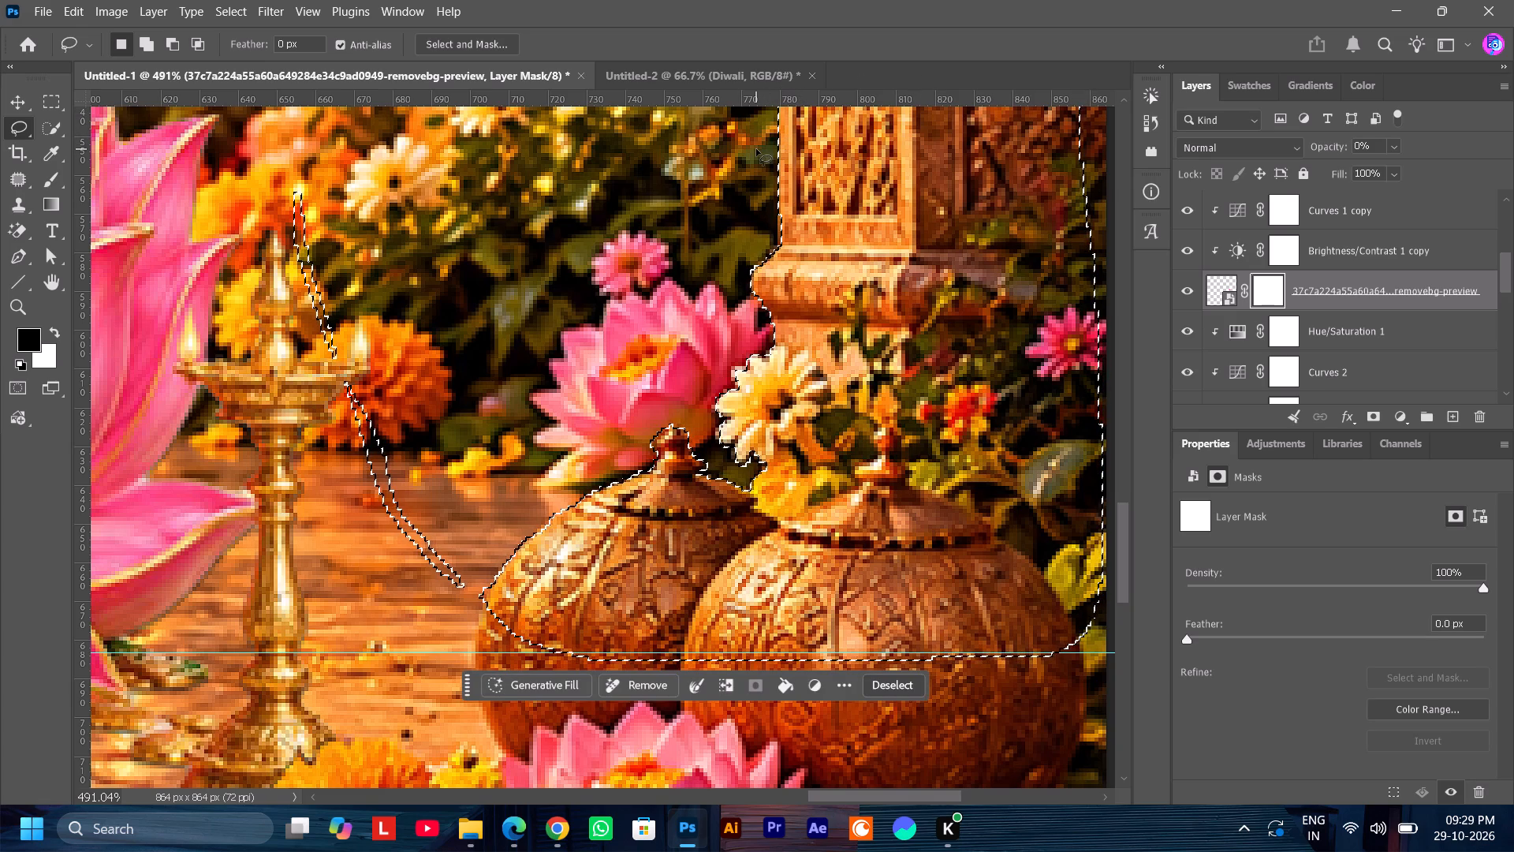
# Subtract the stray thin strip beside the brass lamp from the selection with the Lasso tool.
pyautogui.keyDown('alt'); pyautogui.moveTo(453, 599); pyautogui.dragTo(459, 599); pyautogui.keyUp('alt')
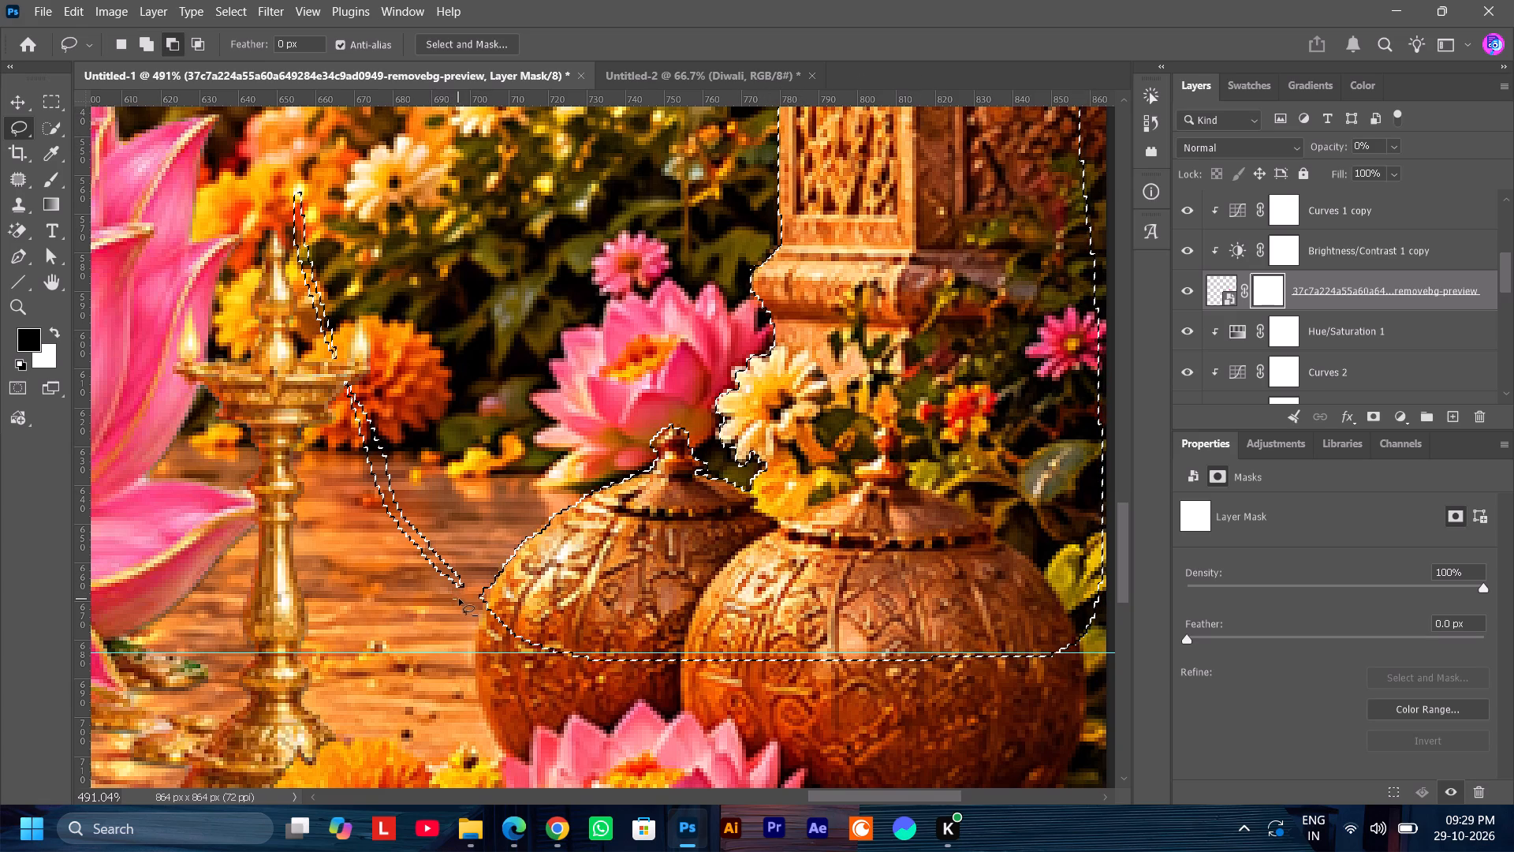
pyautogui.keyDown('alt'); pyautogui.moveTo(459, 599); pyautogui.dragTo(341, 193); pyautogui.keyUp('alt')
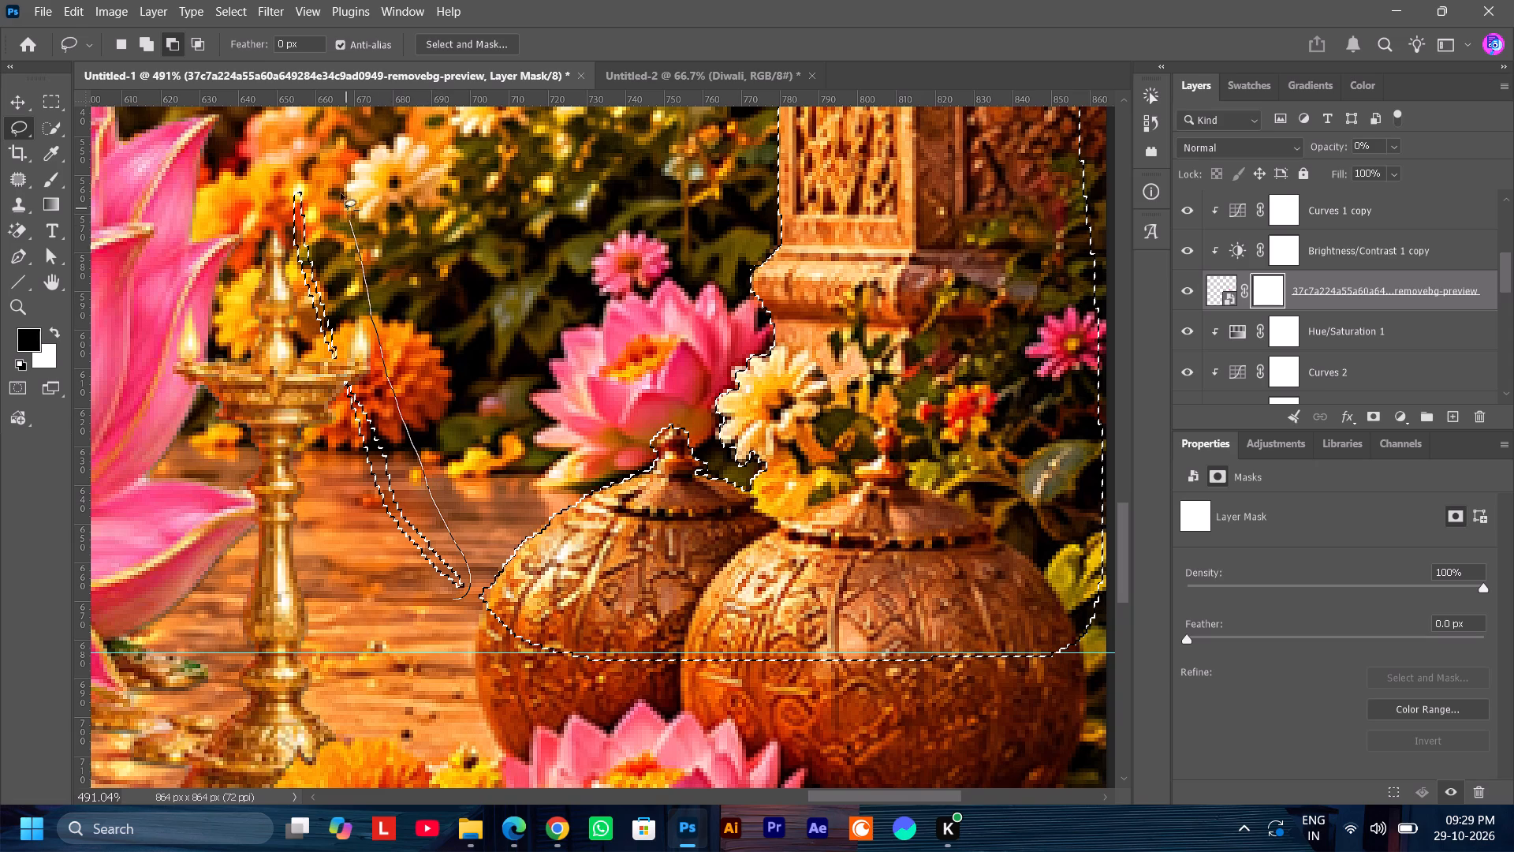
pyautogui.keyDown('alt'); pyautogui.moveTo(341, 193); pyautogui.dragTo(424, 585); pyautogui.keyUp('alt')
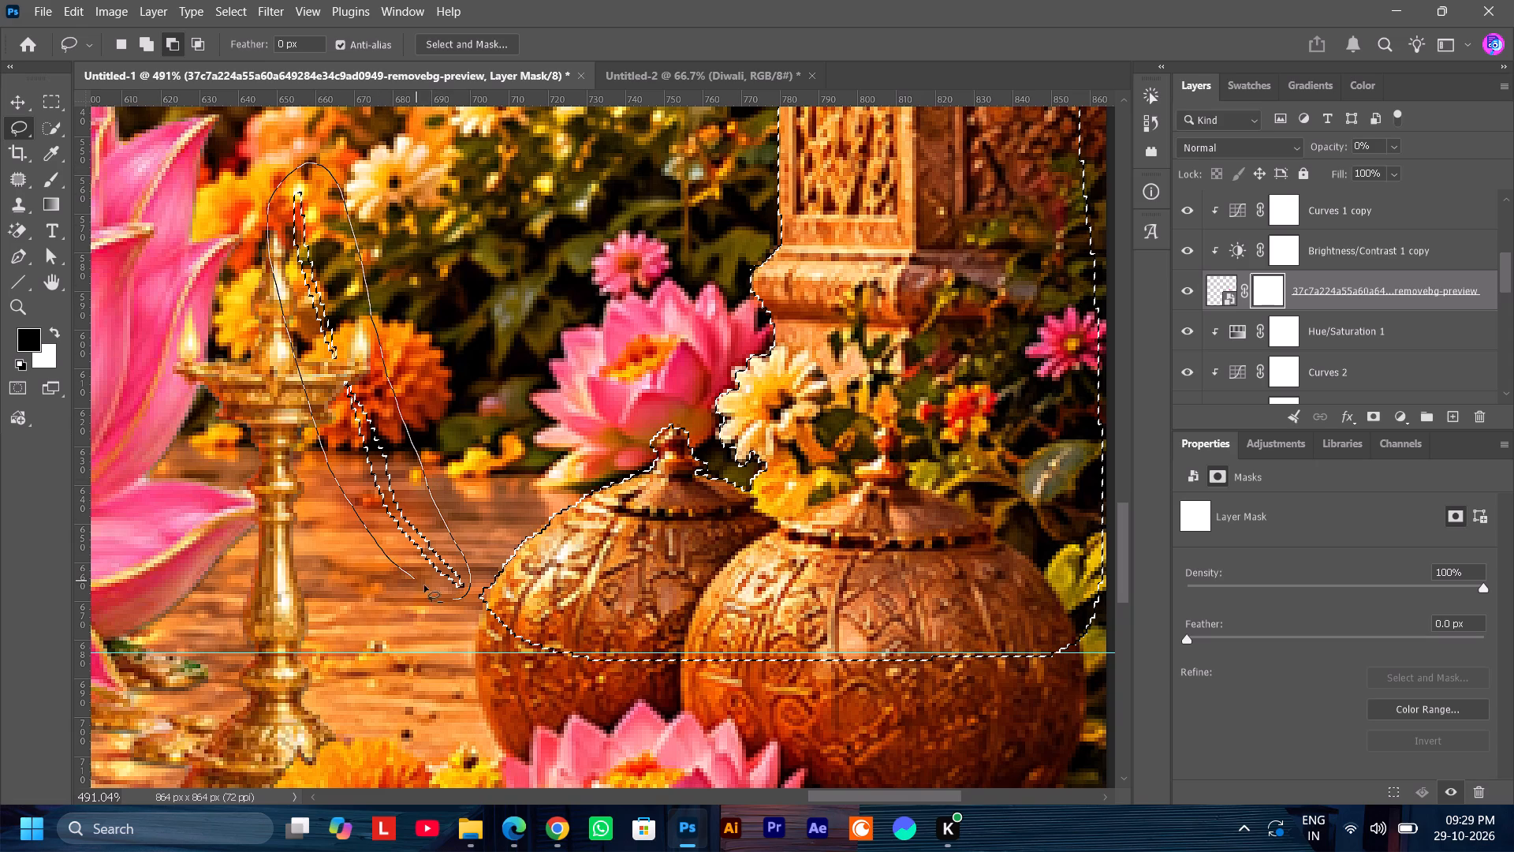
pyautogui.keyDown('alt'); pyautogui.moveTo(424, 585); pyautogui.dragTo(461, 601); pyautogui.keyUp('alt')
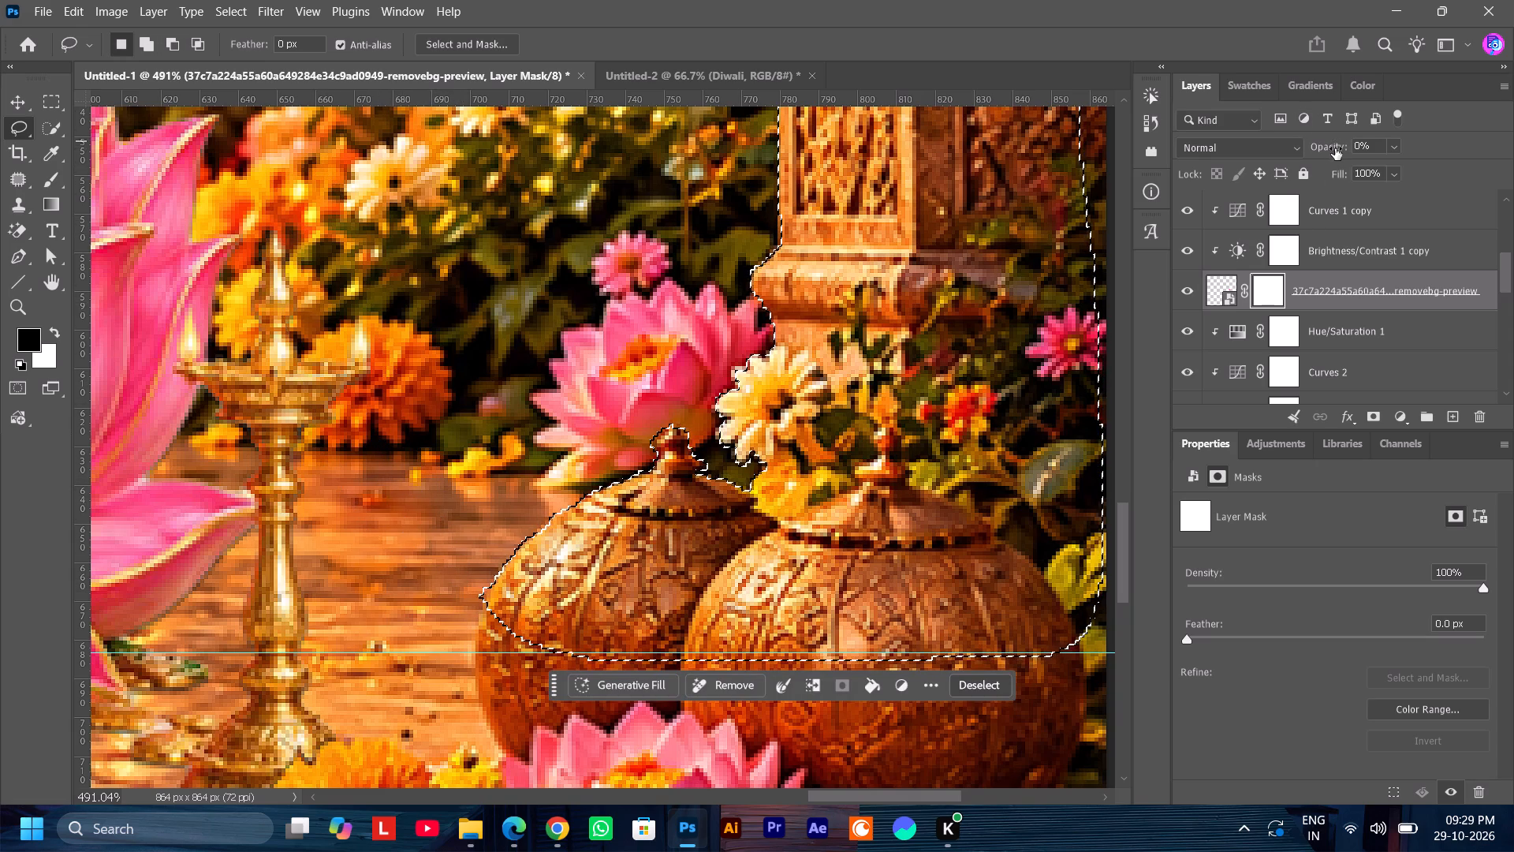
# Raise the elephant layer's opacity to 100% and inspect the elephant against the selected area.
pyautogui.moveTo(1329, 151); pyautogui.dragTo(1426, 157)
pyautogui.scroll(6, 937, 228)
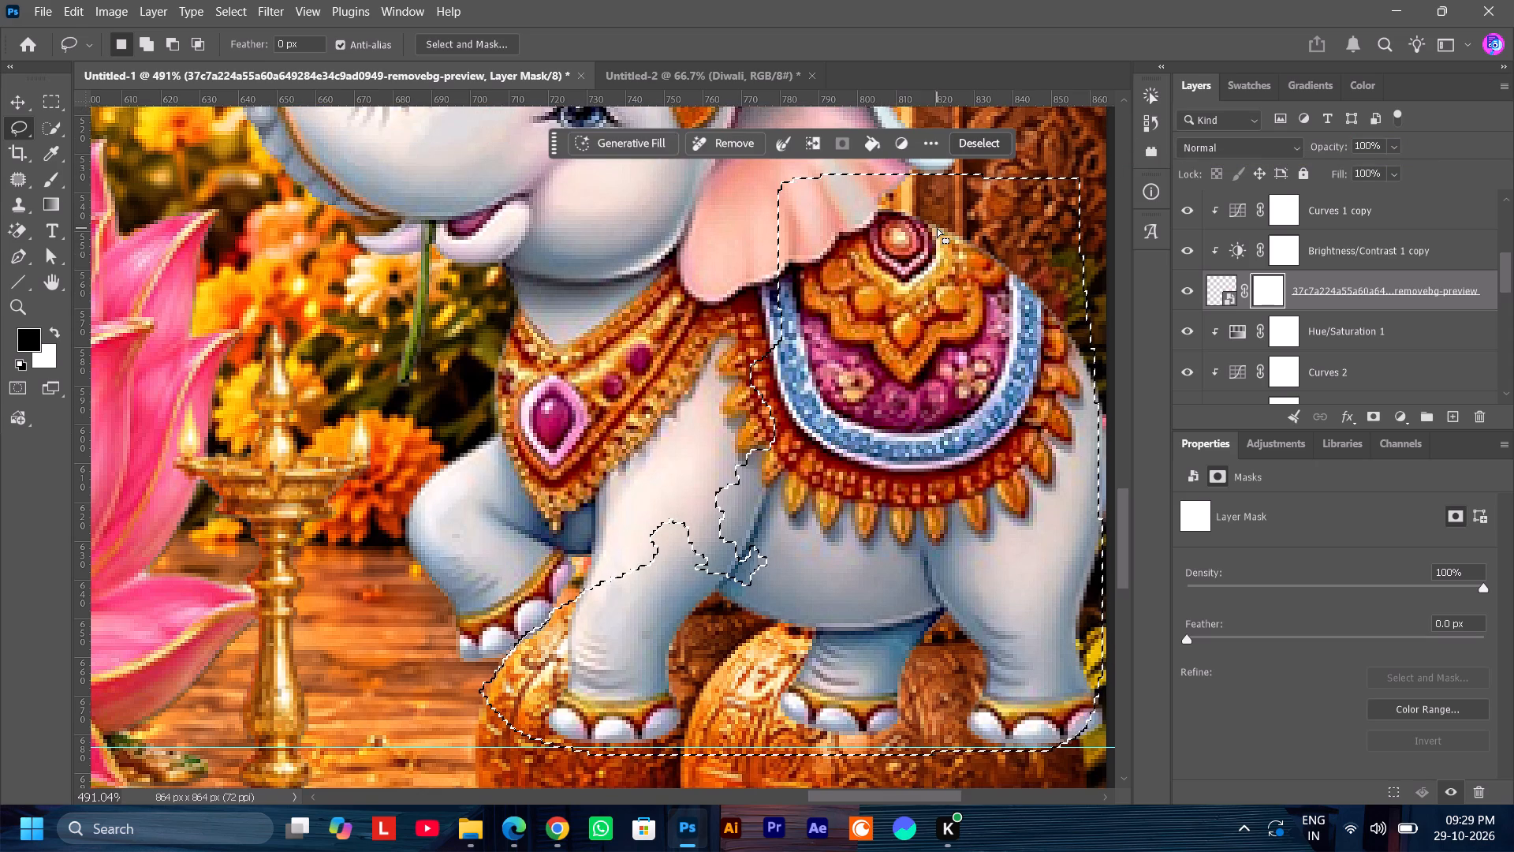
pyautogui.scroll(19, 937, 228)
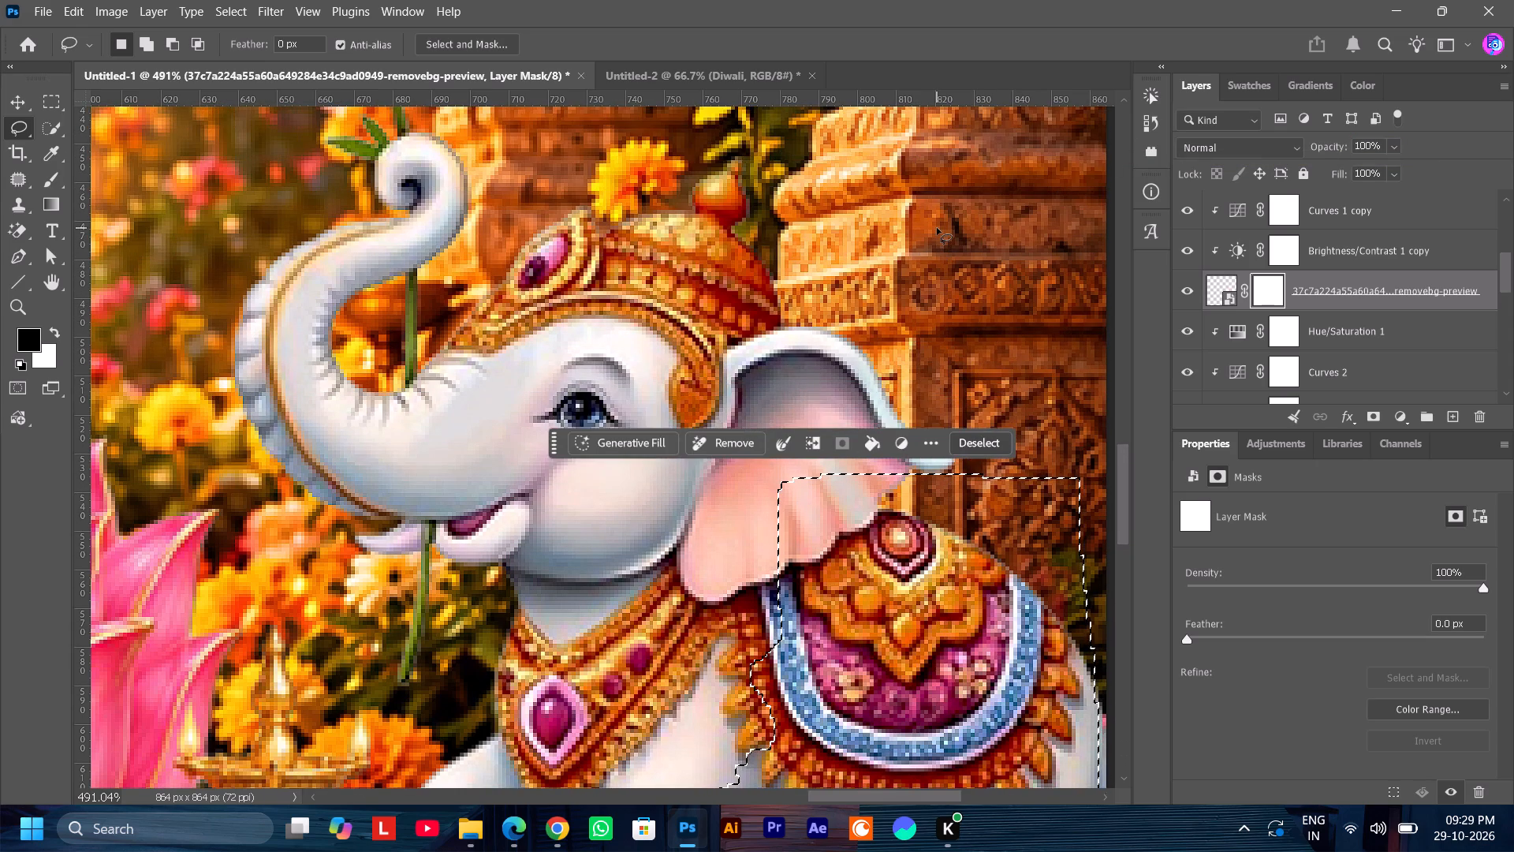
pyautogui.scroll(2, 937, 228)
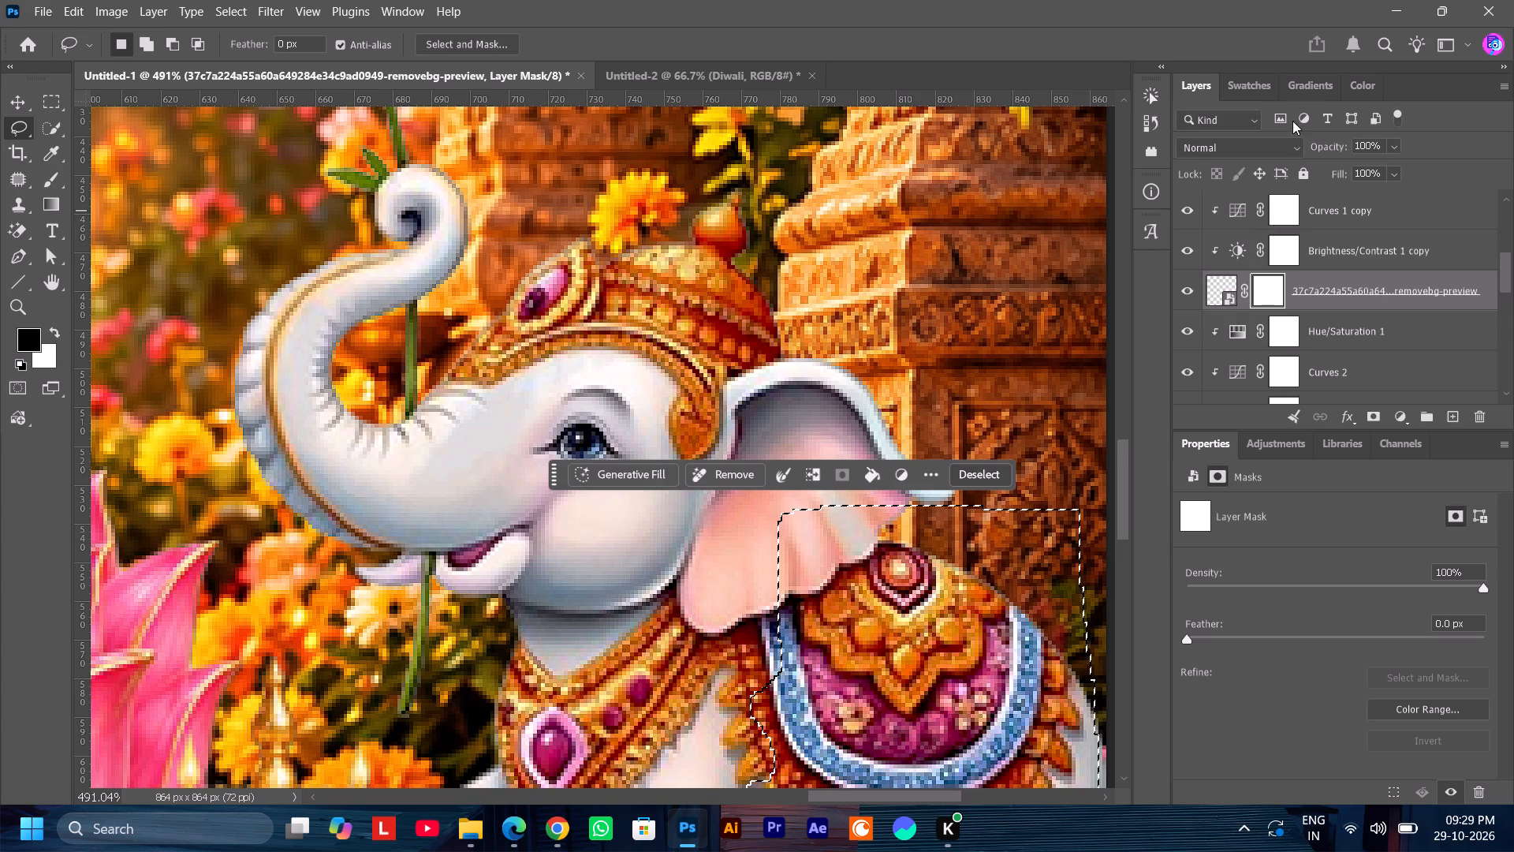
# Reduce the elephant layer's opacity to 34% and add the pillar section above, behind the ear, to the Lasso selection.
pyautogui.moveTo(1337, 147); pyautogui.dragTo(1270, 153)
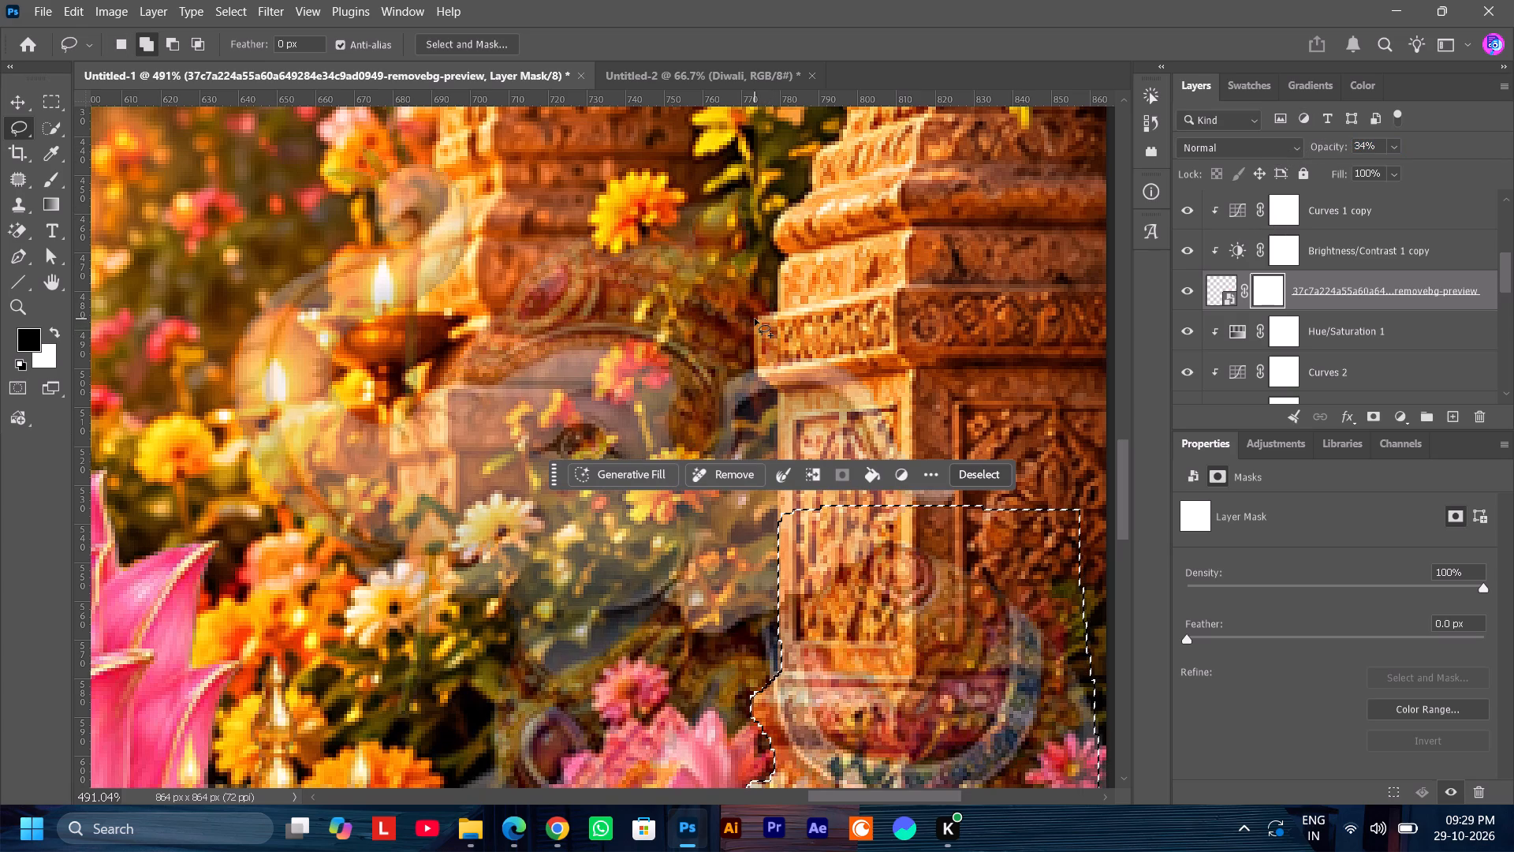
pyautogui.keyDown('shift'); pyautogui.click(755, 319); pyautogui.keyUp('shift')
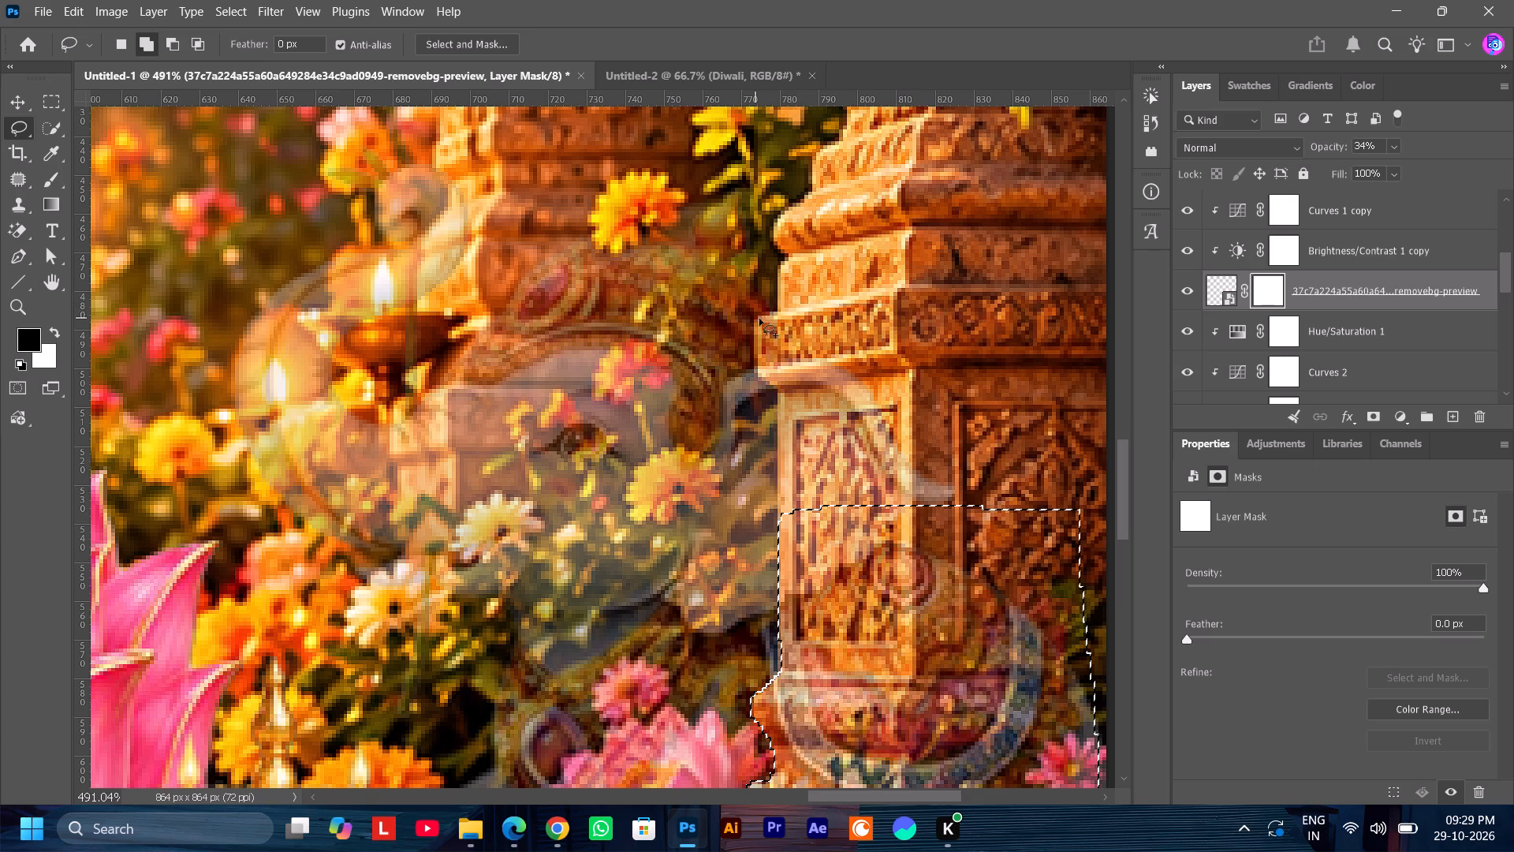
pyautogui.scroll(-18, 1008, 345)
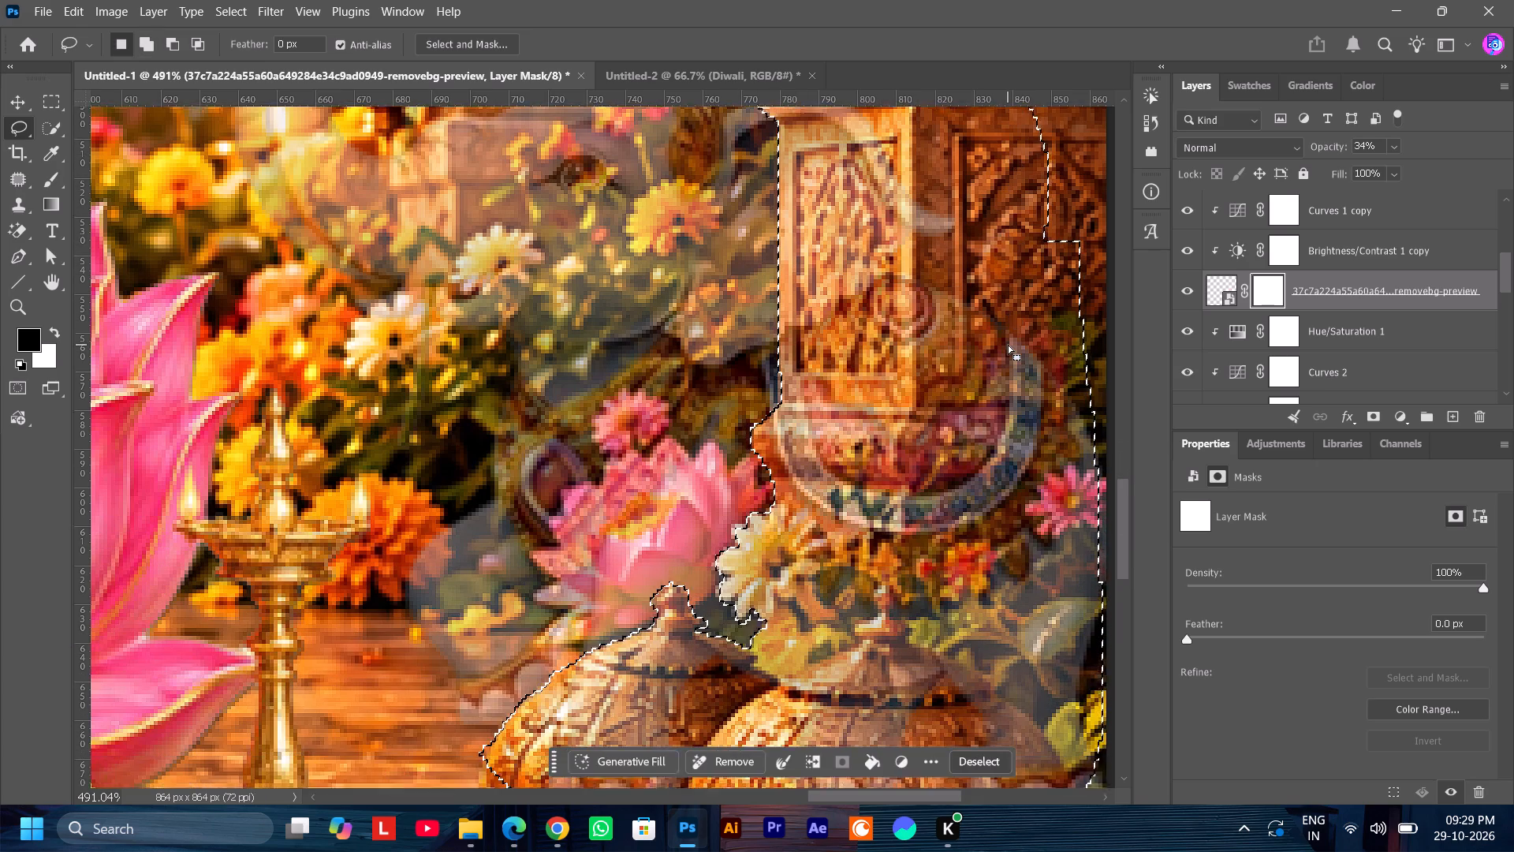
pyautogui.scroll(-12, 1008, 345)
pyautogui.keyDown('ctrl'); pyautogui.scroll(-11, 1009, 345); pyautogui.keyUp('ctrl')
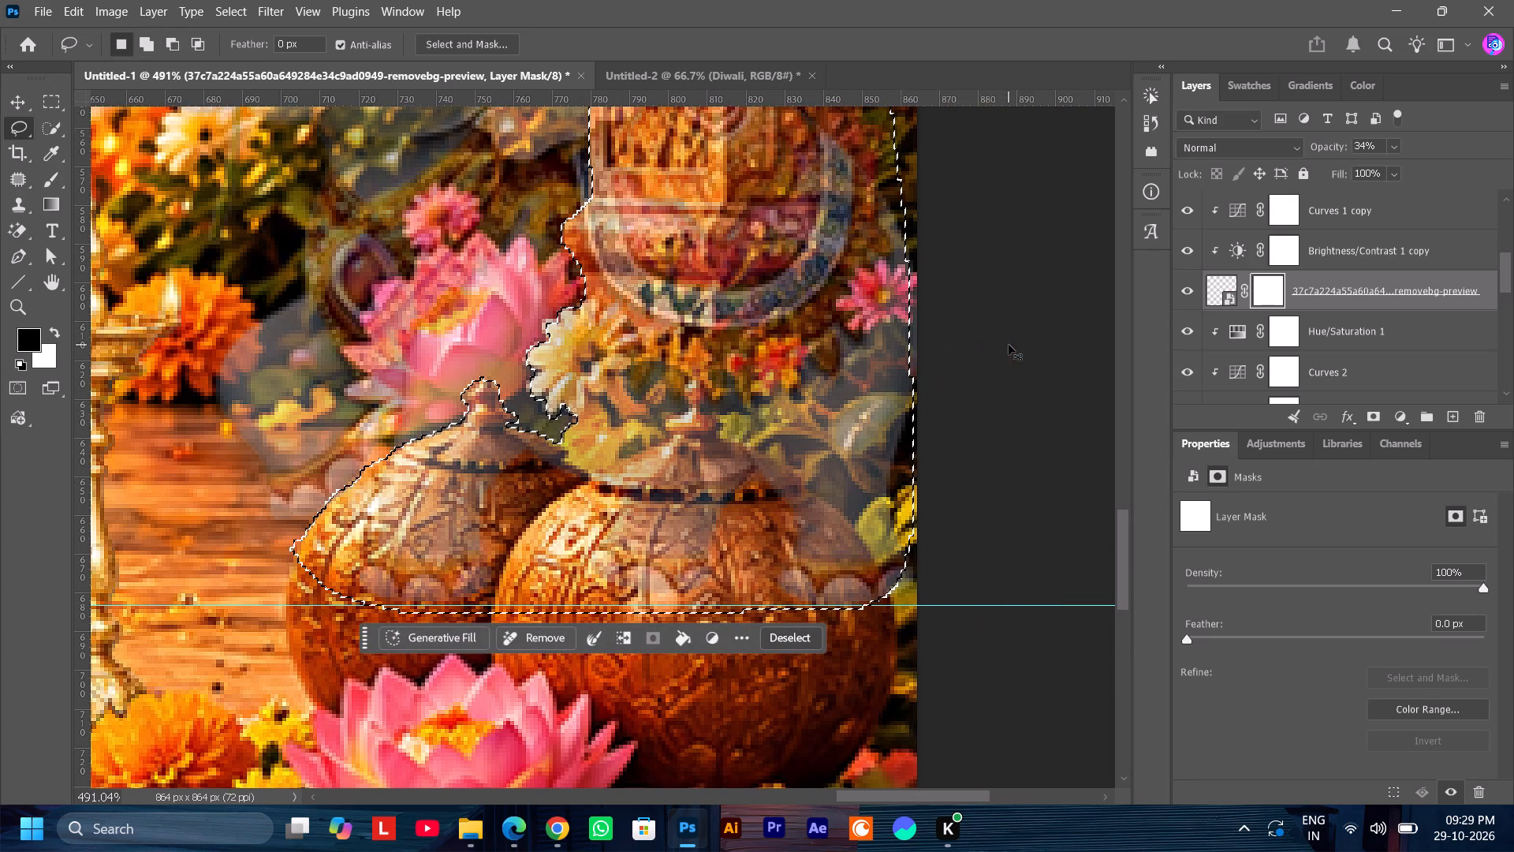
# Add the strip along the canvas edge, from the front pot up past the foliage and pillar, to the Lasso selection.
pyautogui.keyDown('shift'); pyautogui.moveTo(764, 571); pyautogui.dragTo(801, 594); pyautogui.keyUp('shift')
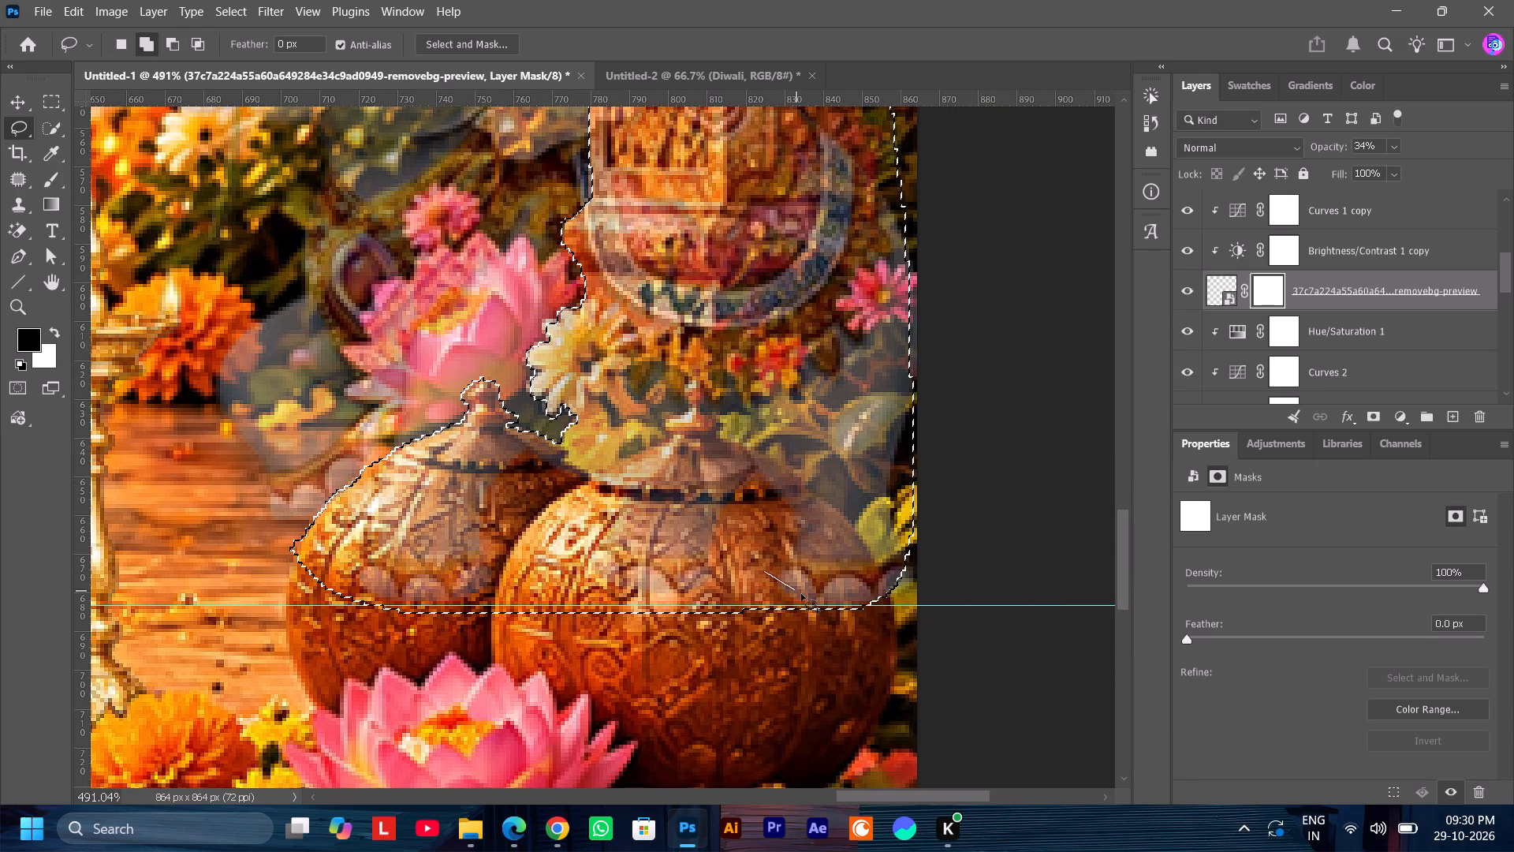
pyautogui.keyDown('shift'); pyautogui.moveTo(801, 594); pyautogui.dragTo(1021, 189); pyautogui.keyUp('shift')
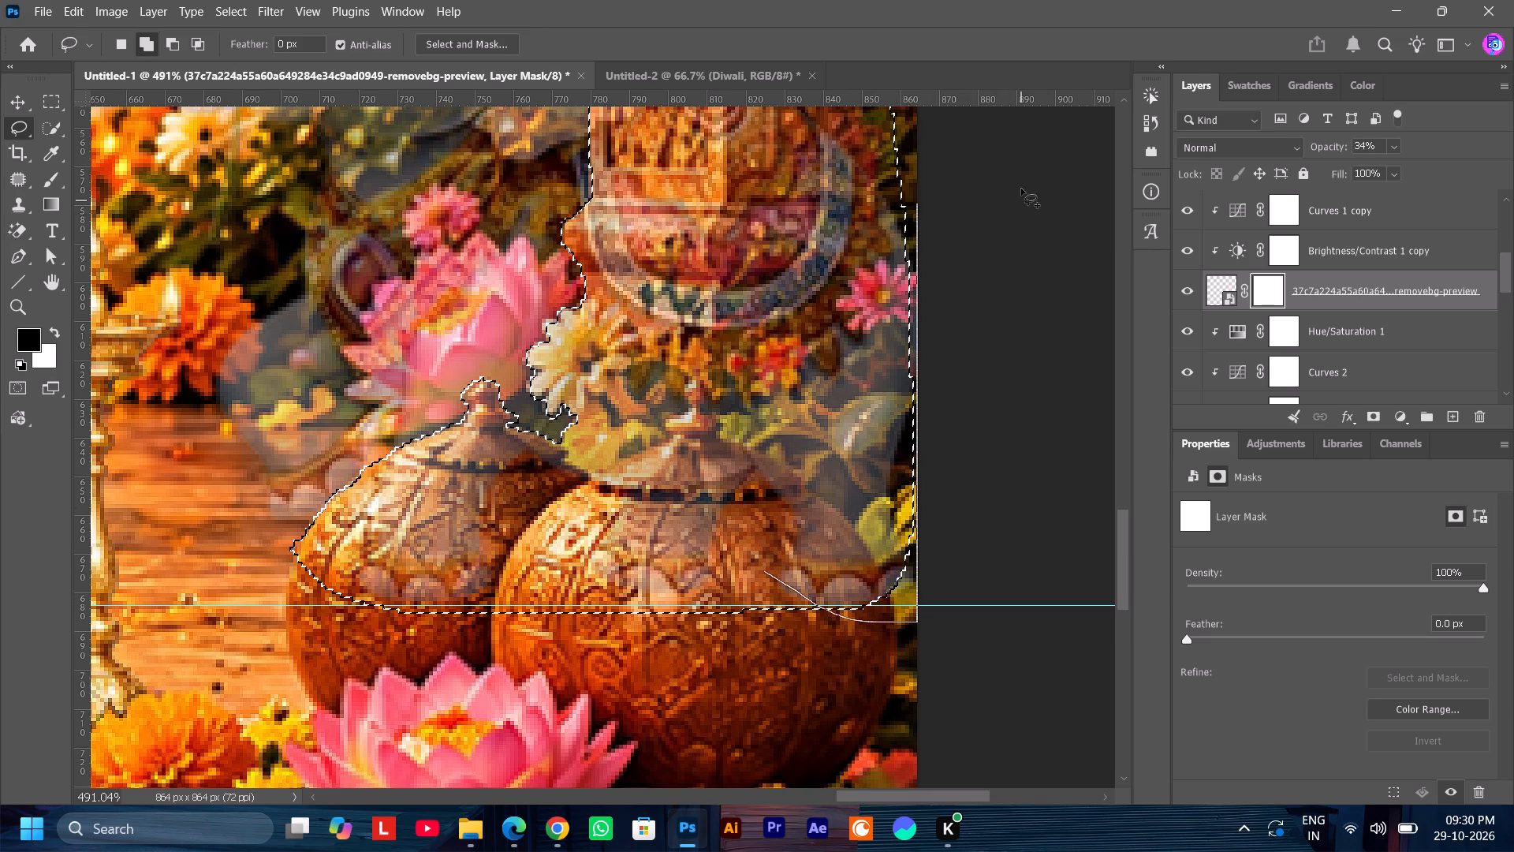
pyautogui.keyDown('shift'); pyautogui.moveTo(1021, 189); pyautogui.dragTo(863, 106); pyautogui.keyUp('shift')
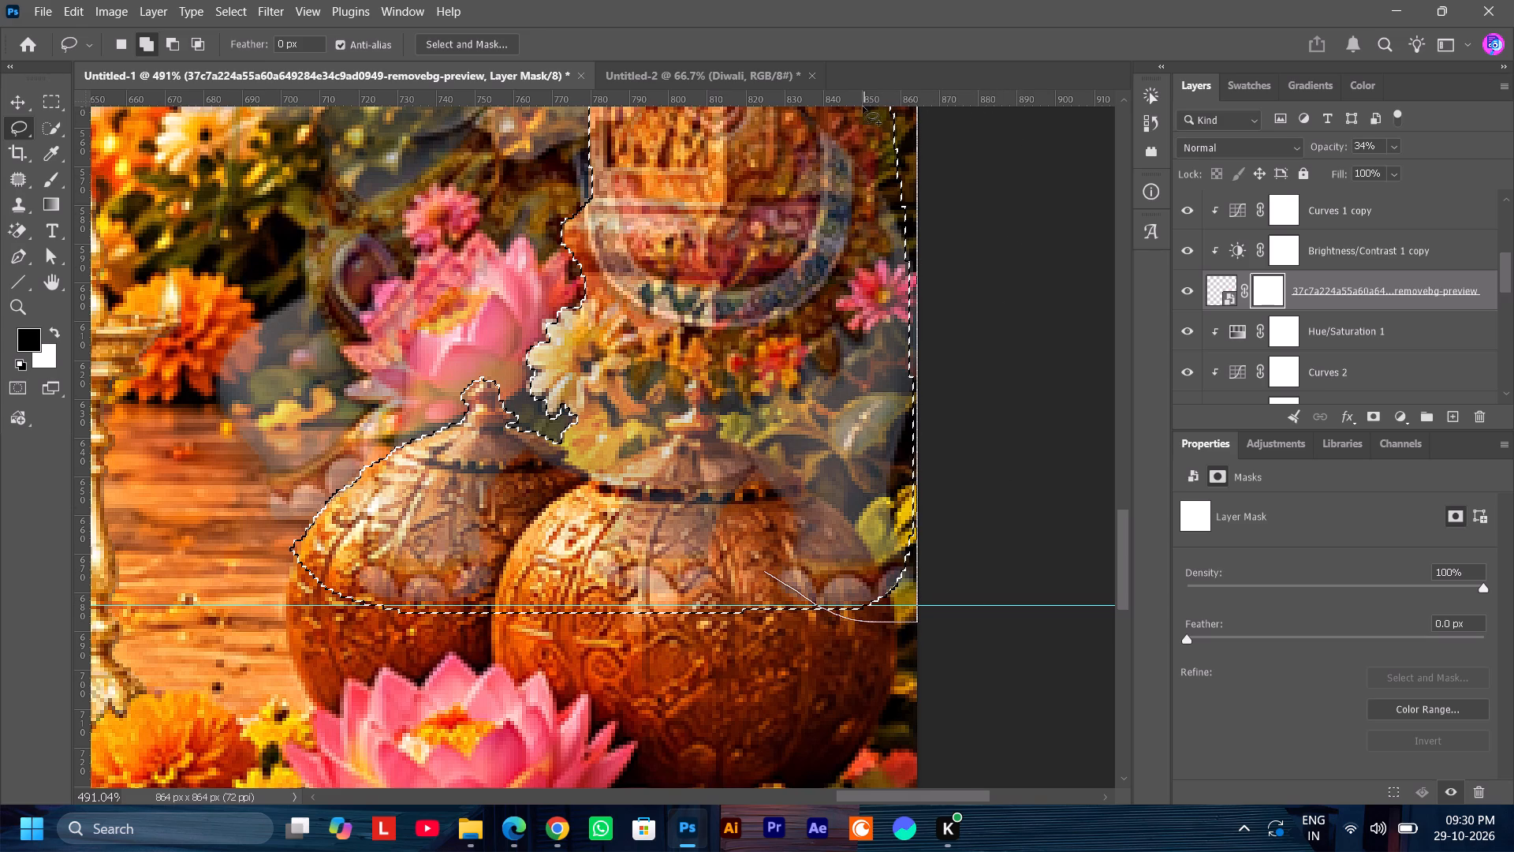
pyautogui.keyDown('shift'); pyautogui.moveTo(863, 106); pyautogui.dragTo(852, 129); pyautogui.keyUp('shift')
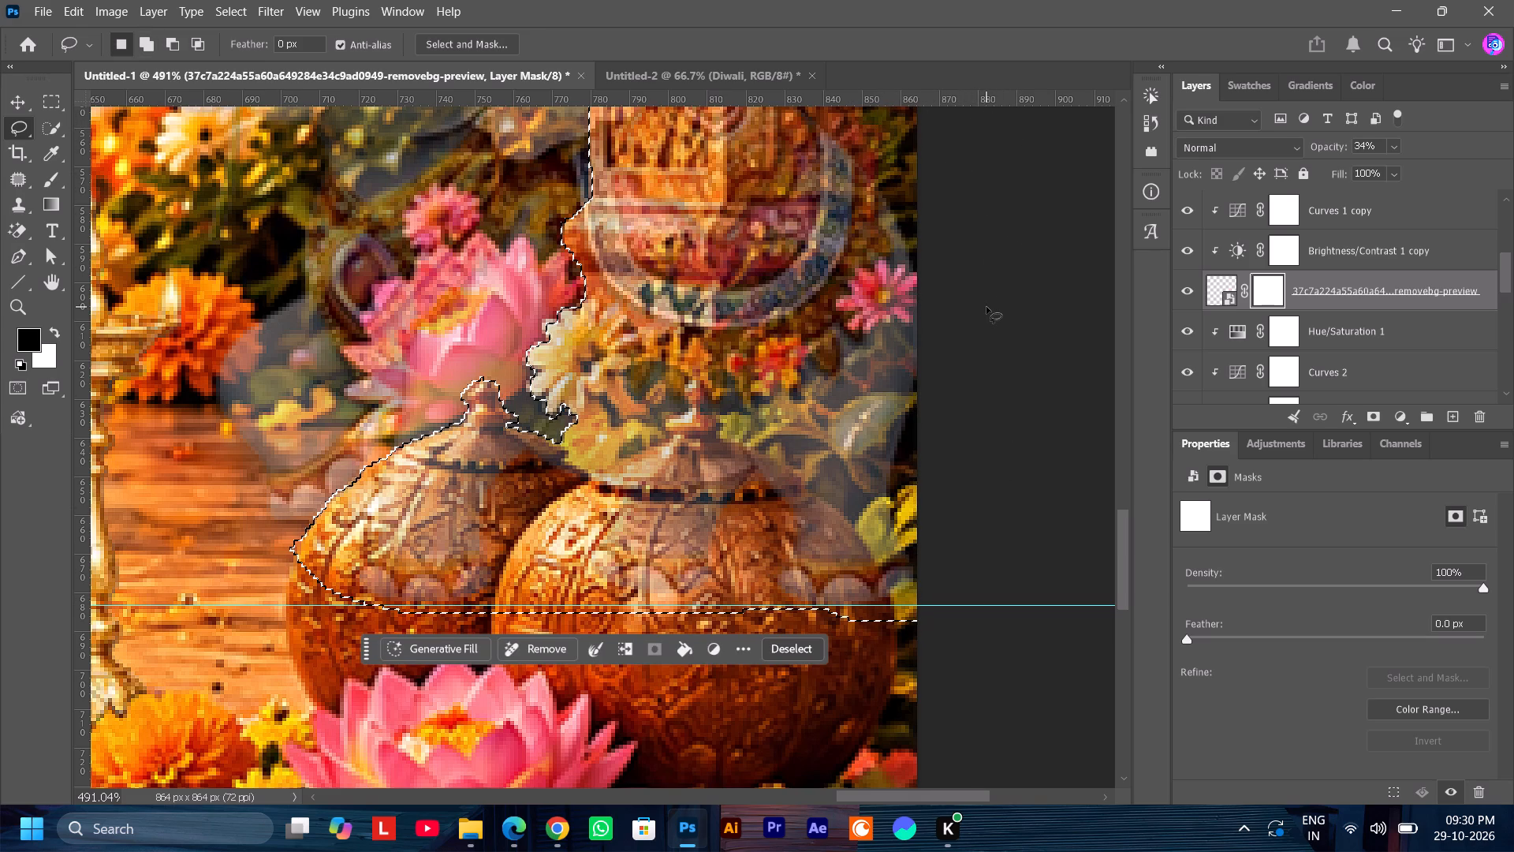
# Paint black on the elephant's mask over the selected pillar, flowers and pots with a 45 px hard round brush at 45% opacity.
pyautogui.keyDown('alt'); pyautogui.scroll(-6, 986, 307); pyautogui.keyUp('alt')
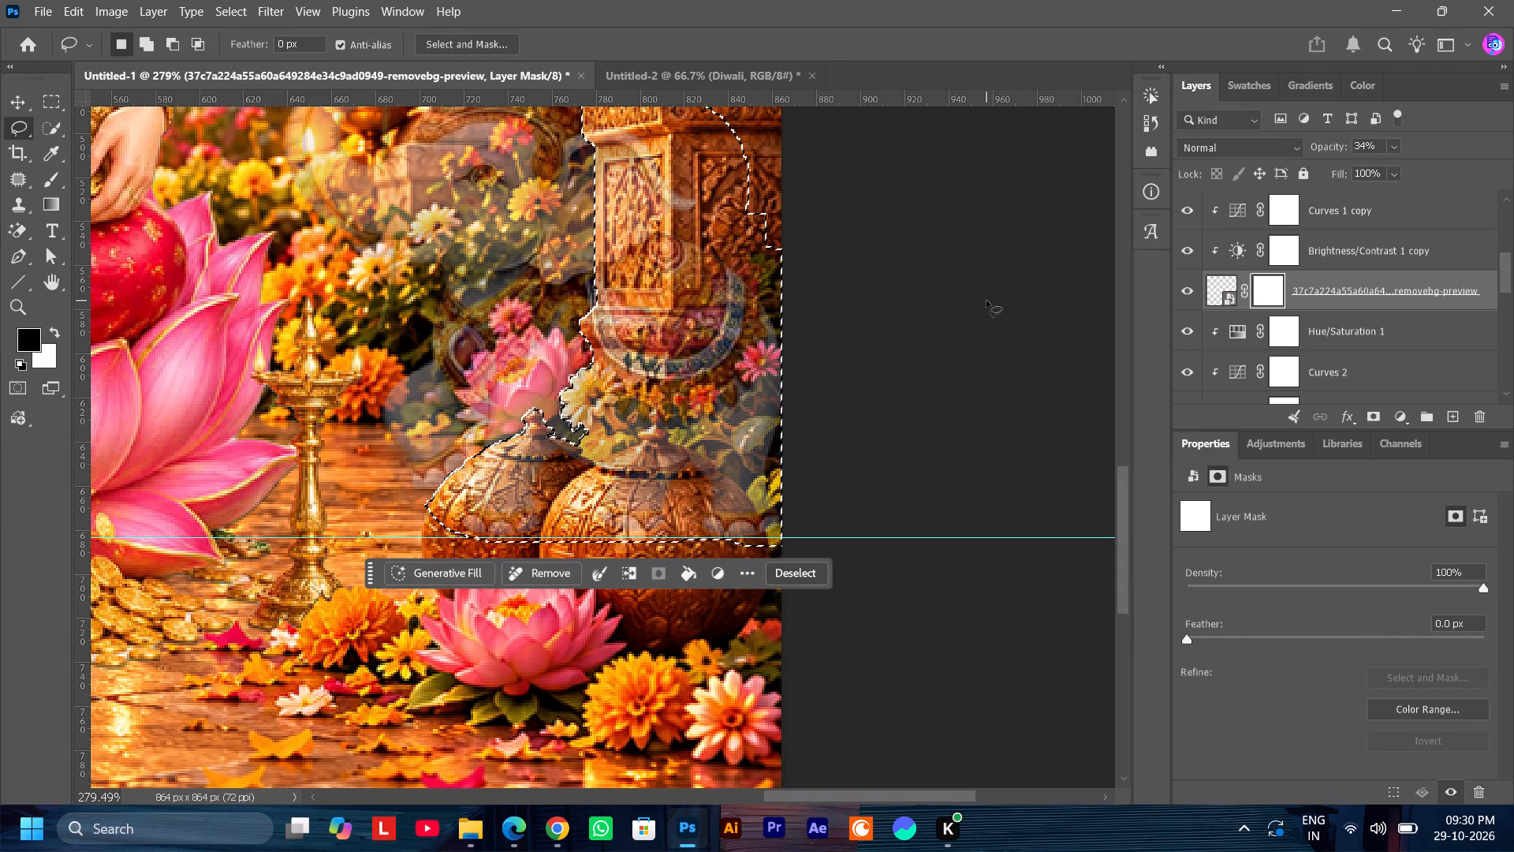
pyautogui.click(47, 181)
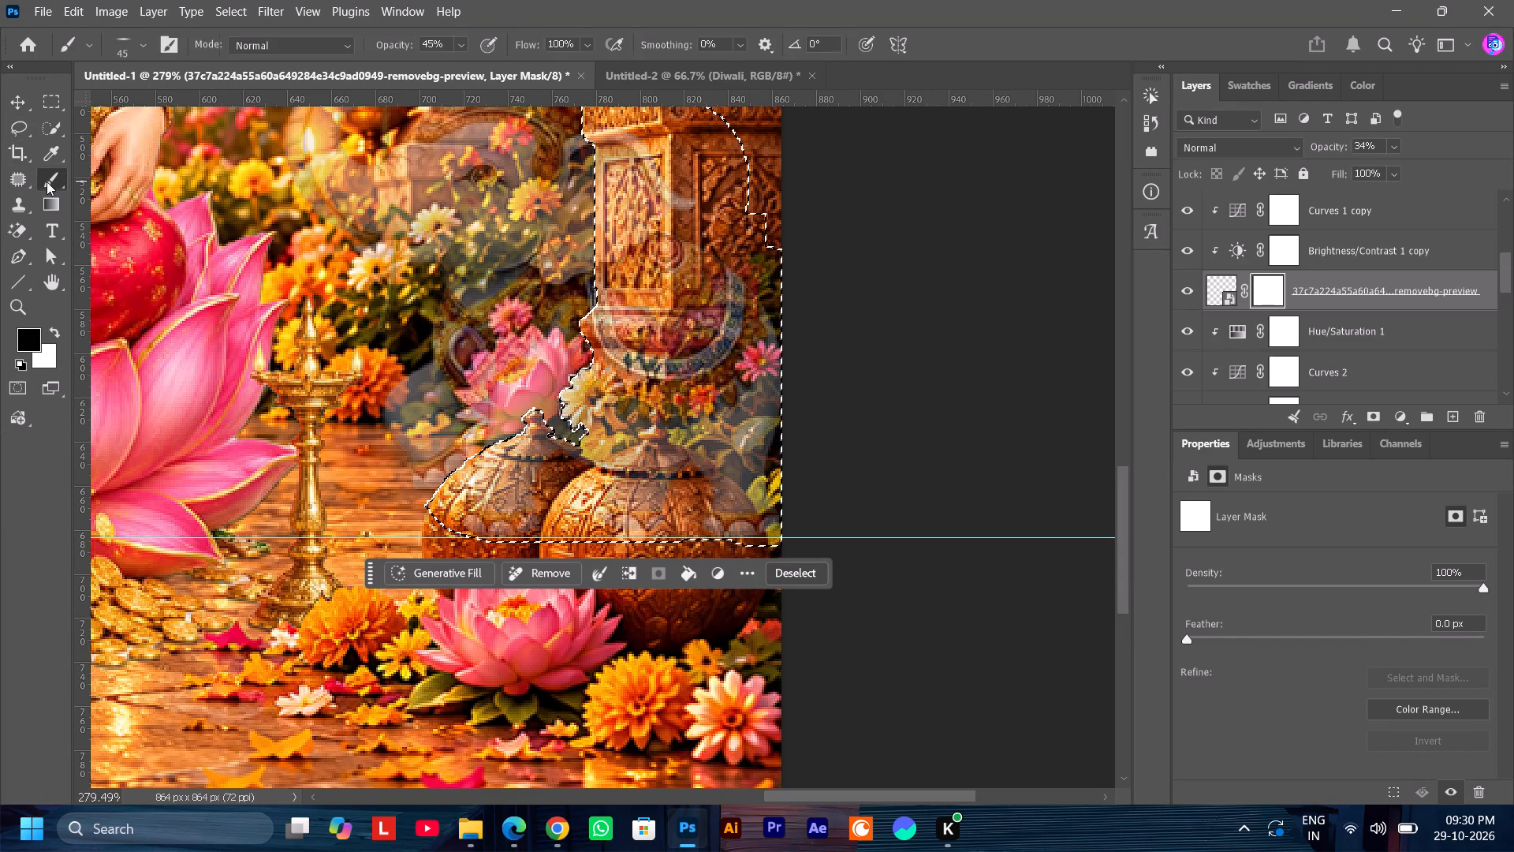
pyautogui.click(140, 47)
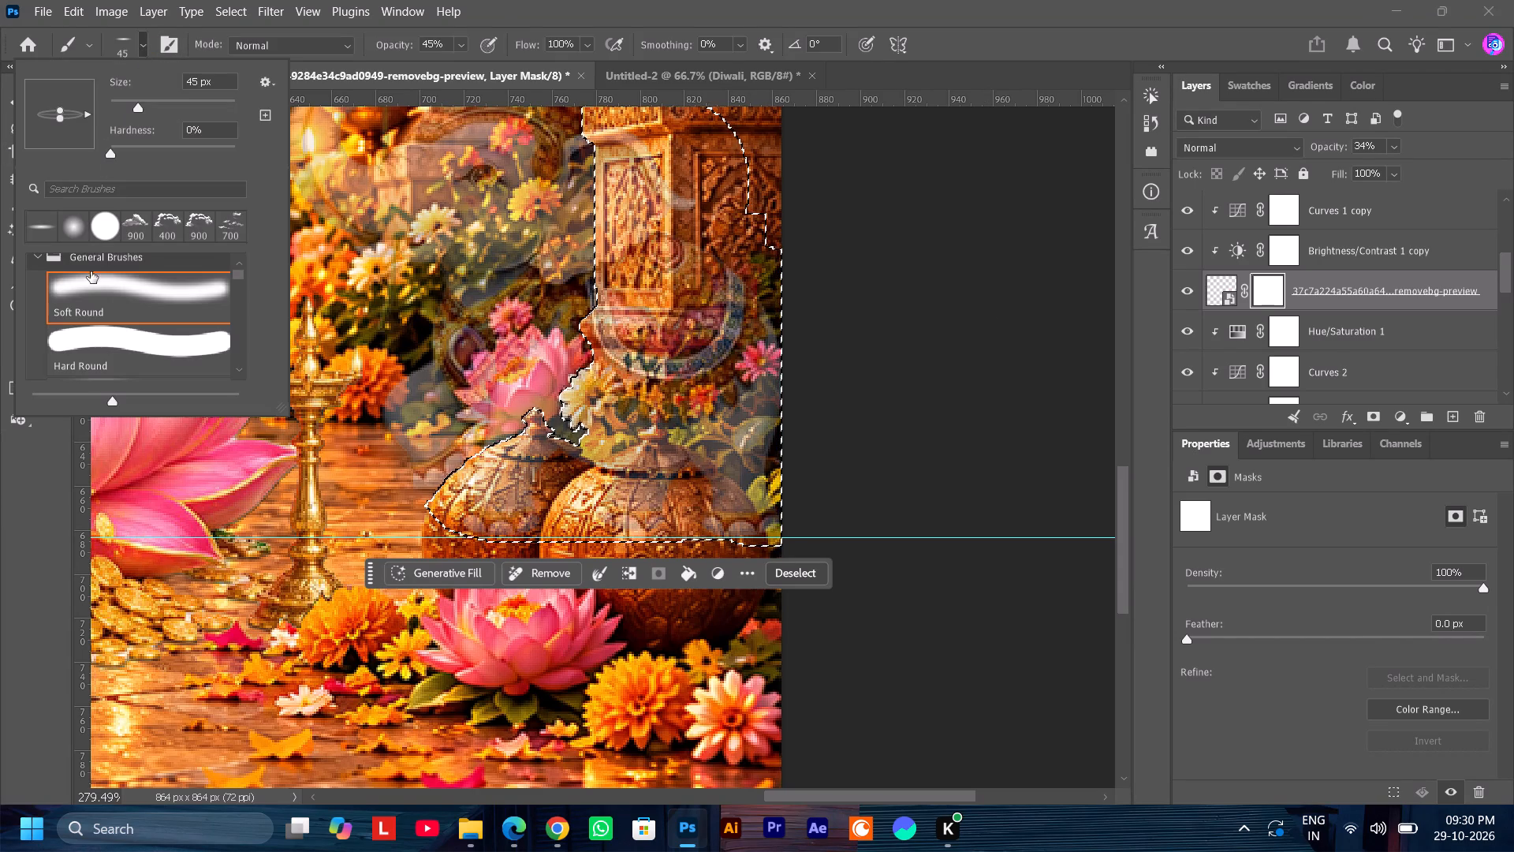
pyautogui.click(107, 222)
pyautogui.click(143, 47)
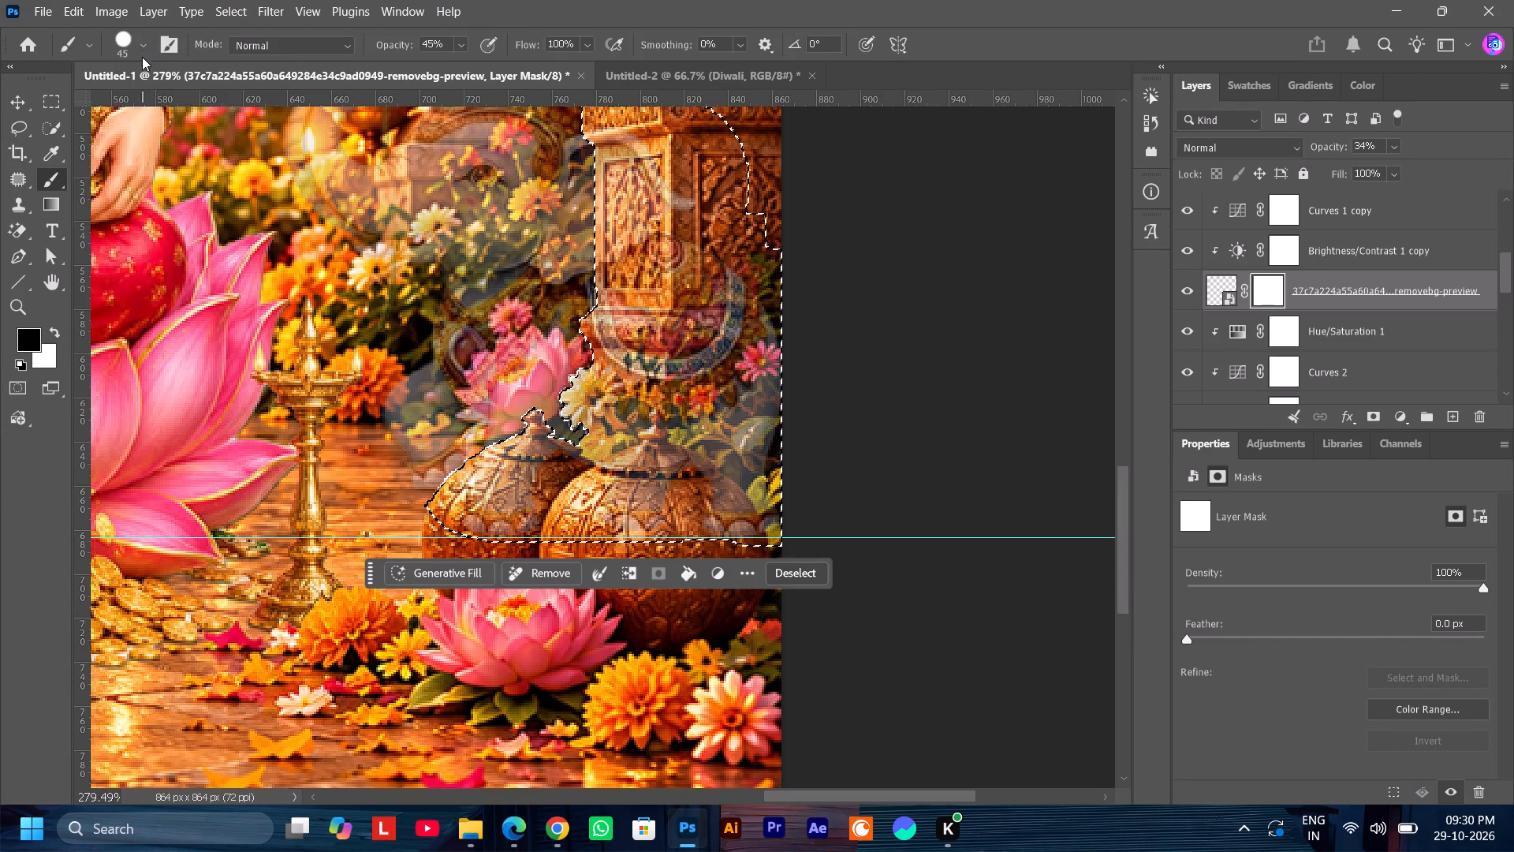
pyautogui.moveTo(619, 148); pyautogui.dragTo(659, 212)
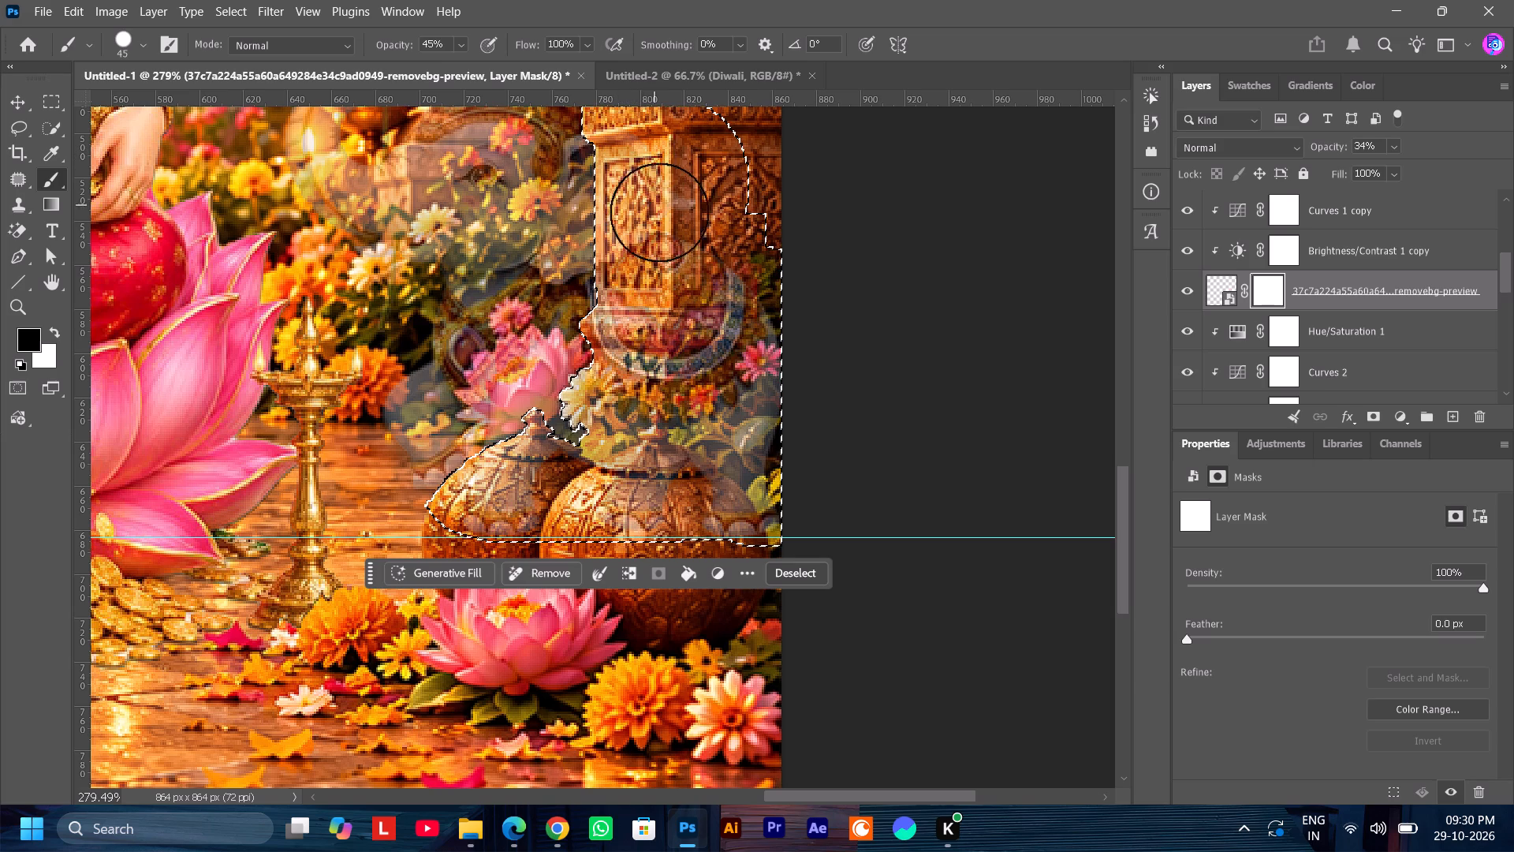
pyautogui.moveTo(659, 212); pyautogui.dragTo(455, 509)
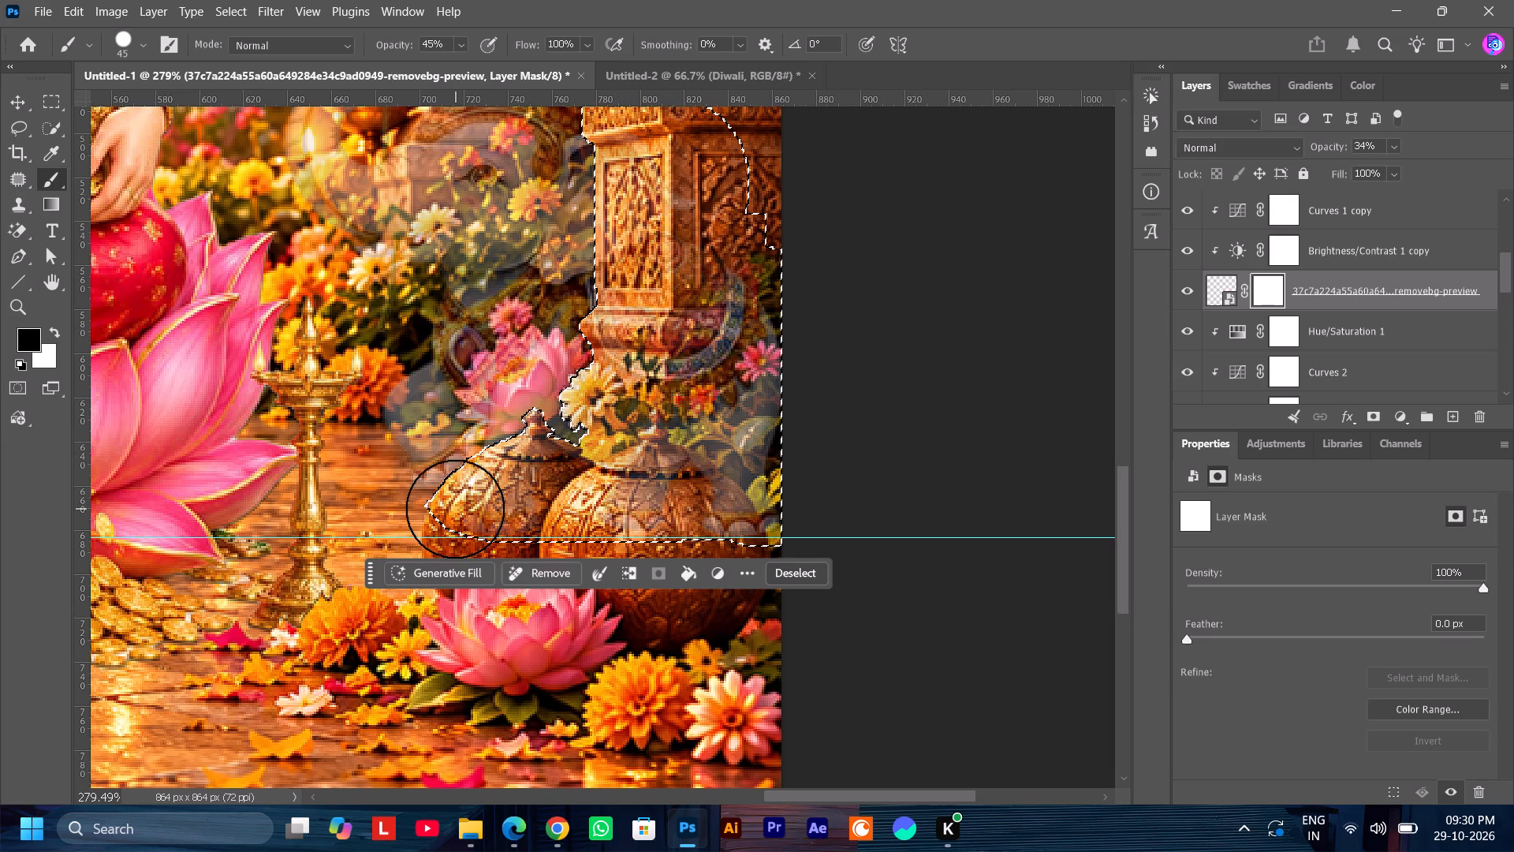
pyautogui.moveTo(455, 509); pyautogui.dragTo(730, 518)
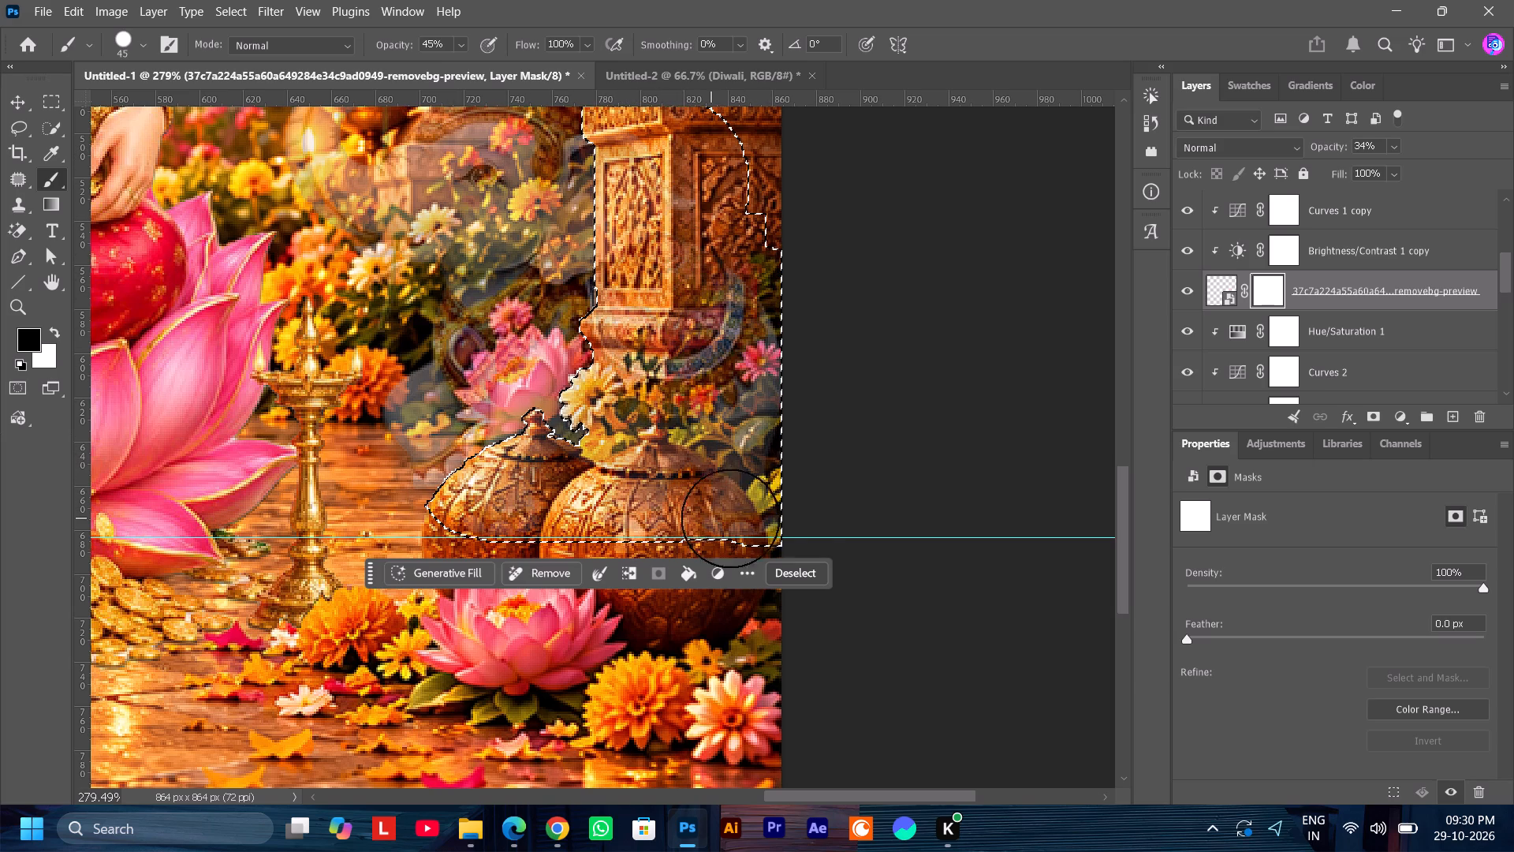
pyautogui.moveTo(730, 518); pyautogui.dragTo(757, 525)
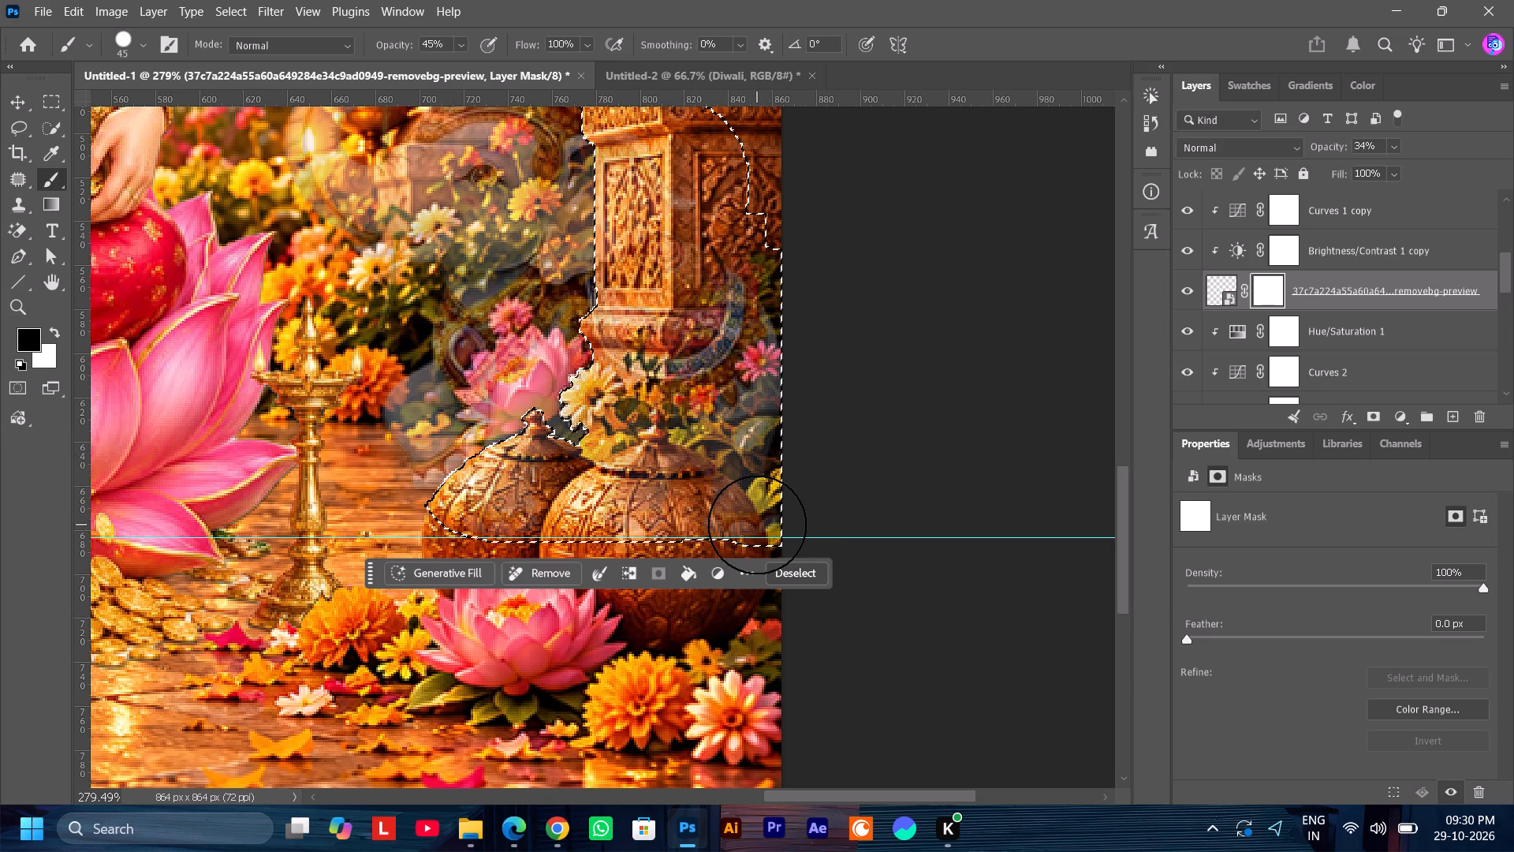
pyautogui.moveTo(757, 525); pyautogui.dragTo(724, 288)
# Raise the brush opacity to 100% and paint the selected pillar, flower and pot area of the elephant's mask fully black.
pyautogui.moveTo(390, 46); pyautogui.dragTo(595, 52)
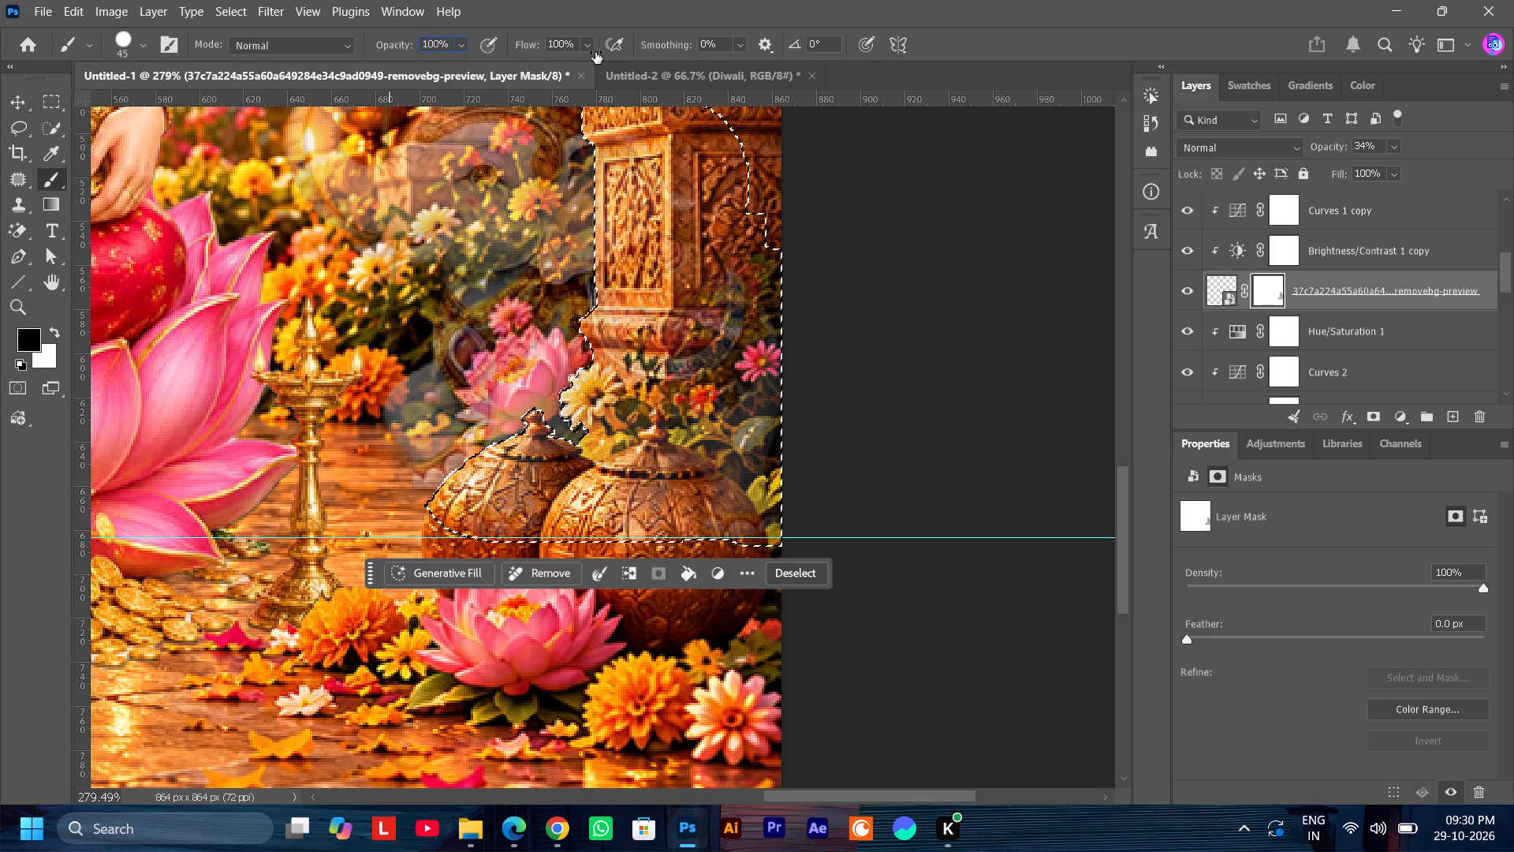
pyautogui.moveTo(595, 52); pyautogui.dragTo(621, 53)
pyautogui.moveTo(626, 151); pyautogui.dragTo(657, 225)
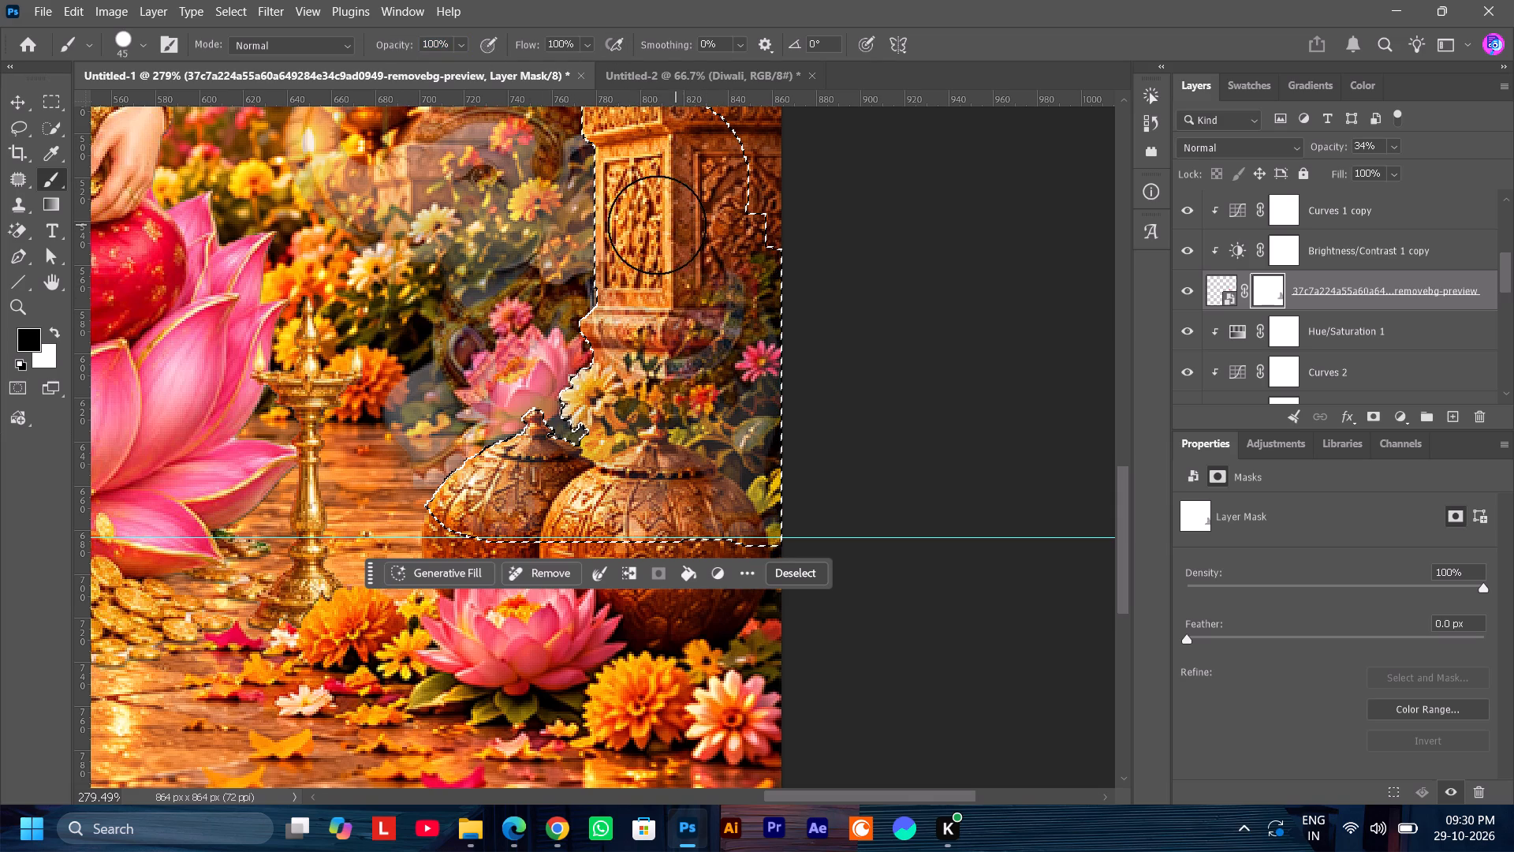
pyautogui.moveTo(657, 225); pyautogui.dragTo(730, 487)
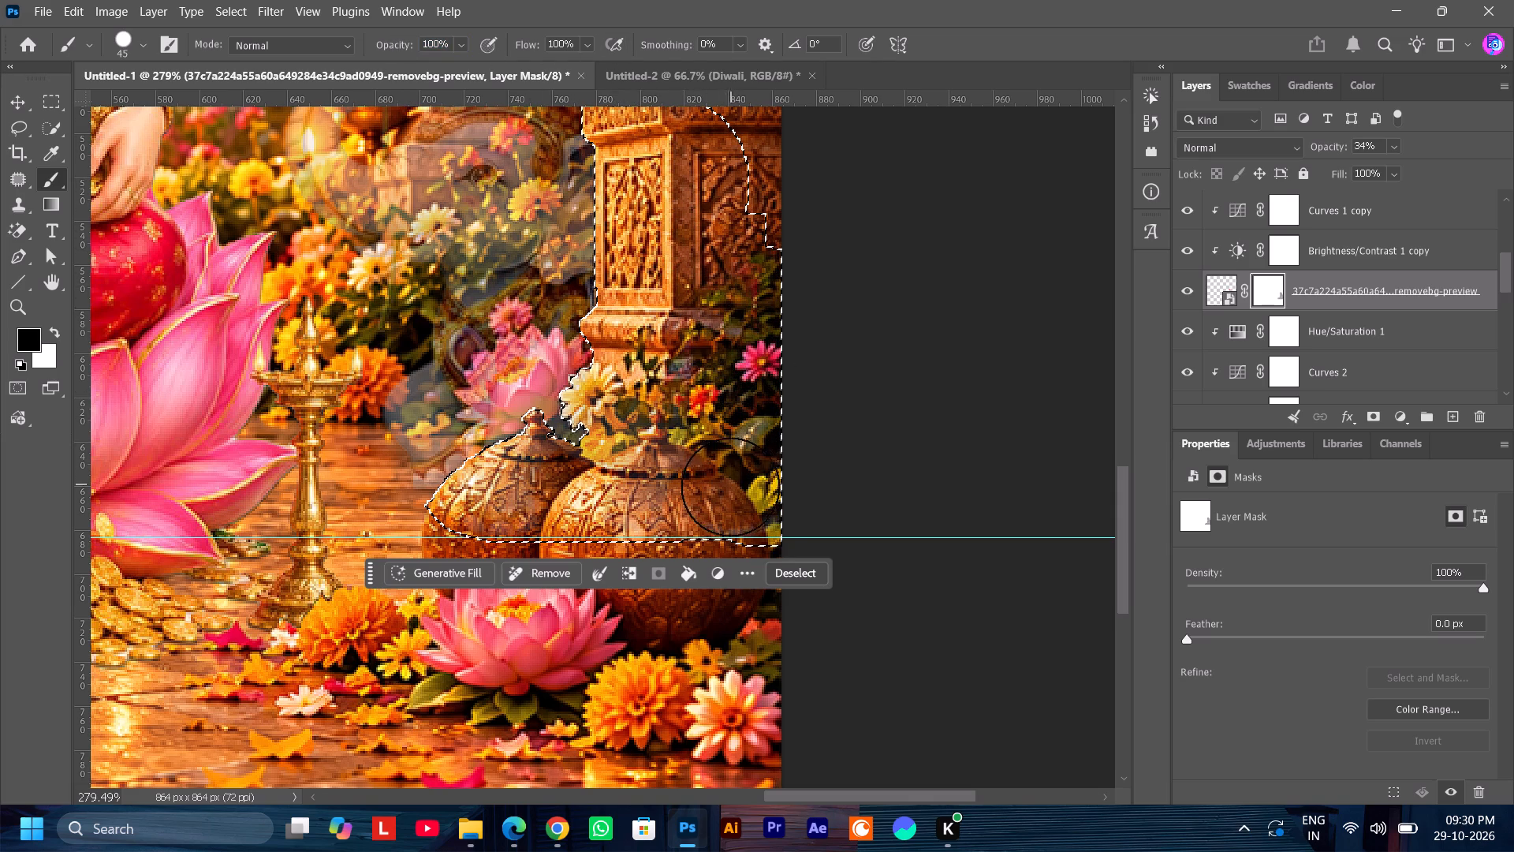
pyautogui.moveTo(730, 487); pyautogui.dragTo(475, 470)
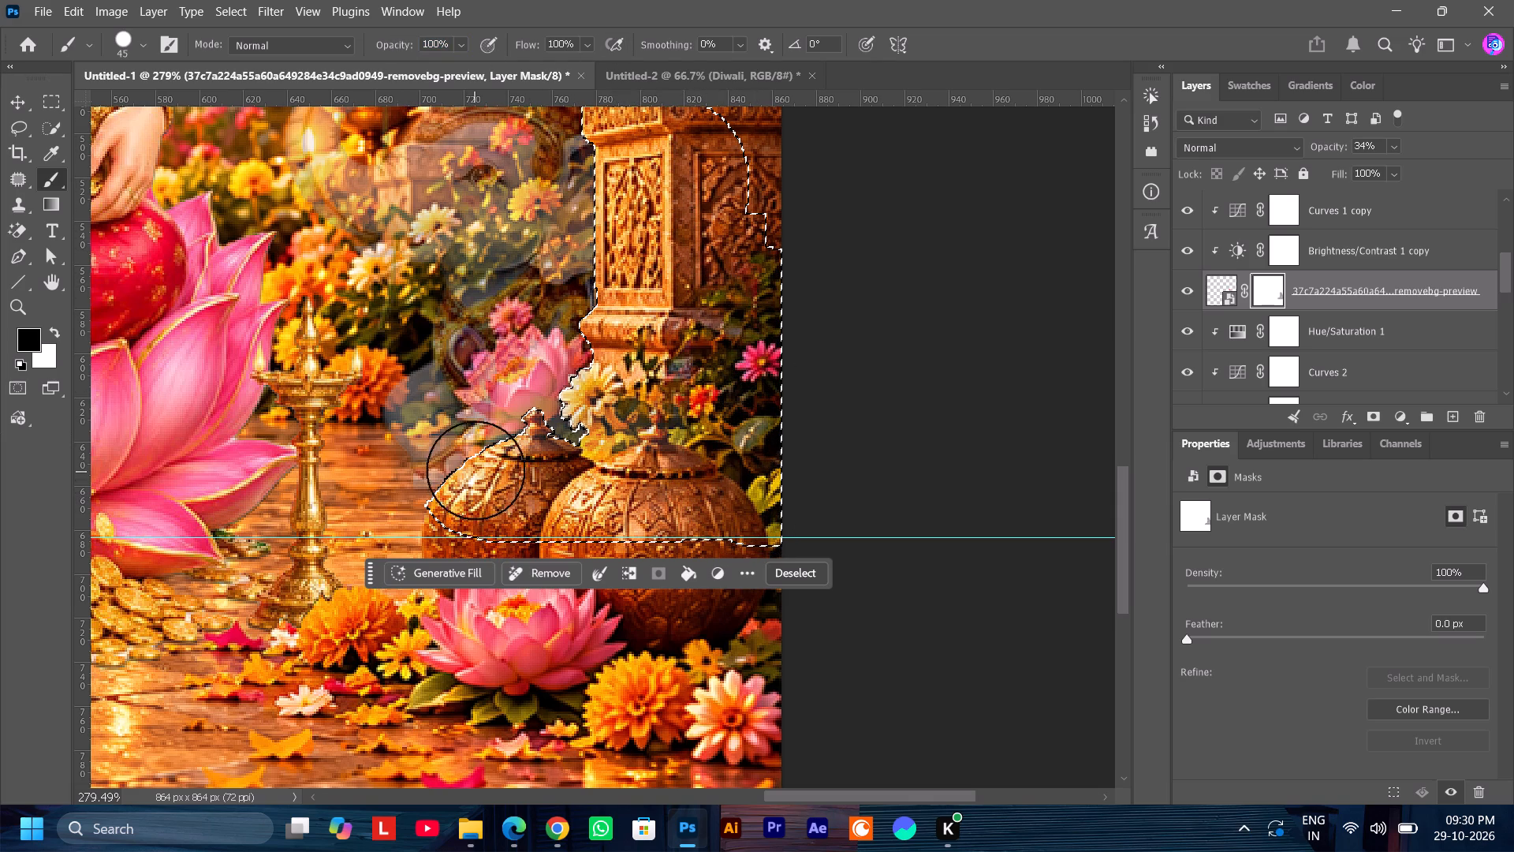
pyautogui.moveTo(475, 470); pyautogui.dragTo(619, 492)
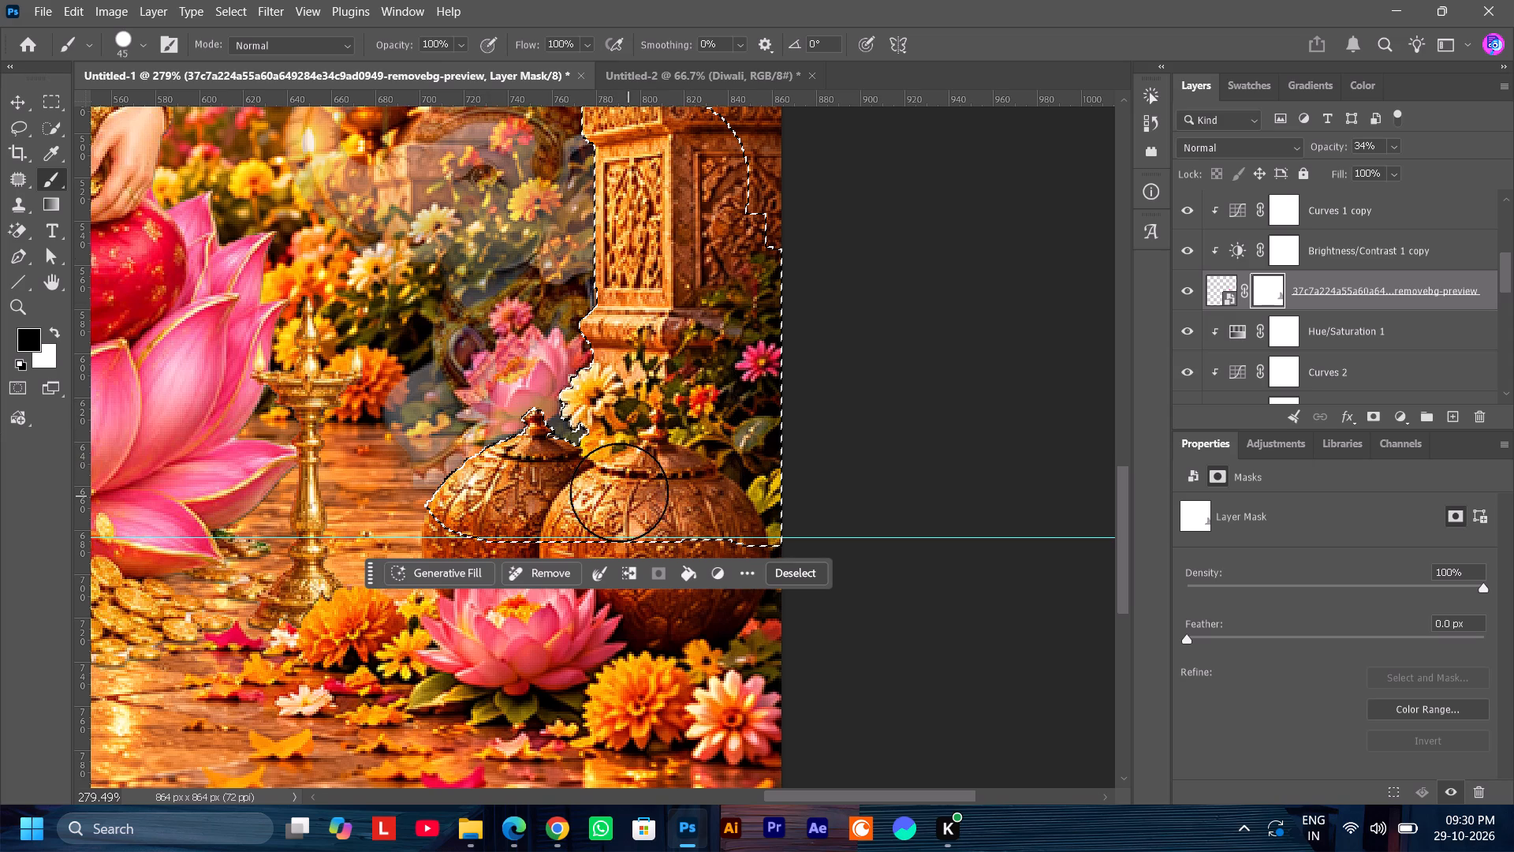
pyautogui.moveTo(619, 492); pyautogui.dragTo(584, 495)
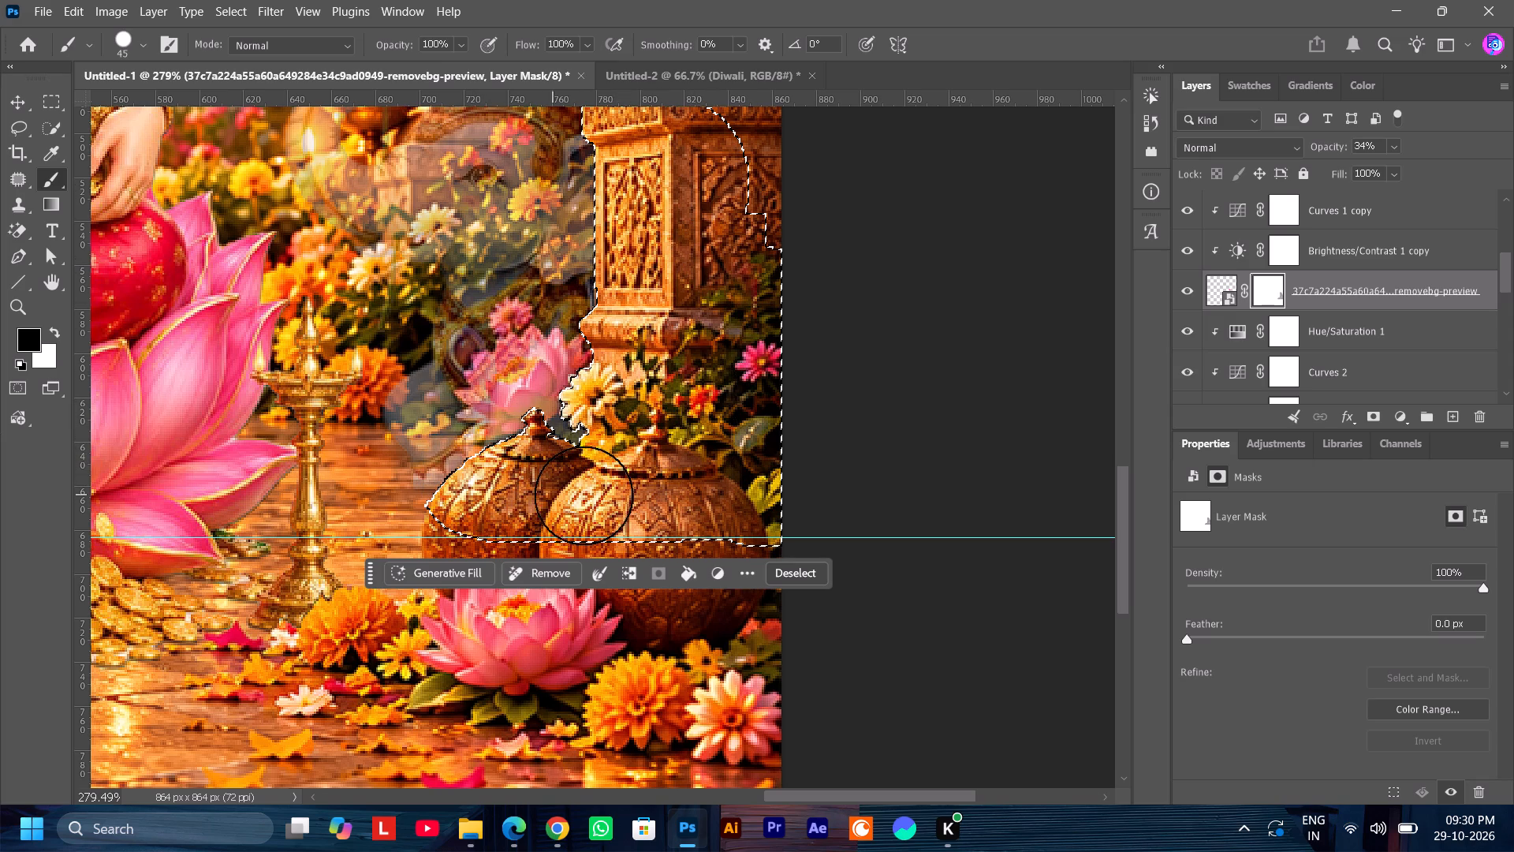
pyautogui.moveTo(584, 495); pyautogui.dragTo(638, 150)
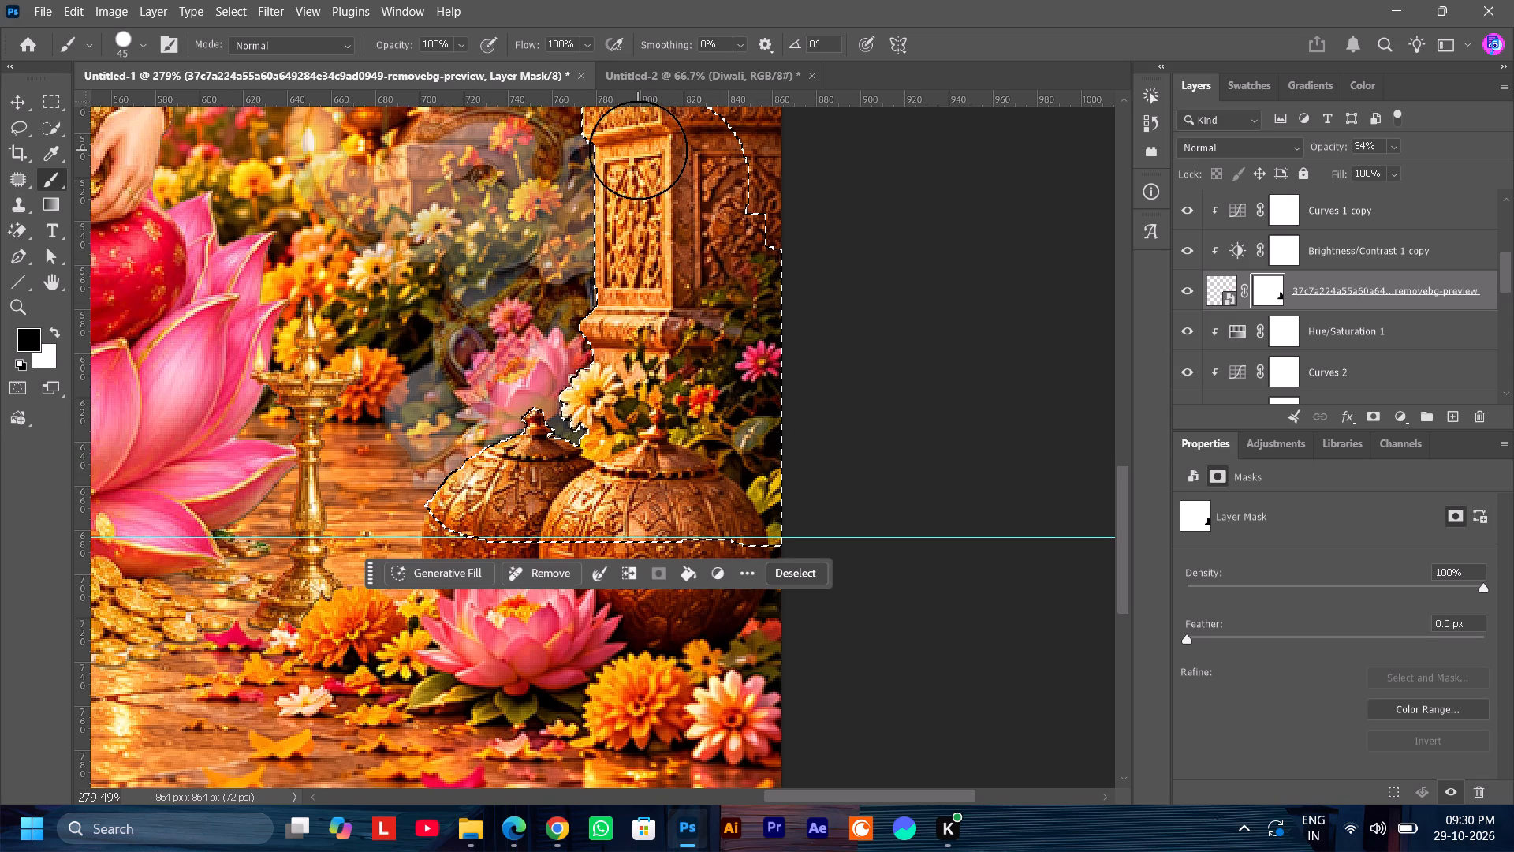
# Restore the elephant layer's opacity to 100% and deselect the masked area.
pyautogui.keyDown('alt'); pyautogui.scroll(-6, 703, 336); pyautogui.keyUp('alt')
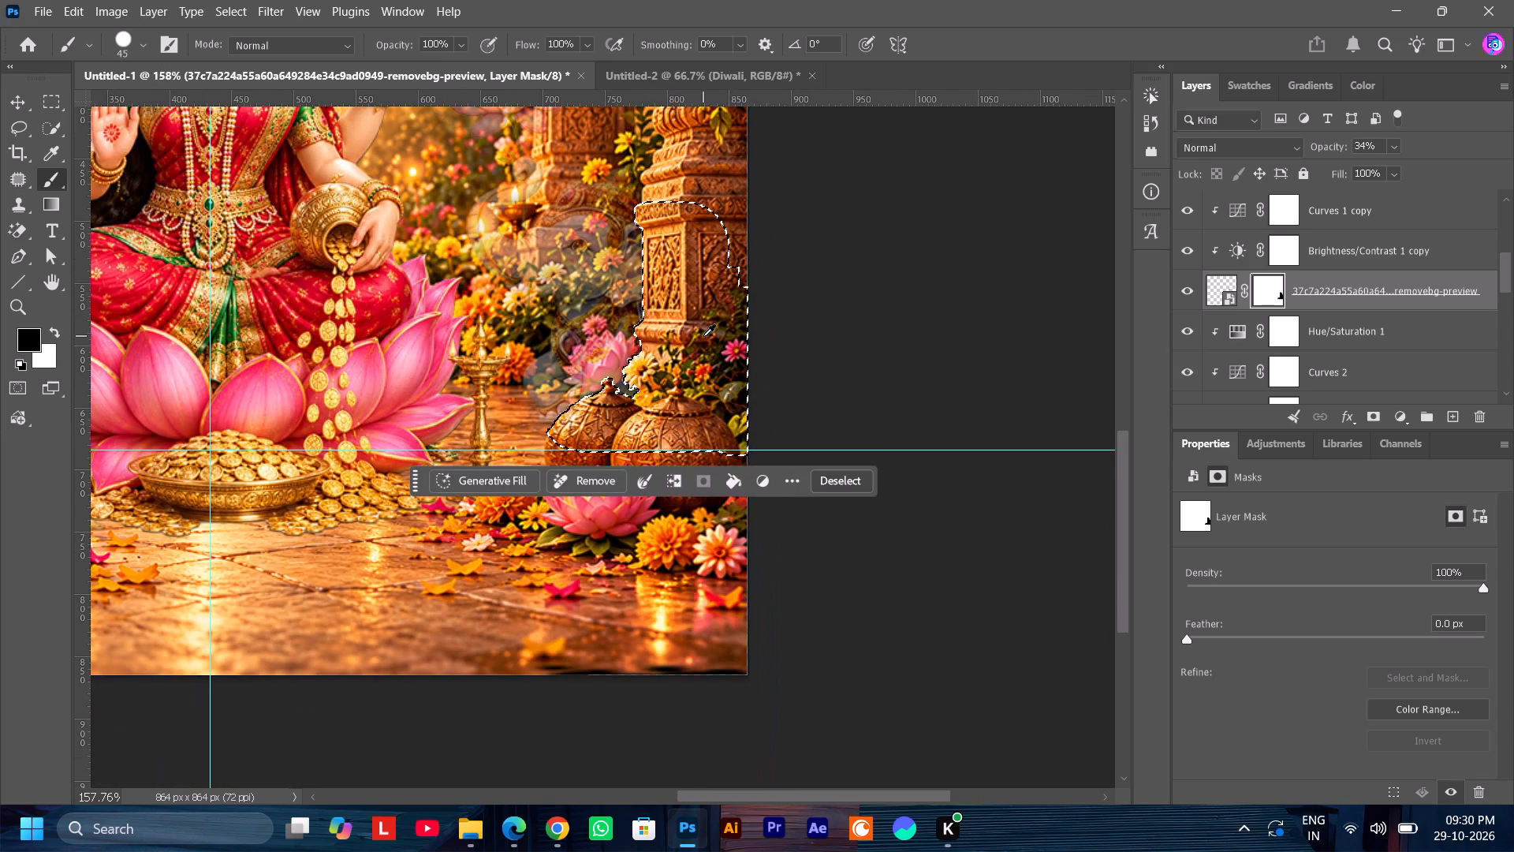
pyautogui.moveTo(1318, 148); pyautogui.dragTo(1513, 146)
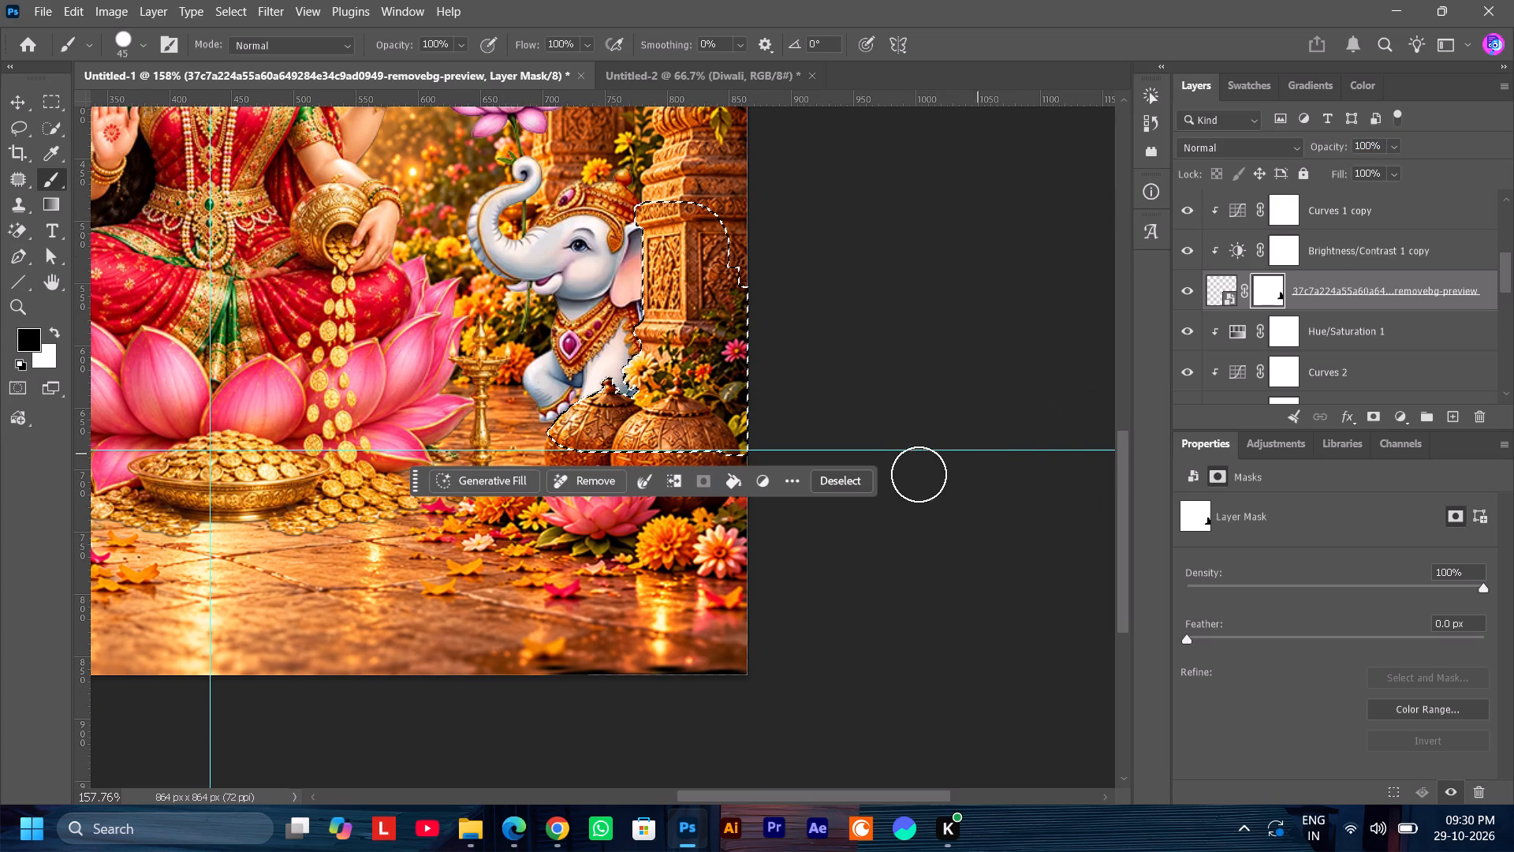
pyautogui.click(856, 478)
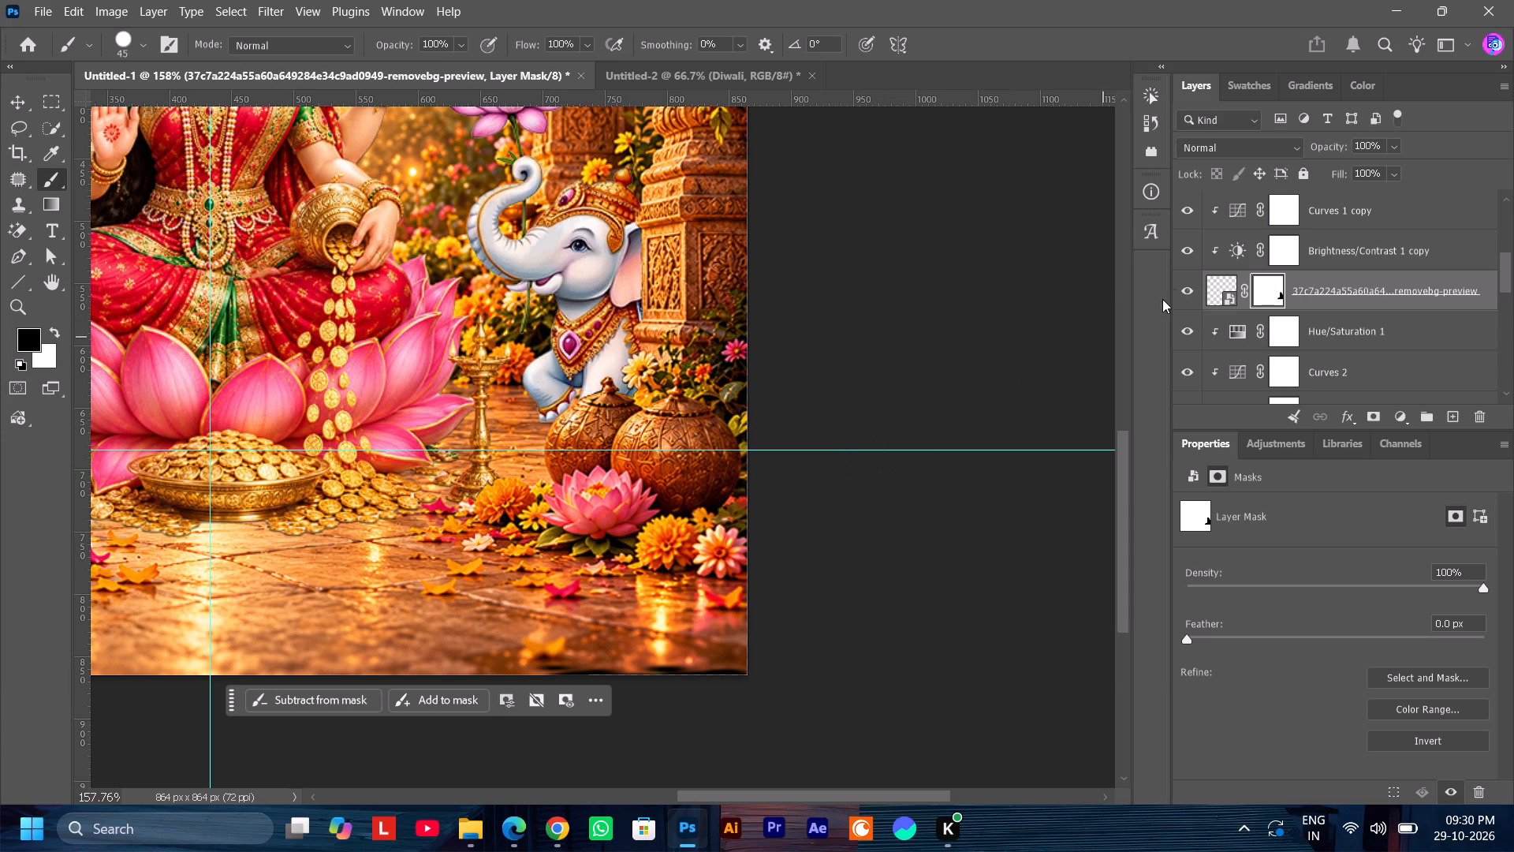
# Toggle the visibility of the elephant's Exposure, Curves and Brightness/Contrast adjustments to compare their effect.
pyautogui.scroll(2, 1186, 275)
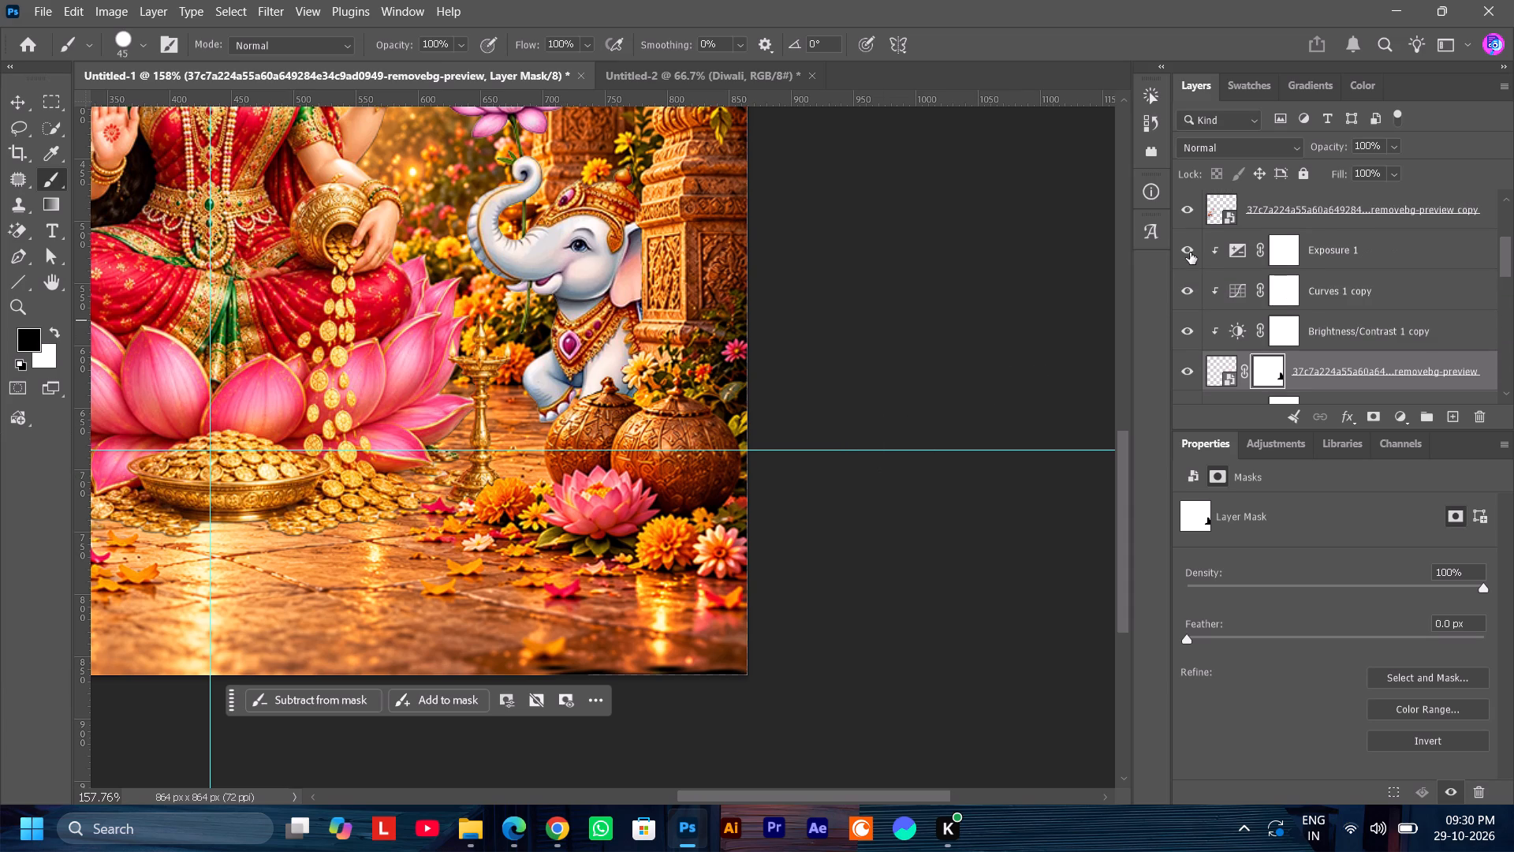
pyautogui.moveTo(1190, 252); pyautogui.dragTo(1190, 333)
pyautogui.moveTo(1190, 333); pyautogui.dragTo(1188, 265)
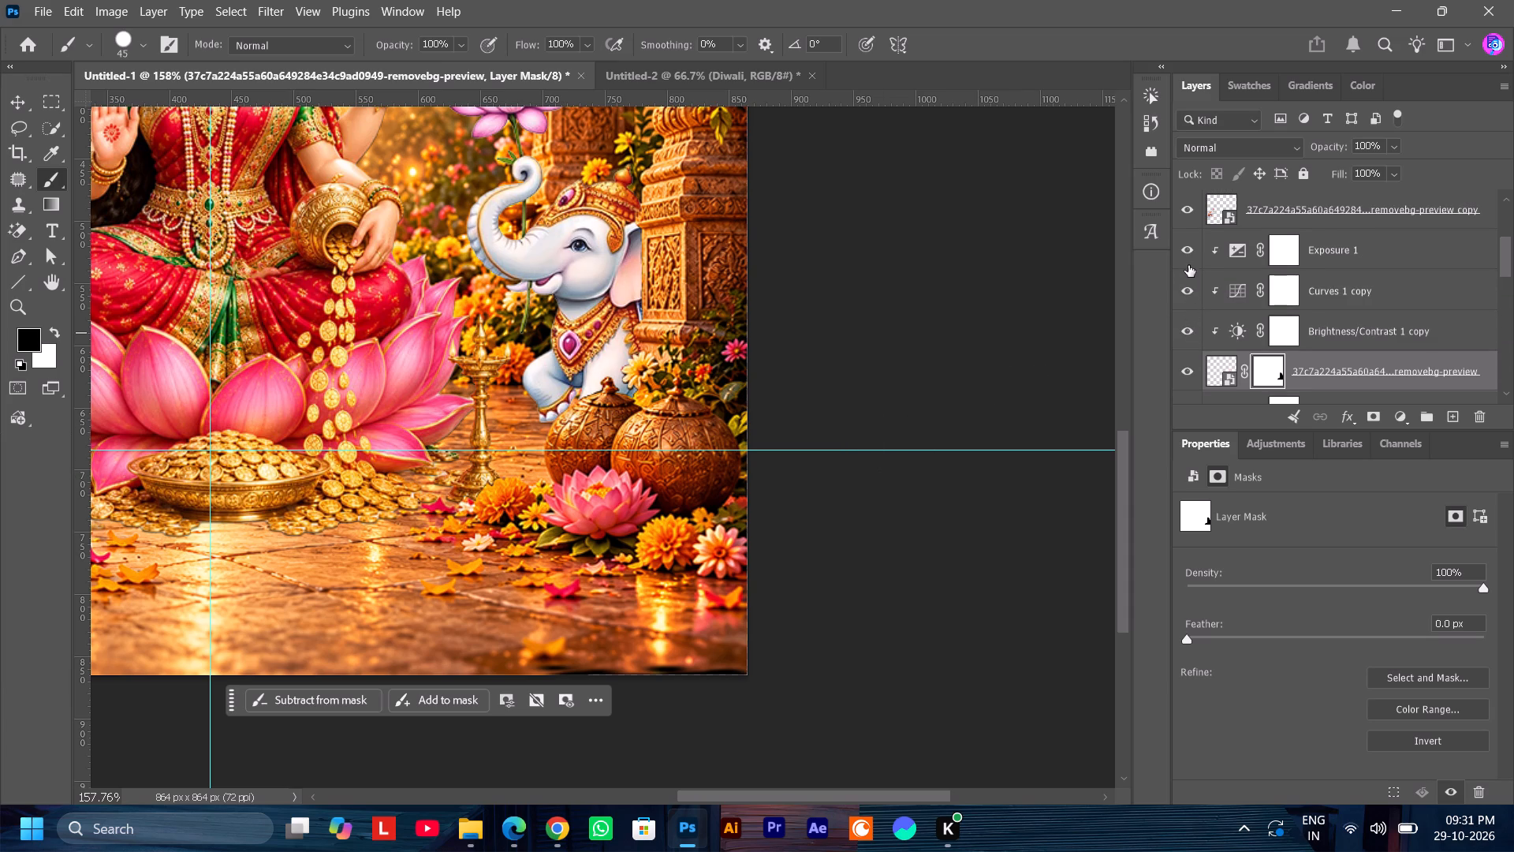
pyautogui.moveTo(1188, 265); pyautogui.dragTo(1188, 260)
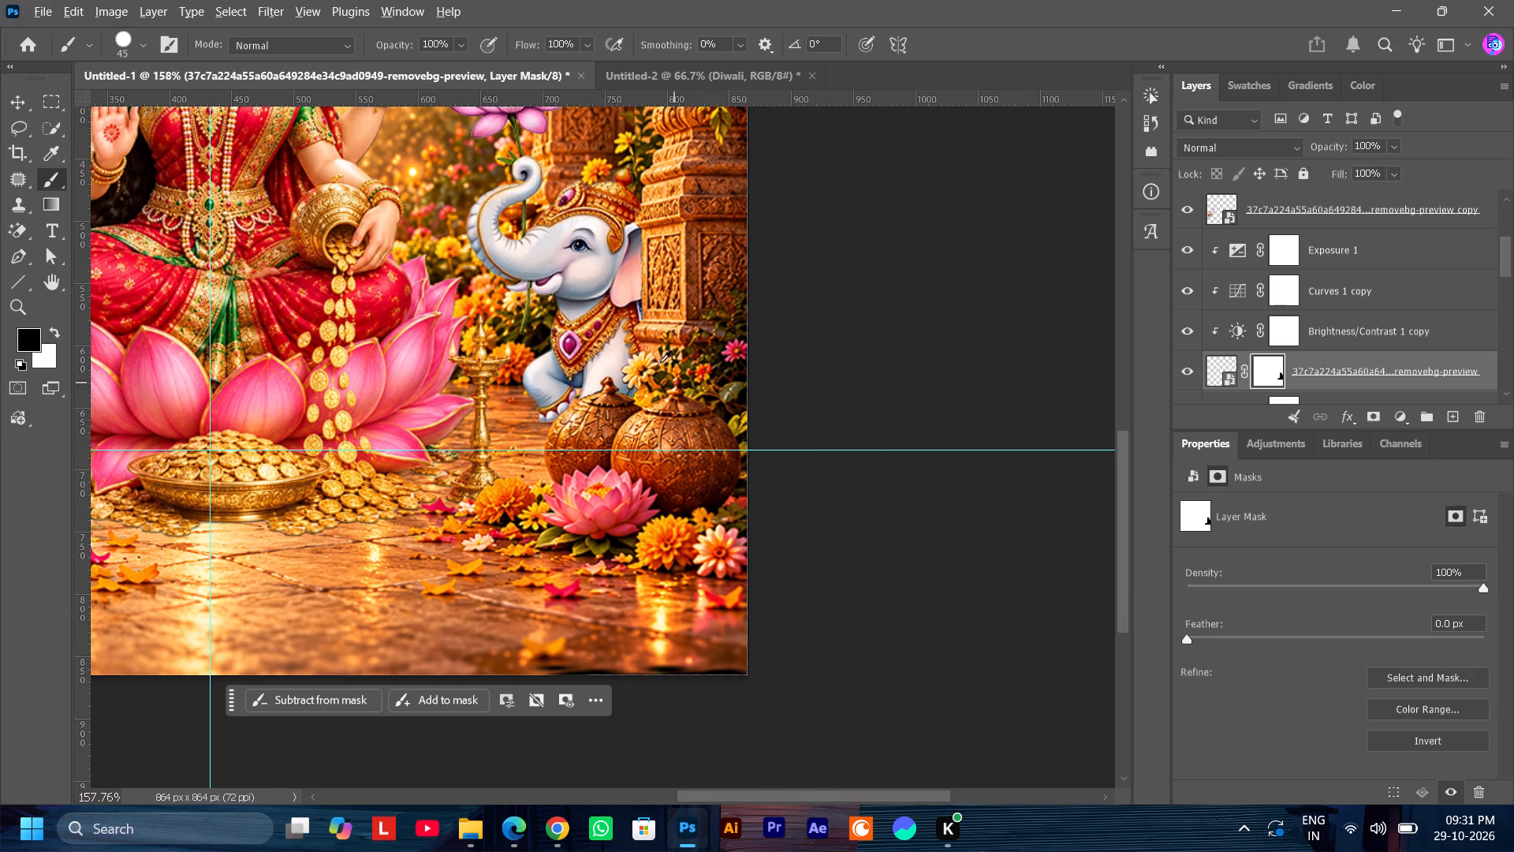
# Refine the elephant's mask around the cream flower's lower and outer petals by painting white with a 1 px brush.
pyautogui.keyDown('alt'); pyautogui.scroll(6, 647, 342); pyautogui.keyUp('alt')
pyautogui.keyDown('alt'); pyautogui.scroll(9, 636, 254); pyautogui.keyUp('alt')
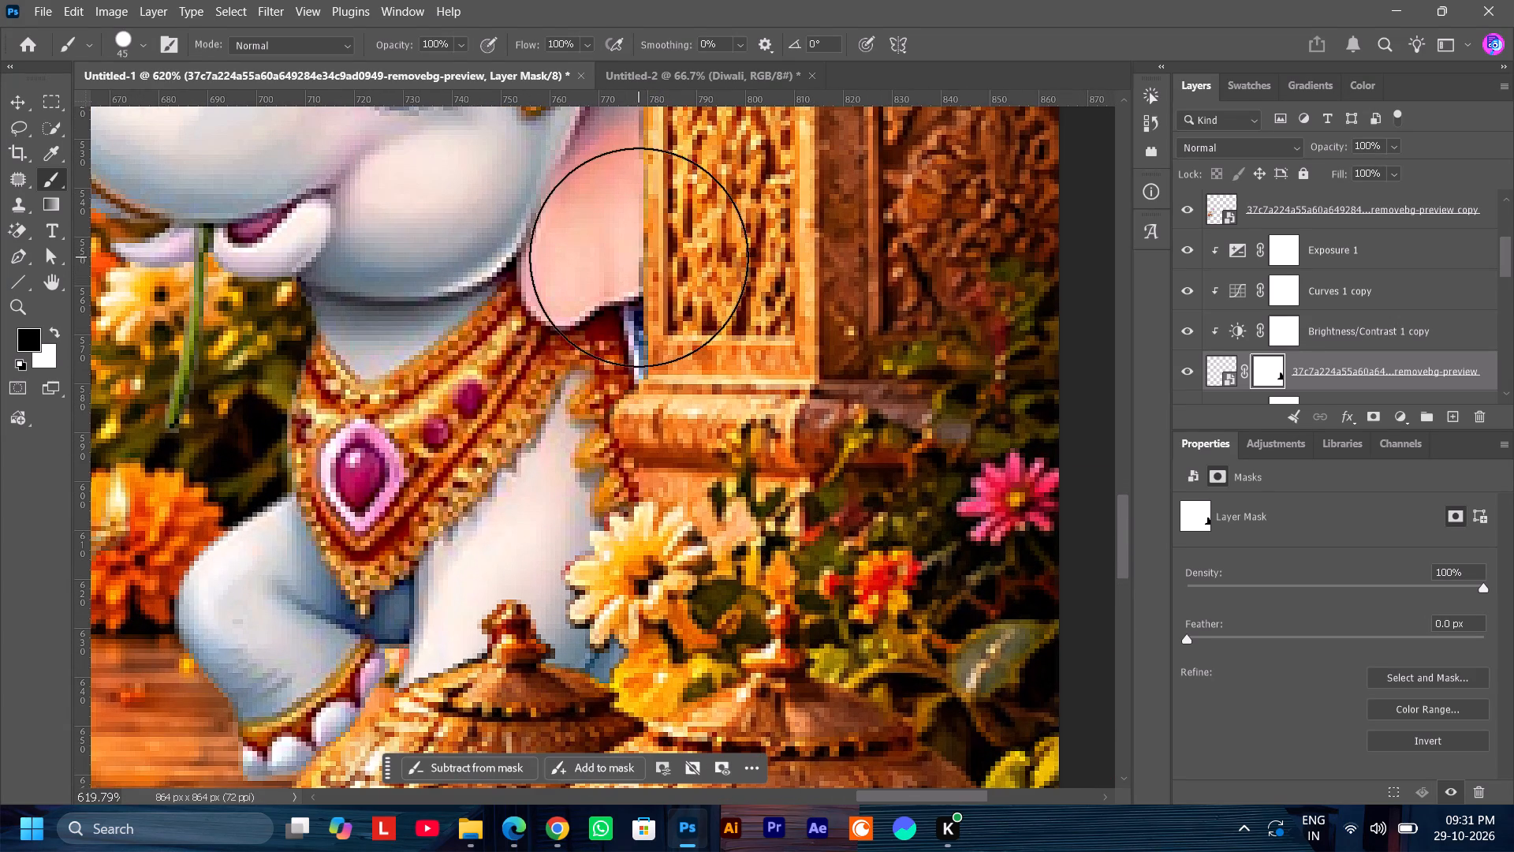
pyautogui.scroll(-12, 643, 258)
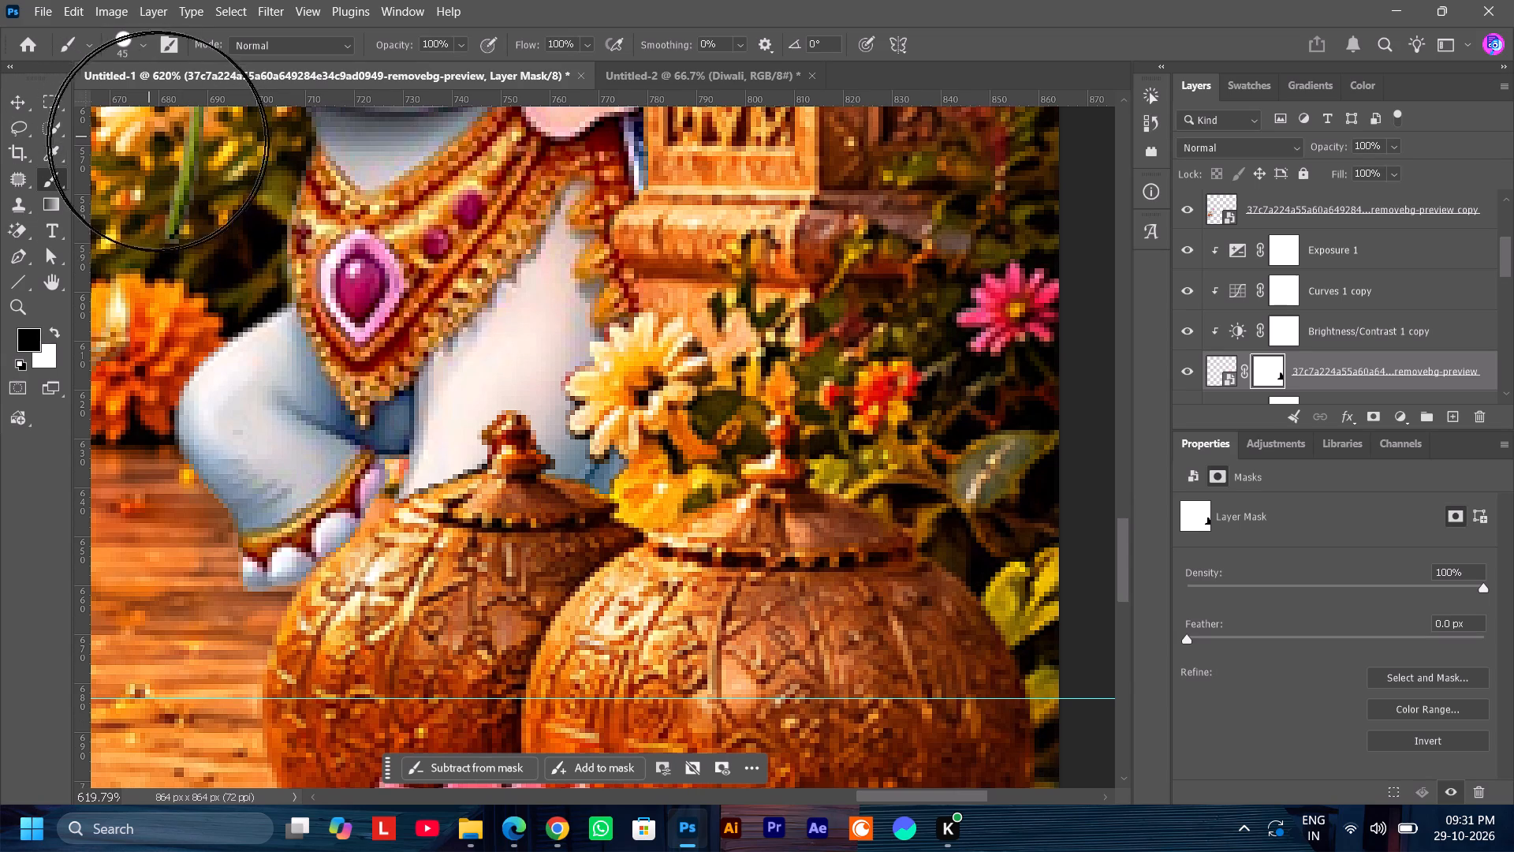
pyautogui.write('[[[[[[[[[[[[[[[[')
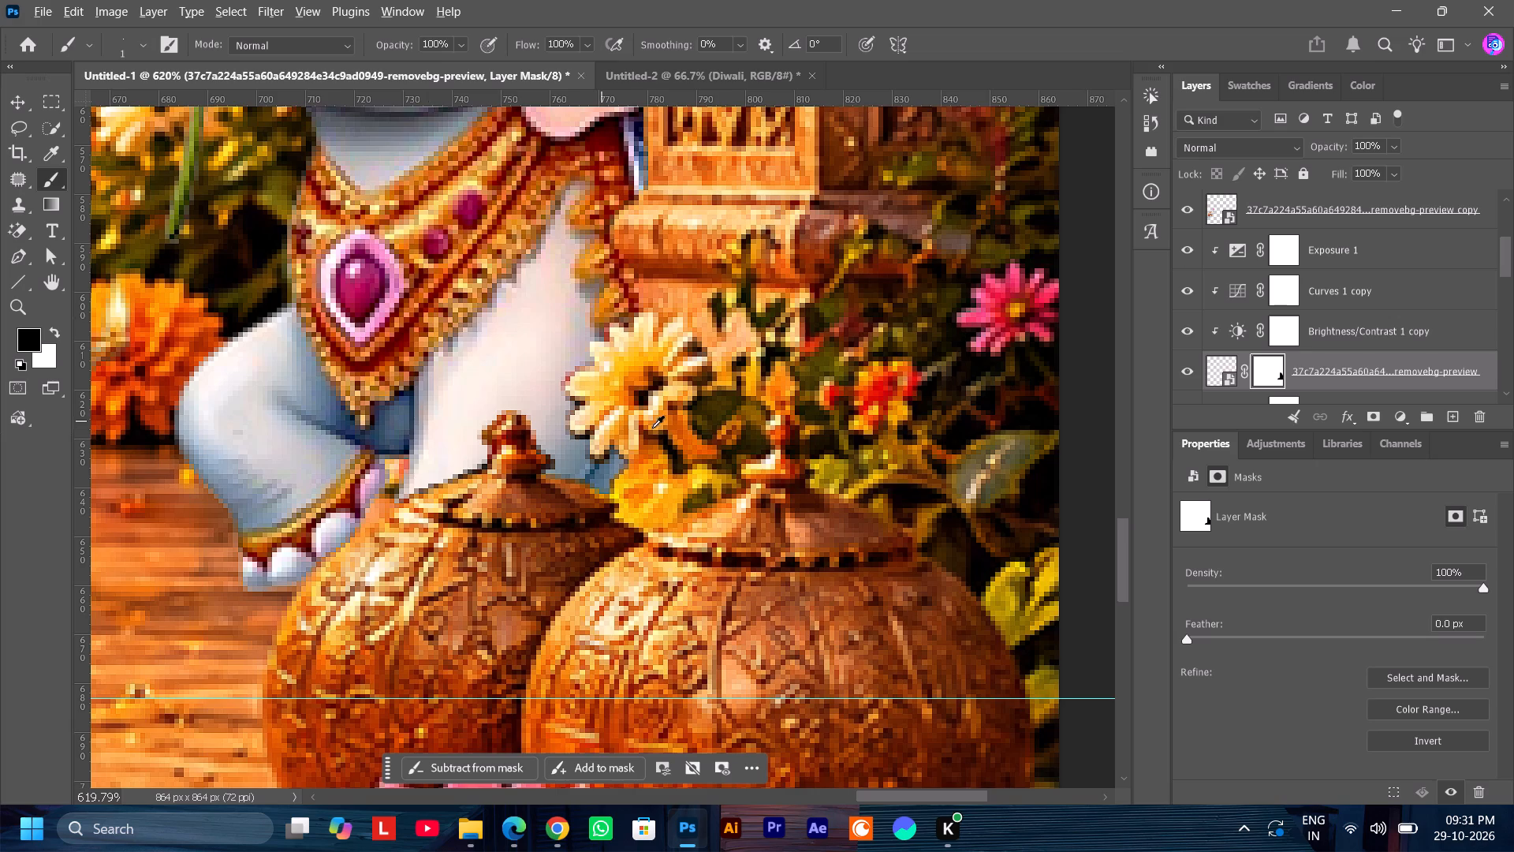
pyautogui.keyDown('alt'); pyautogui.scroll(11, 632, 428); pyautogui.keyUp('alt')
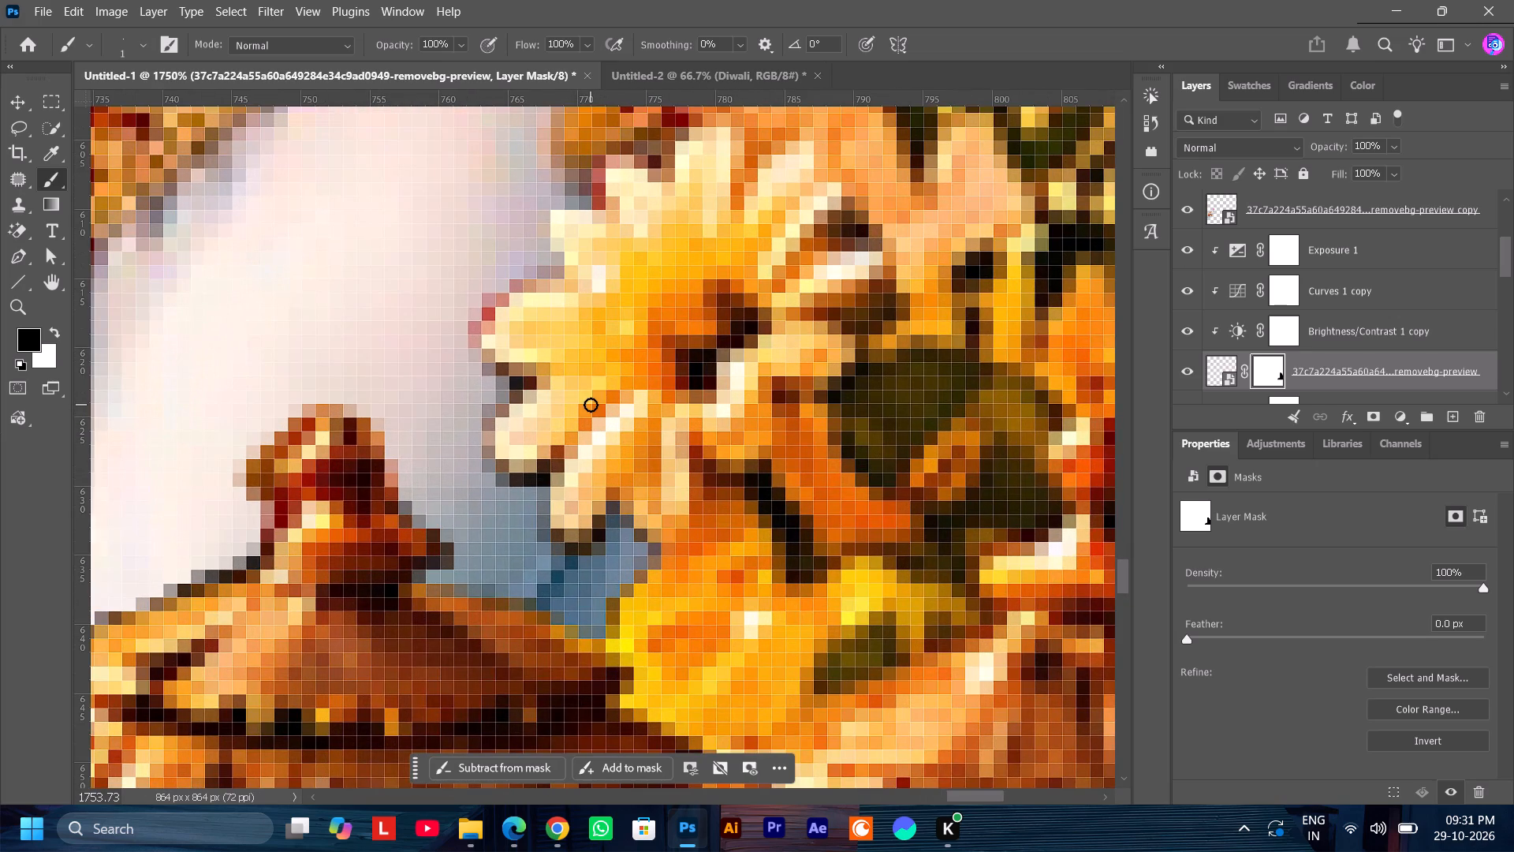
pyautogui.press('x')
pyautogui.moveTo(608, 526); pyautogui.dragTo(602, 544)
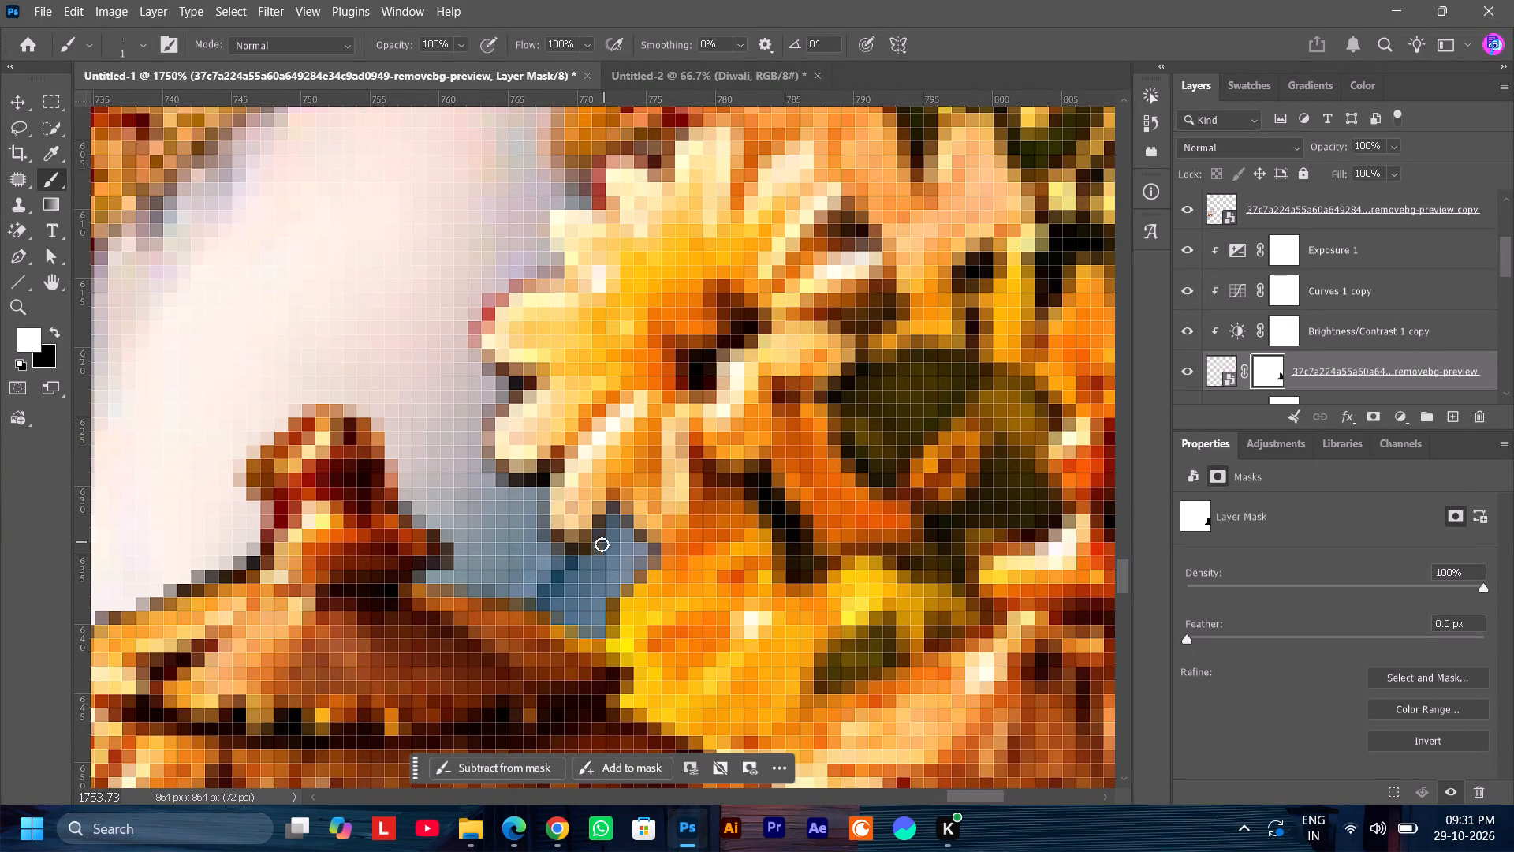
pyautogui.moveTo(602, 544); pyautogui.dragTo(555, 473)
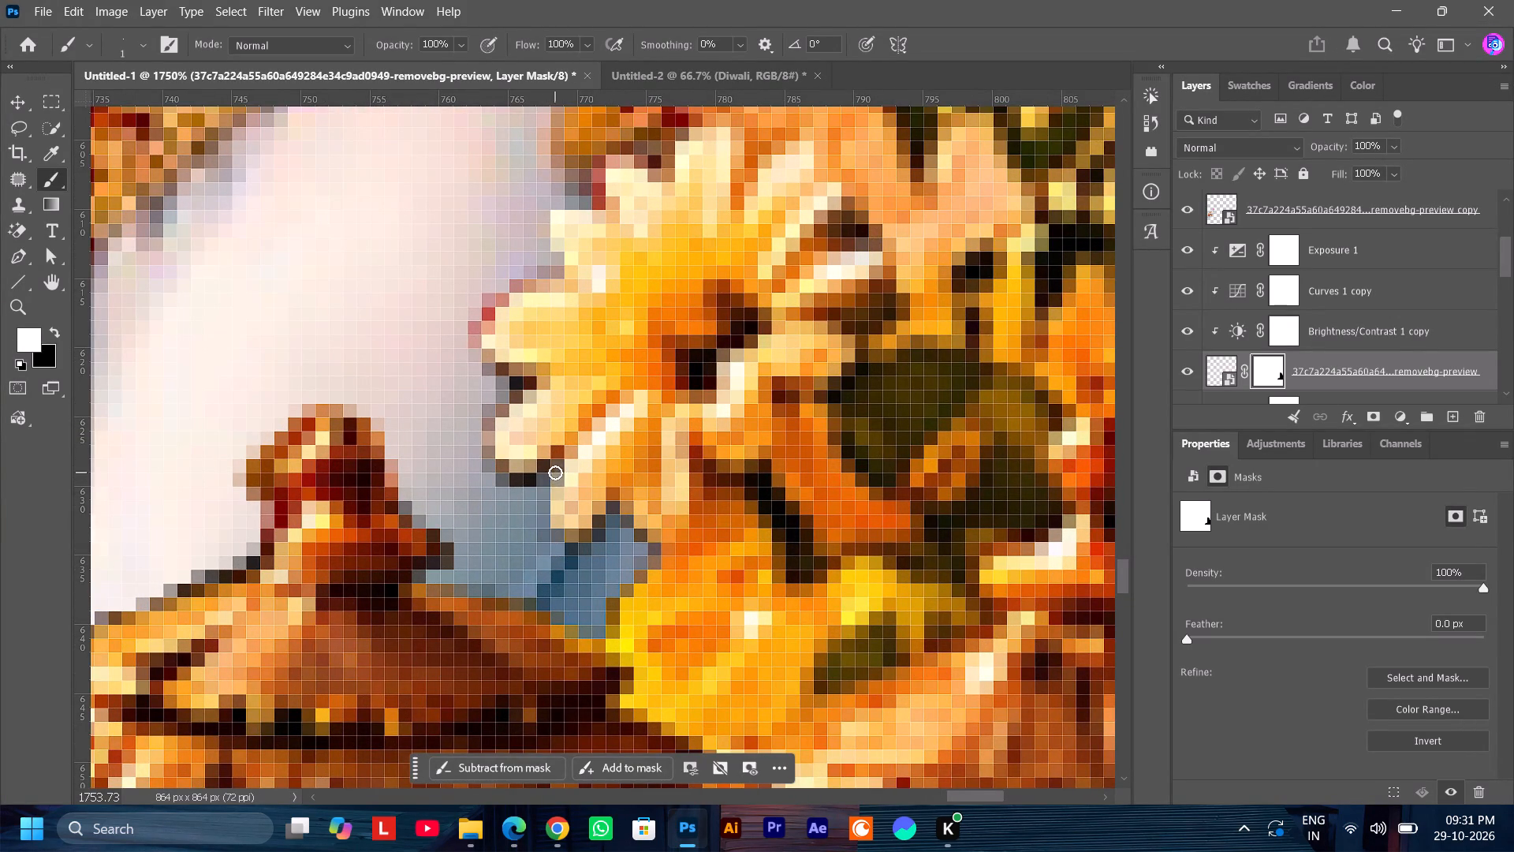
pyautogui.moveTo(555, 473); pyautogui.dragTo(516, 391)
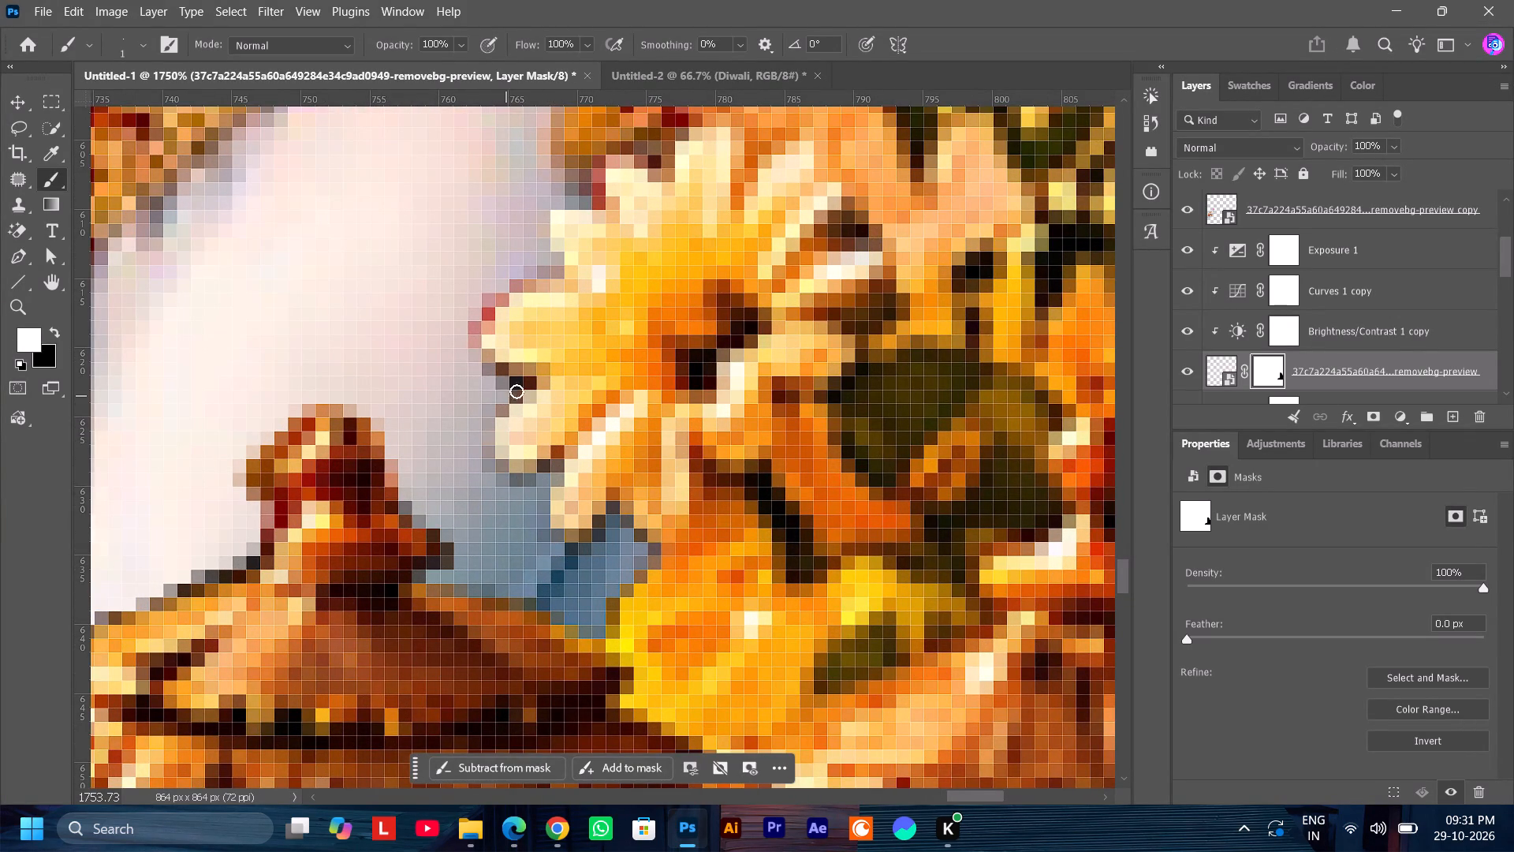
pyautogui.moveTo(516, 391); pyautogui.dragTo(550, 275)
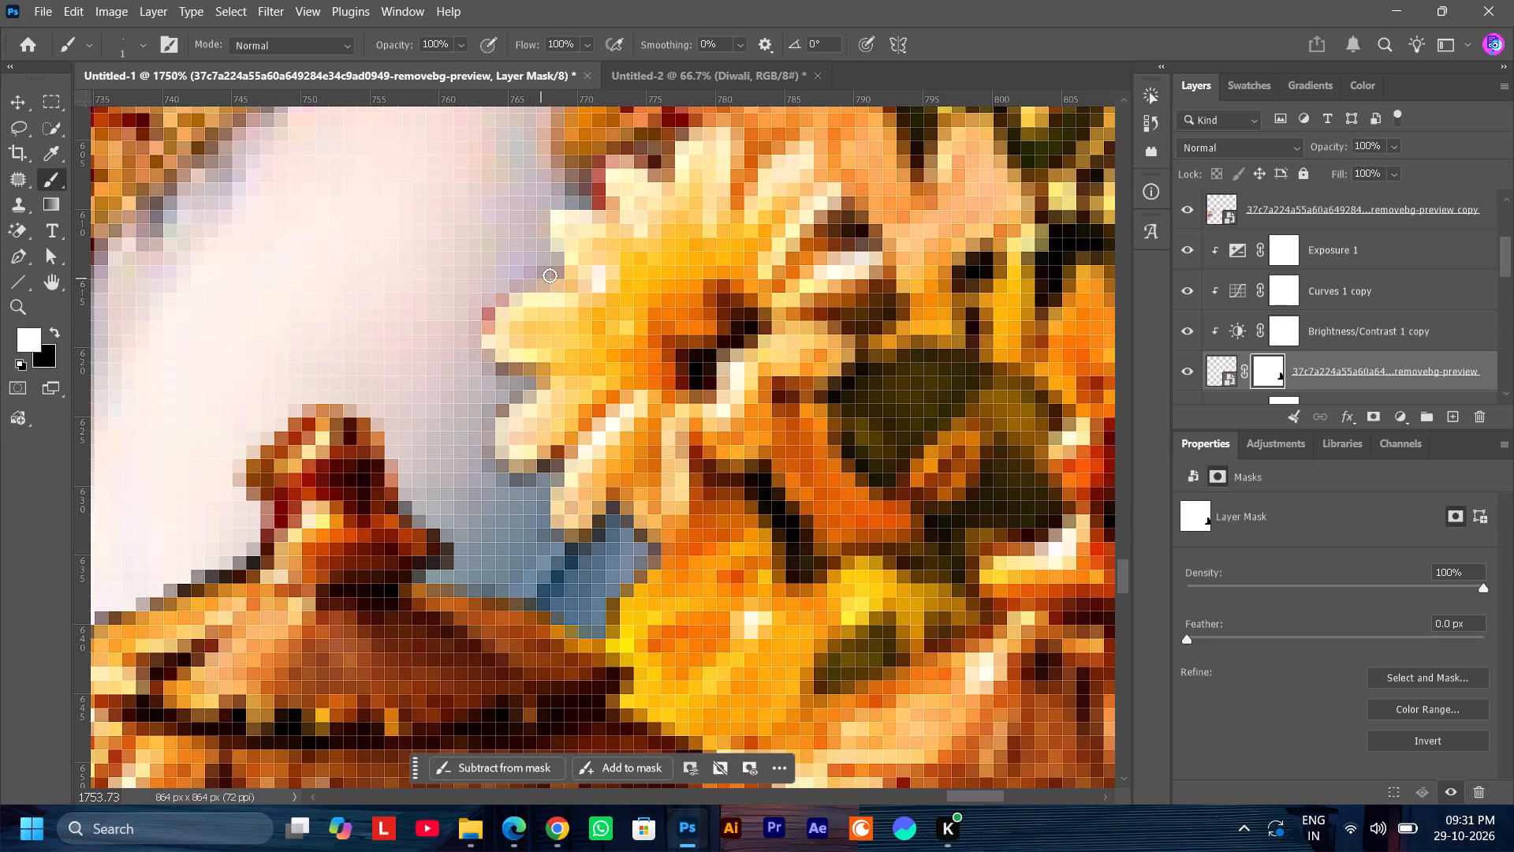
pyautogui.moveTo(550, 275); pyautogui.dragTo(555, 272)
pyautogui.moveTo(485, 308); pyautogui.dragTo(487, 361)
# Paint white on the elephant's mask from the cream flower's upper petals along the gold ornament's edge beside the pillar base.
pyautogui.scroll(15, 490, 356)
pyautogui.moveTo(605, 458); pyautogui.dragTo(677, 368)
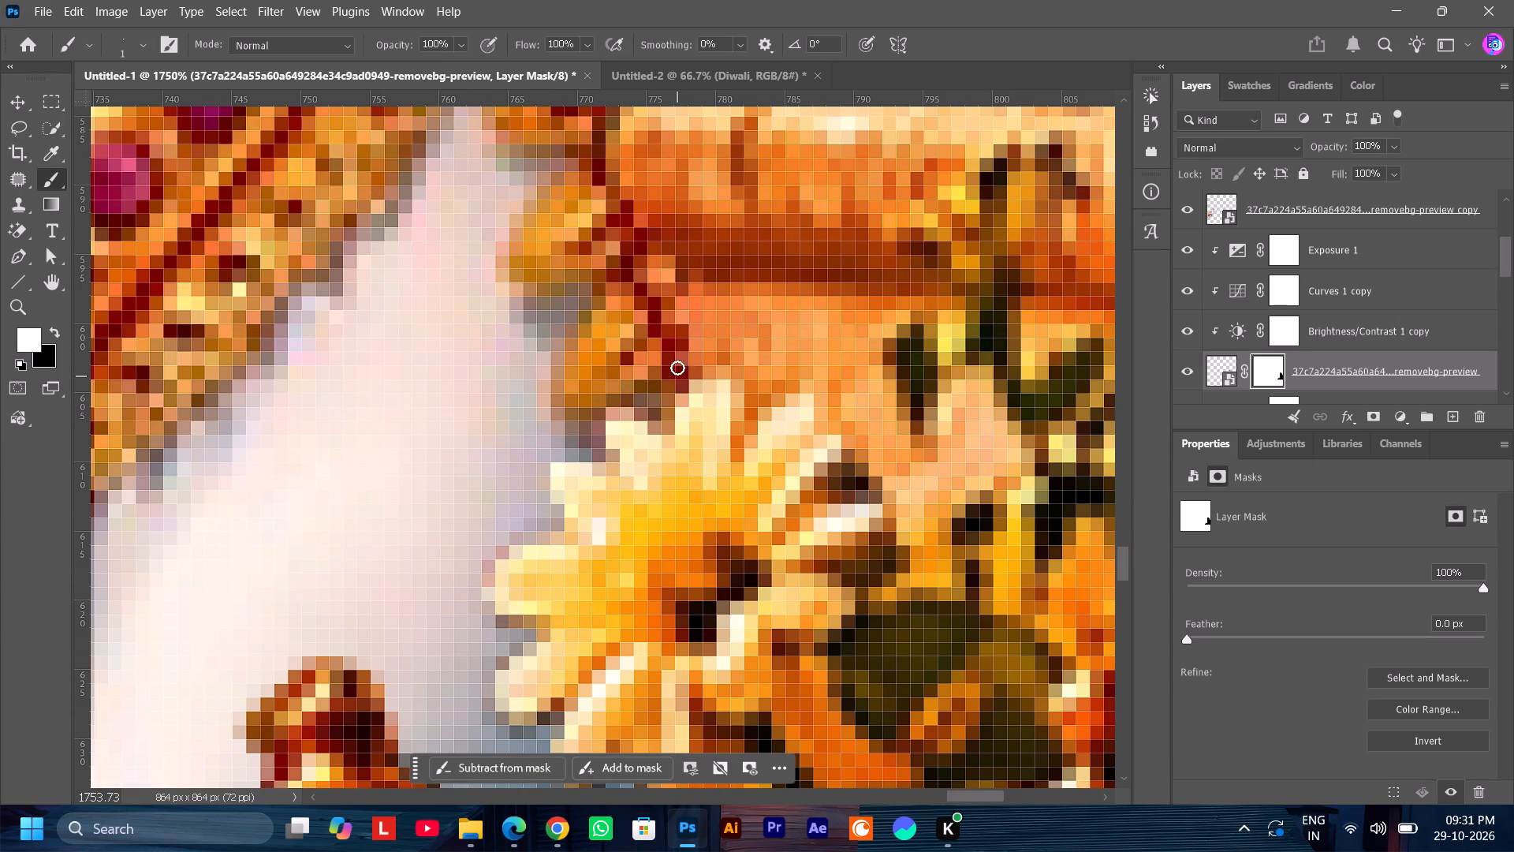
pyautogui.moveTo(677, 368); pyautogui.dragTo(634, 263)
# Inspect the elephant's mask edge along the pillar, flowers and pots up close and within the whole composition.
pyautogui.scroll(15, 629, 248)
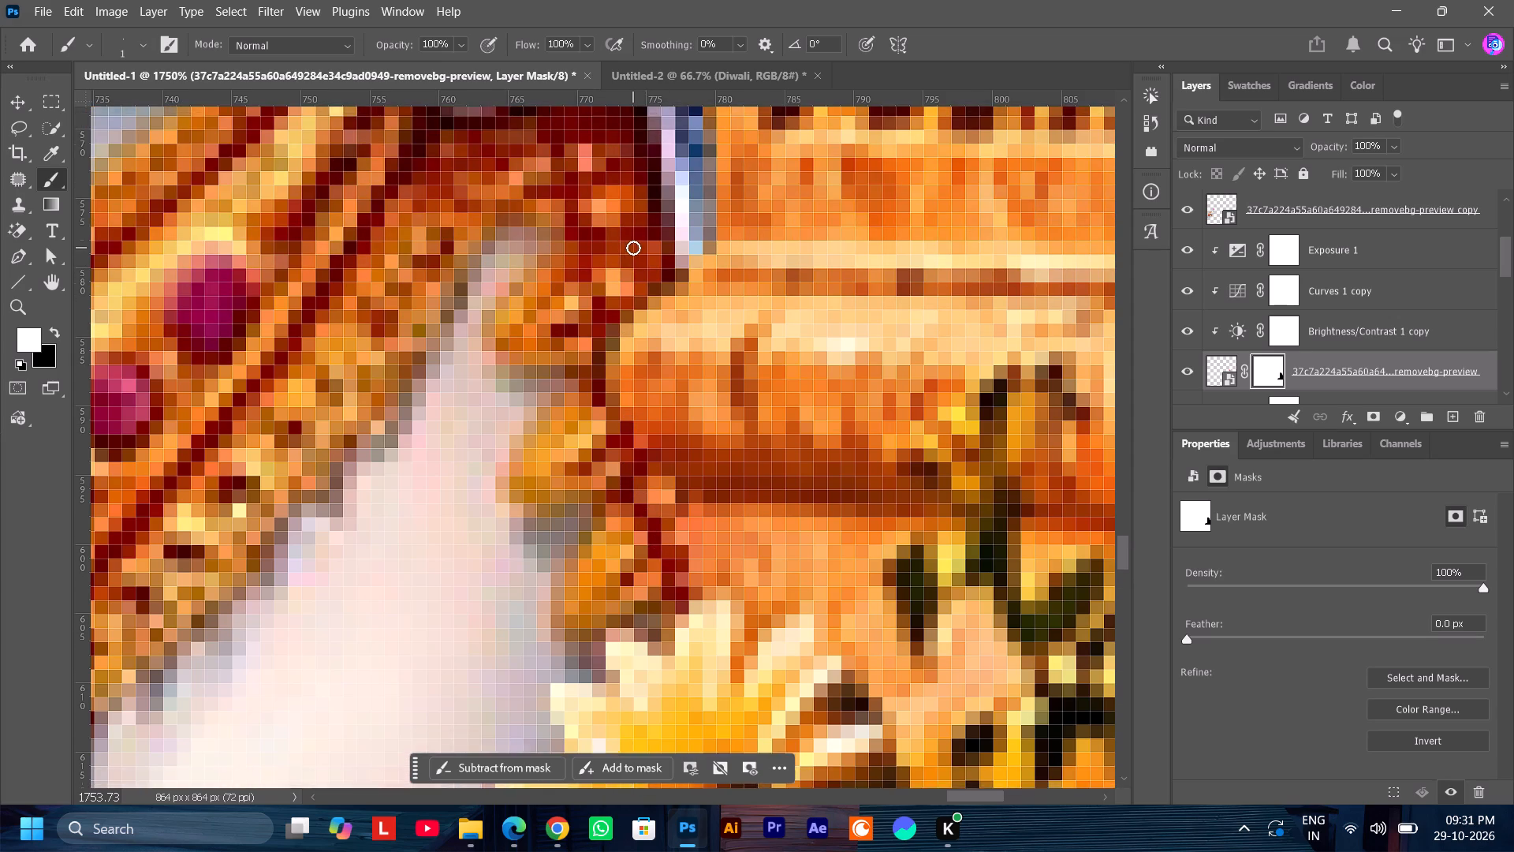
pyautogui.scroll(20, 633, 248)
pyautogui.scroll(16, 633, 248)
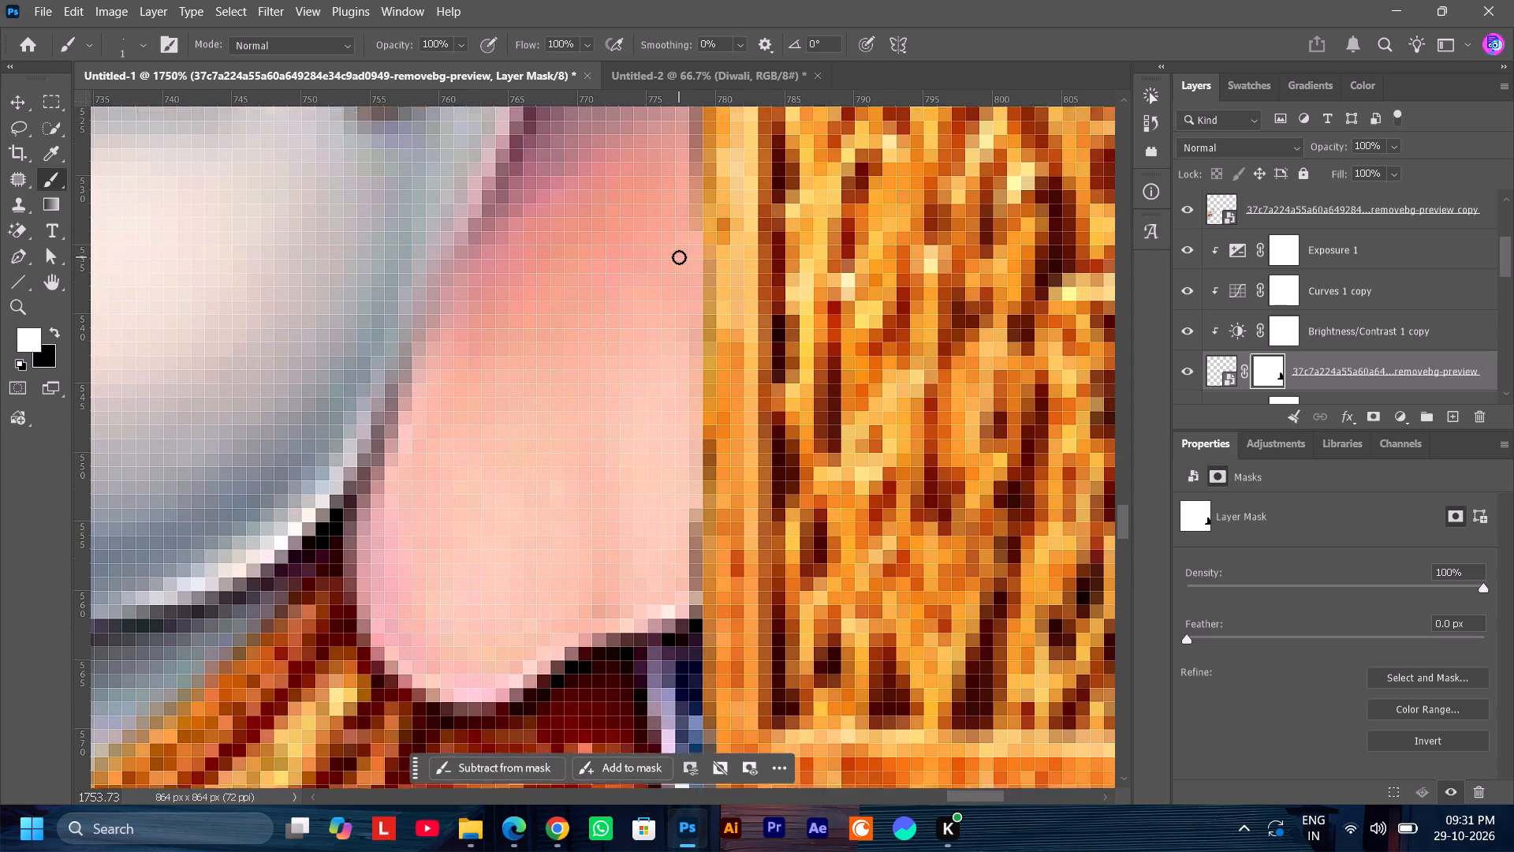
pyautogui.scroll(13, 679, 257)
pyautogui.keyDown('alt'); pyautogui.scroll(-13, 679, 257); pyautogui.keyUp('alt')
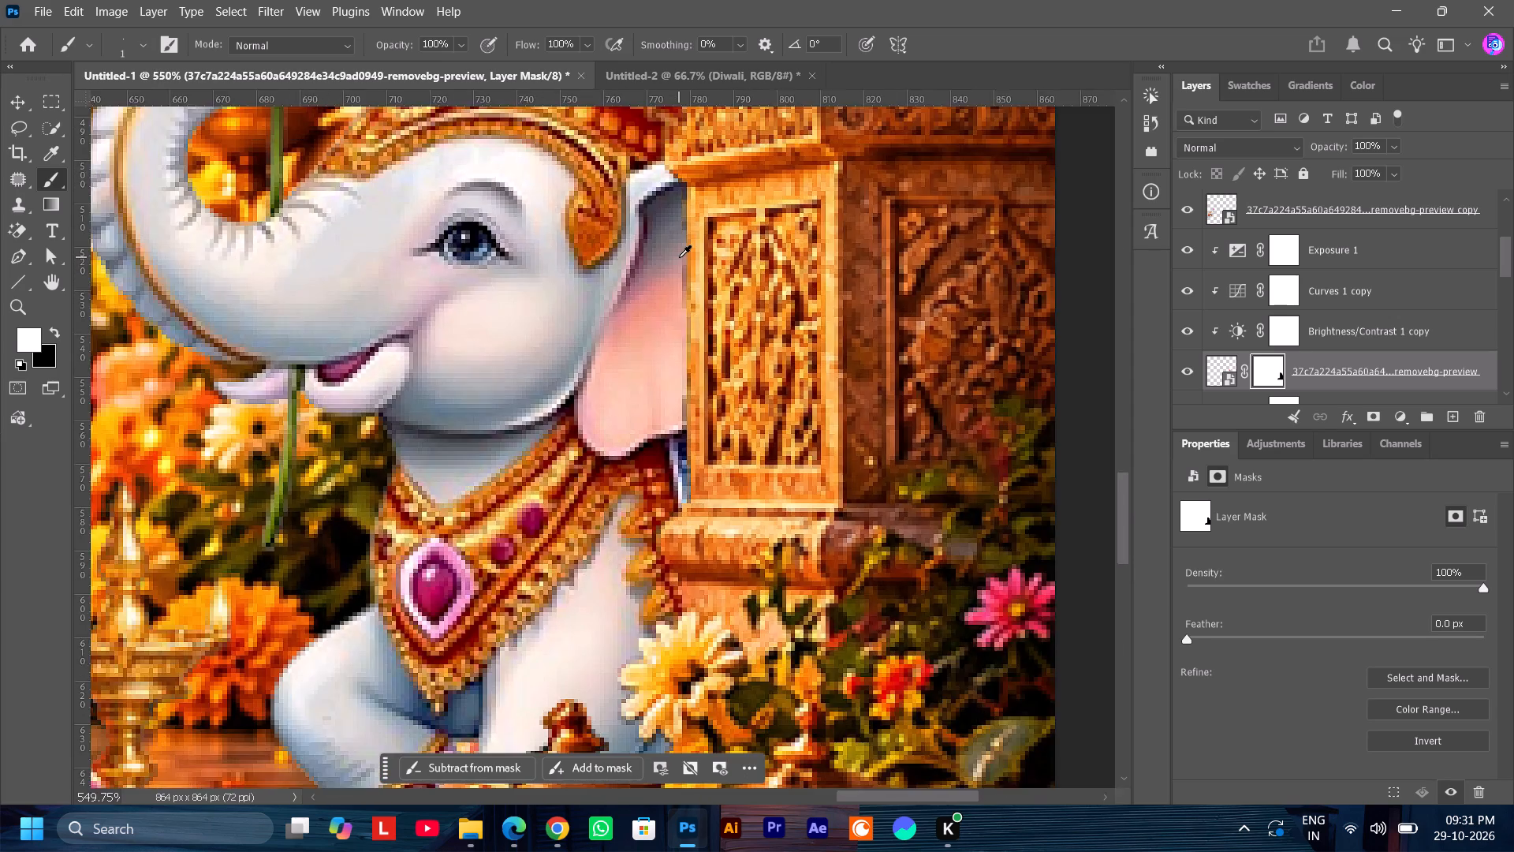
pyautogui.keyDown('alt'); pyautogui.scroll(-10, 679, 257); pyautogui.keyUp('alt')
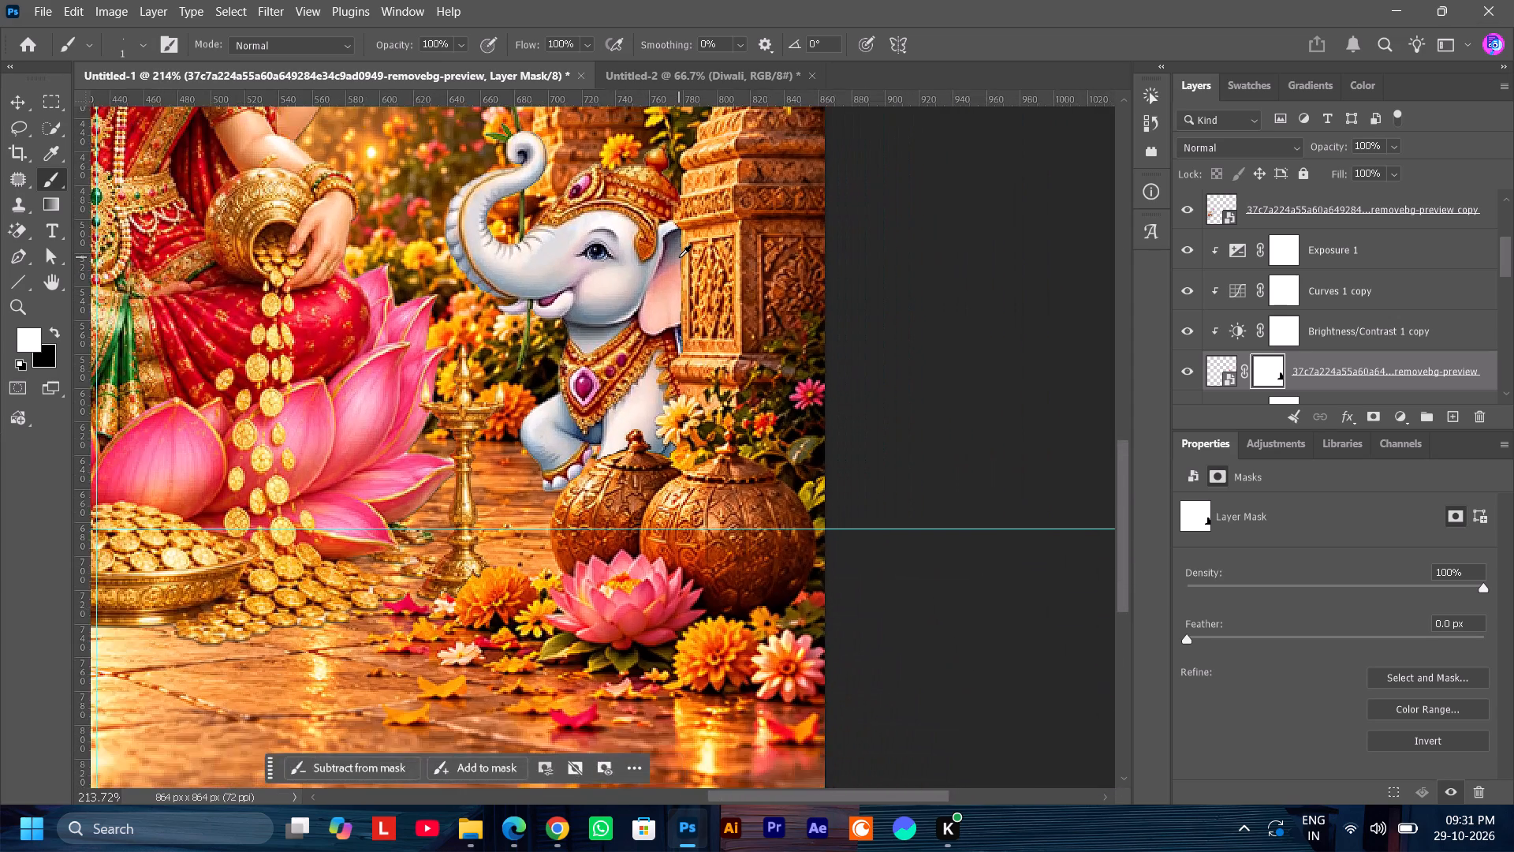
pyautogui.keyDown('alt'); pyautogui.scroll(9, 622, 469); pyautogui.keyUp('alt')
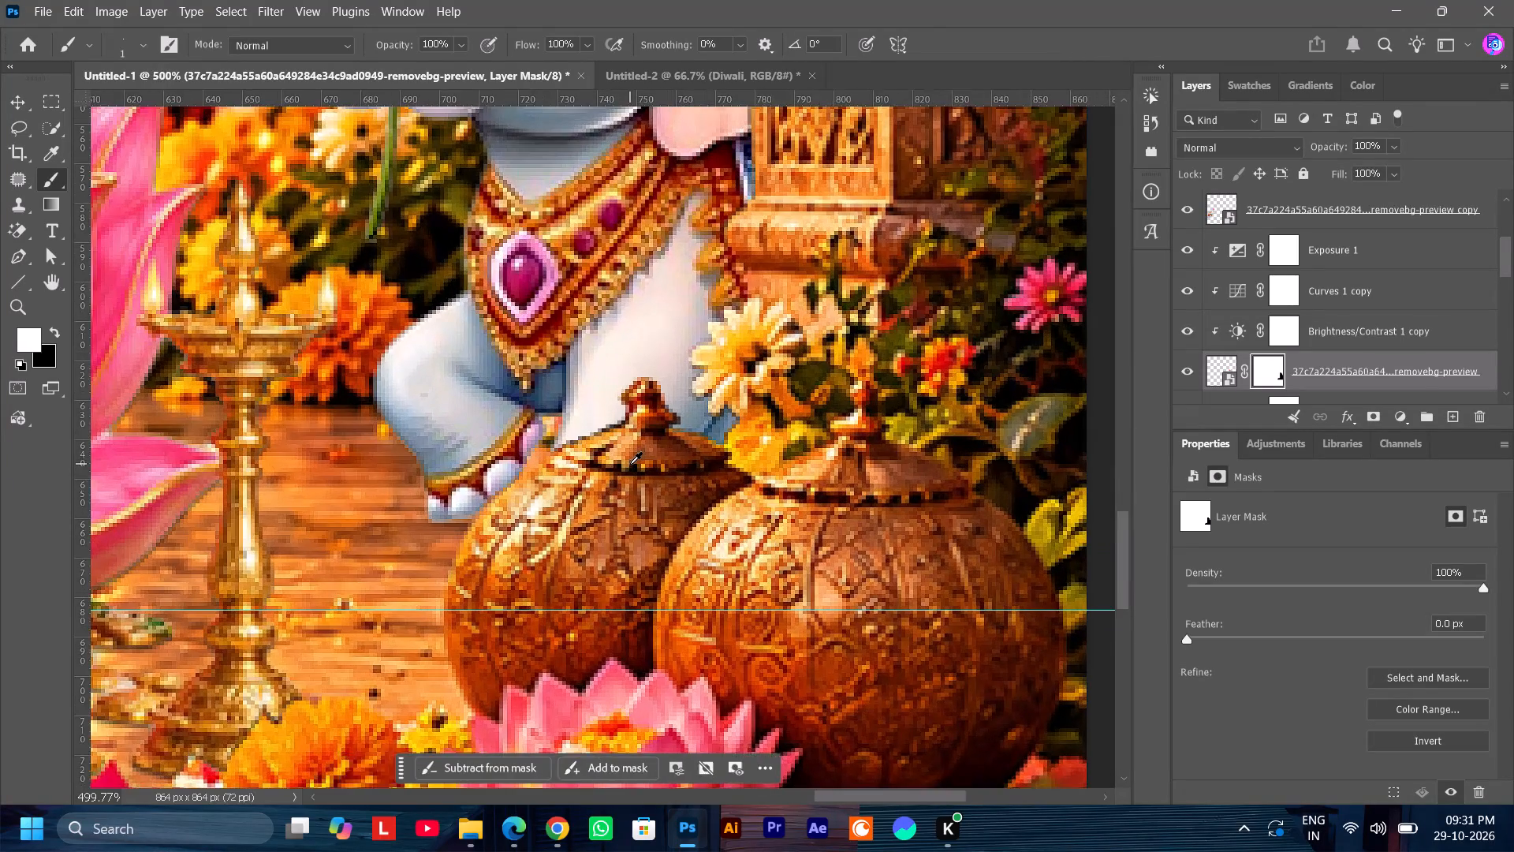
pyautogui.keyDown('alt'); pyautogui.scroll(-18, 630, 464); pyautogui.keyUp('alt')
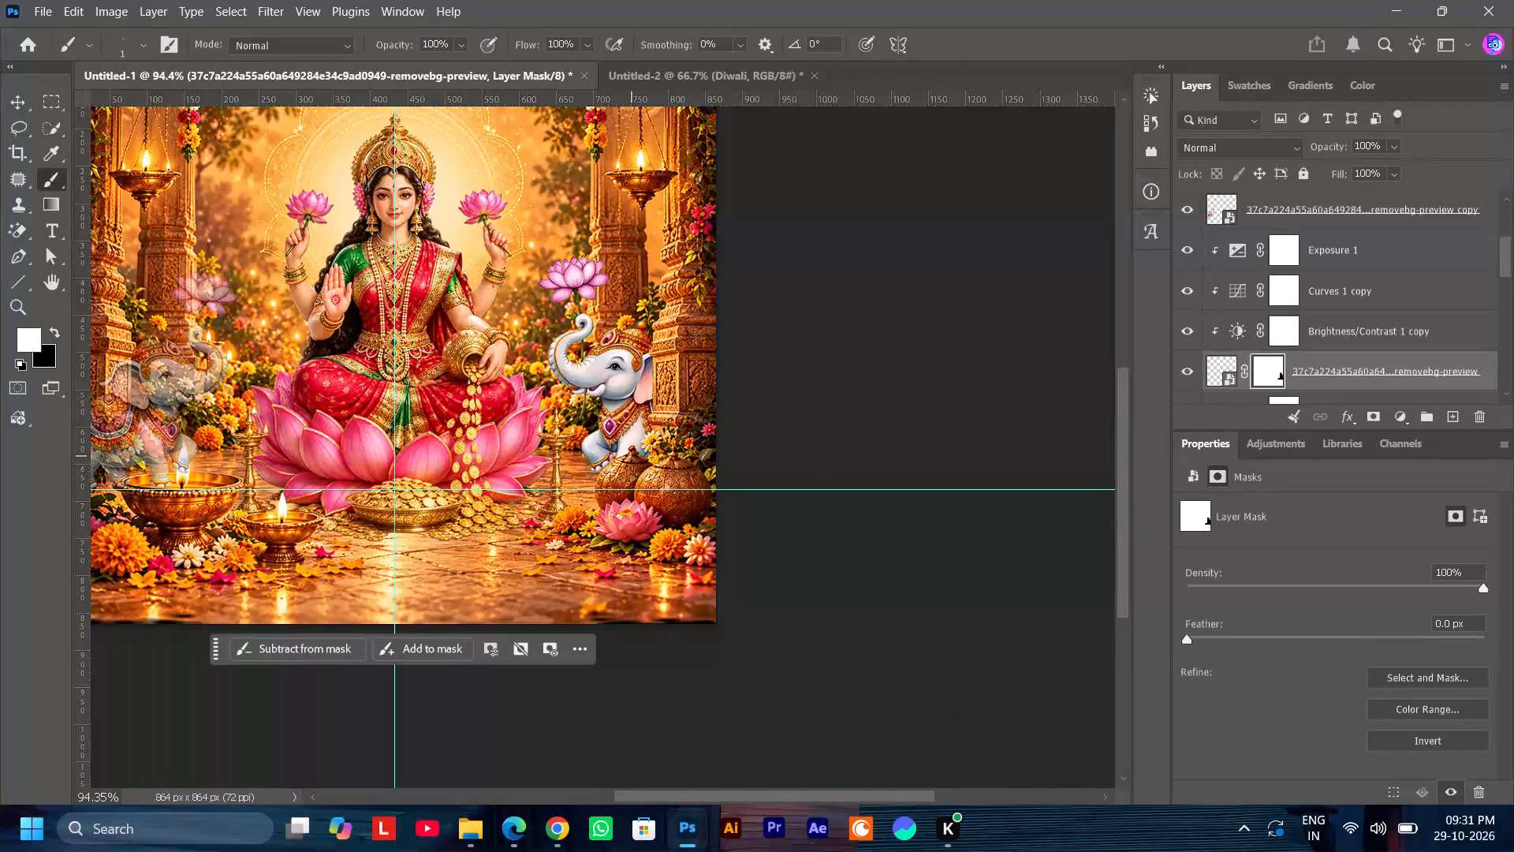
pyautogui.keyDown('ctrl'); pyautogui.scroll(13, 621, 531); pyautogui.keyUp('ctrl')
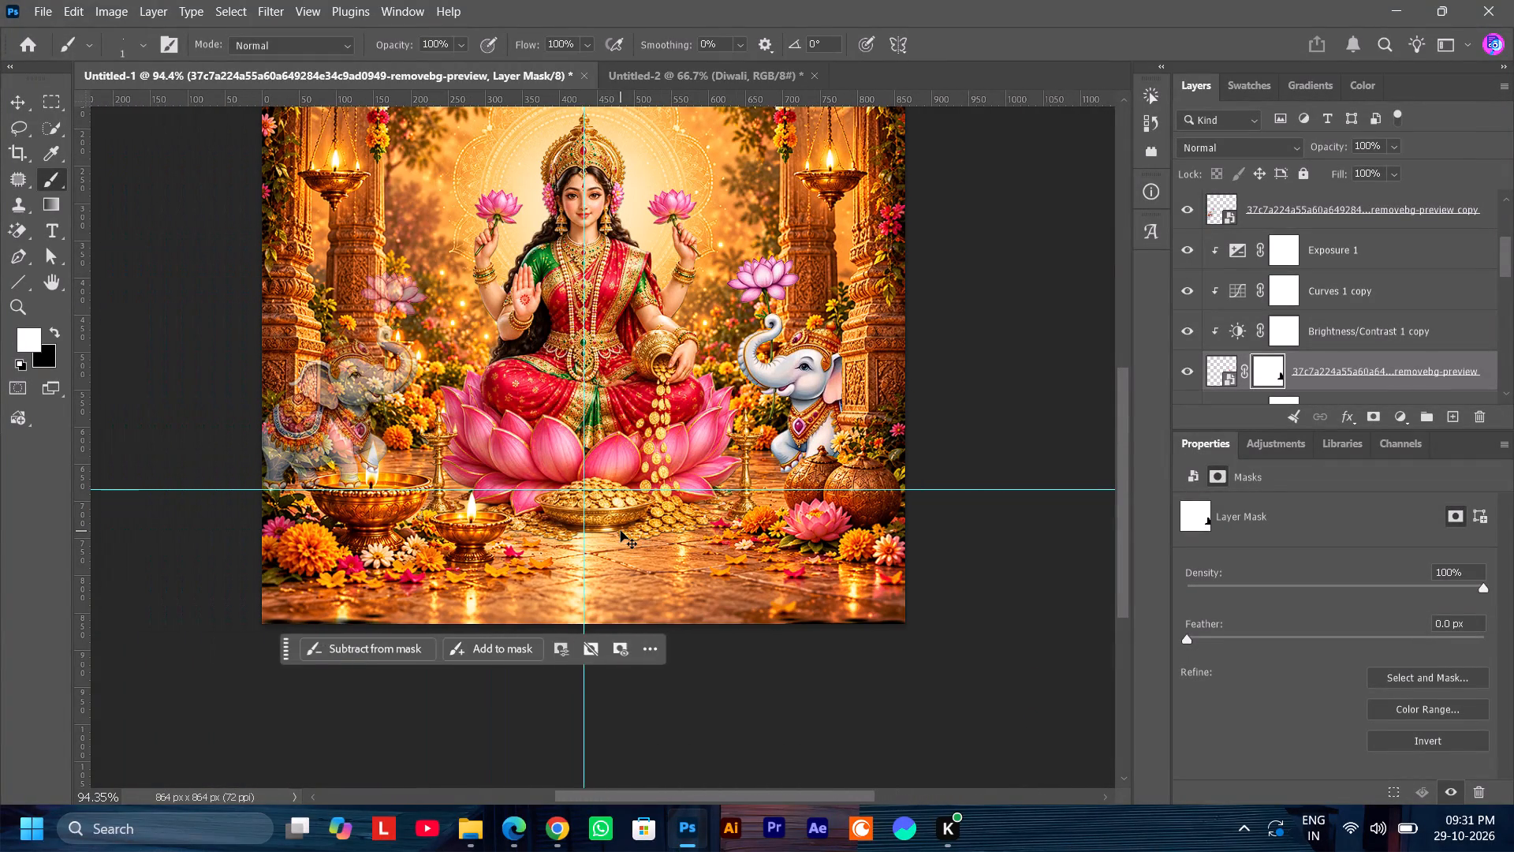
pyautogui.keyDown('ctrl'); pyautogui.scroll(9, 621, 531); pyautogui.keyUp('ctrl')
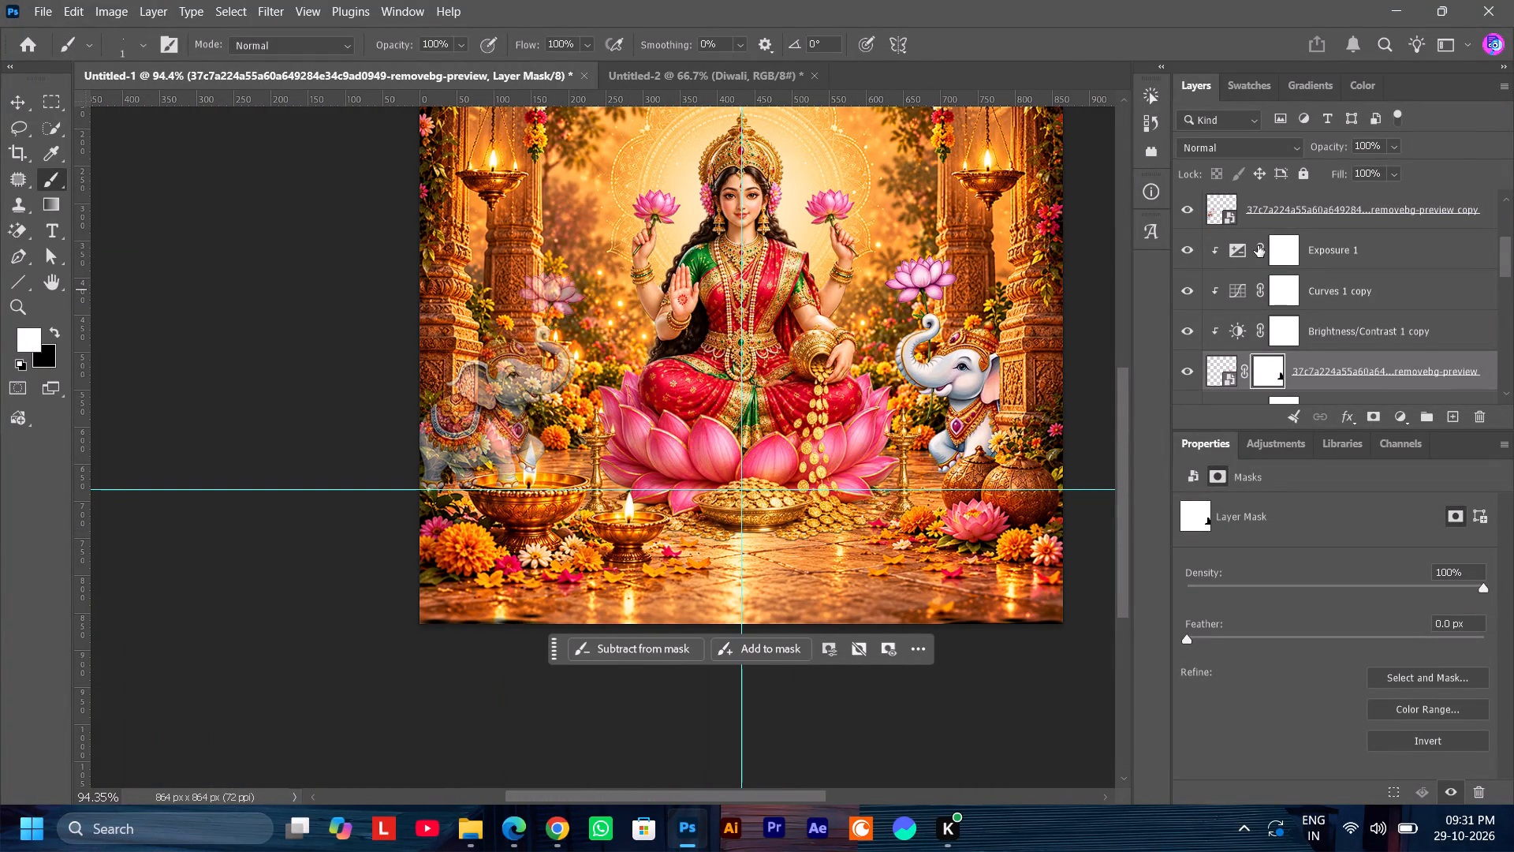
pyautogui.scroll(3, 1228, 276)
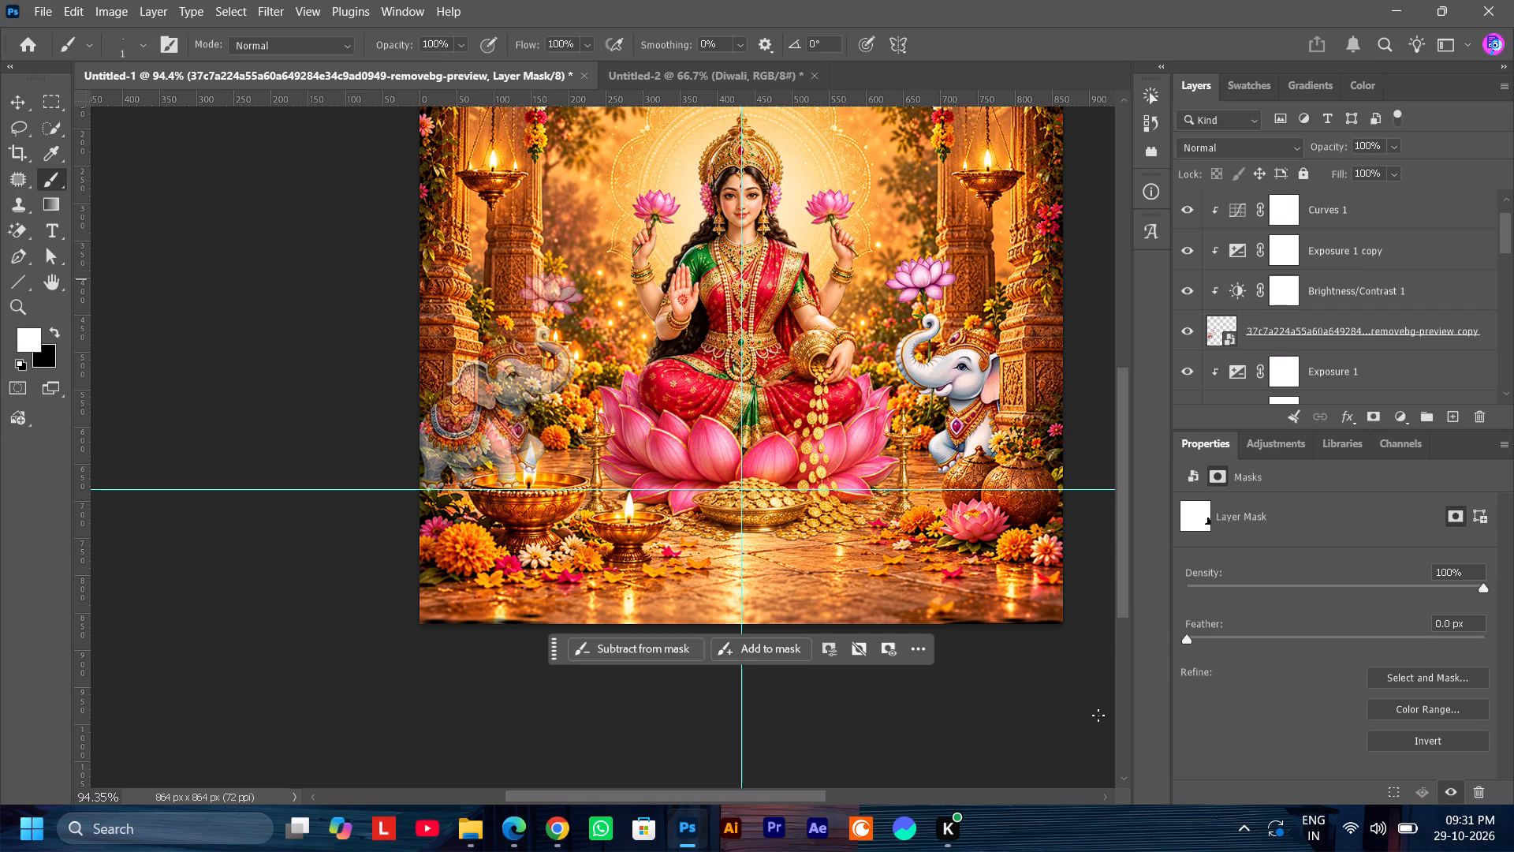
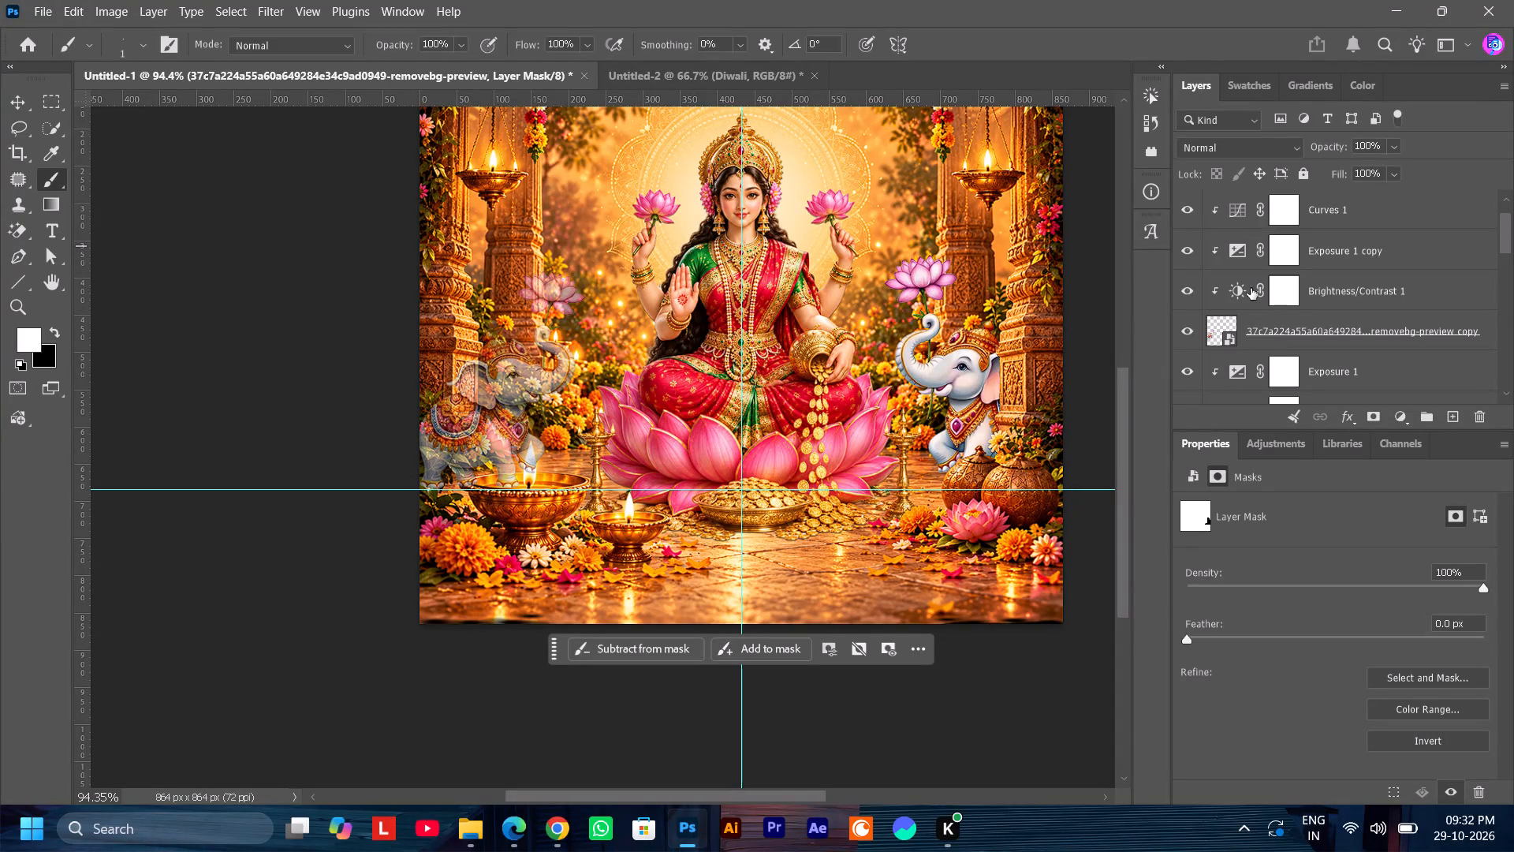
# Add a layer mask to the semi-transparent elephant copy layer standing beside the pillar and large diya.
pyautogui.click(1265, 331)
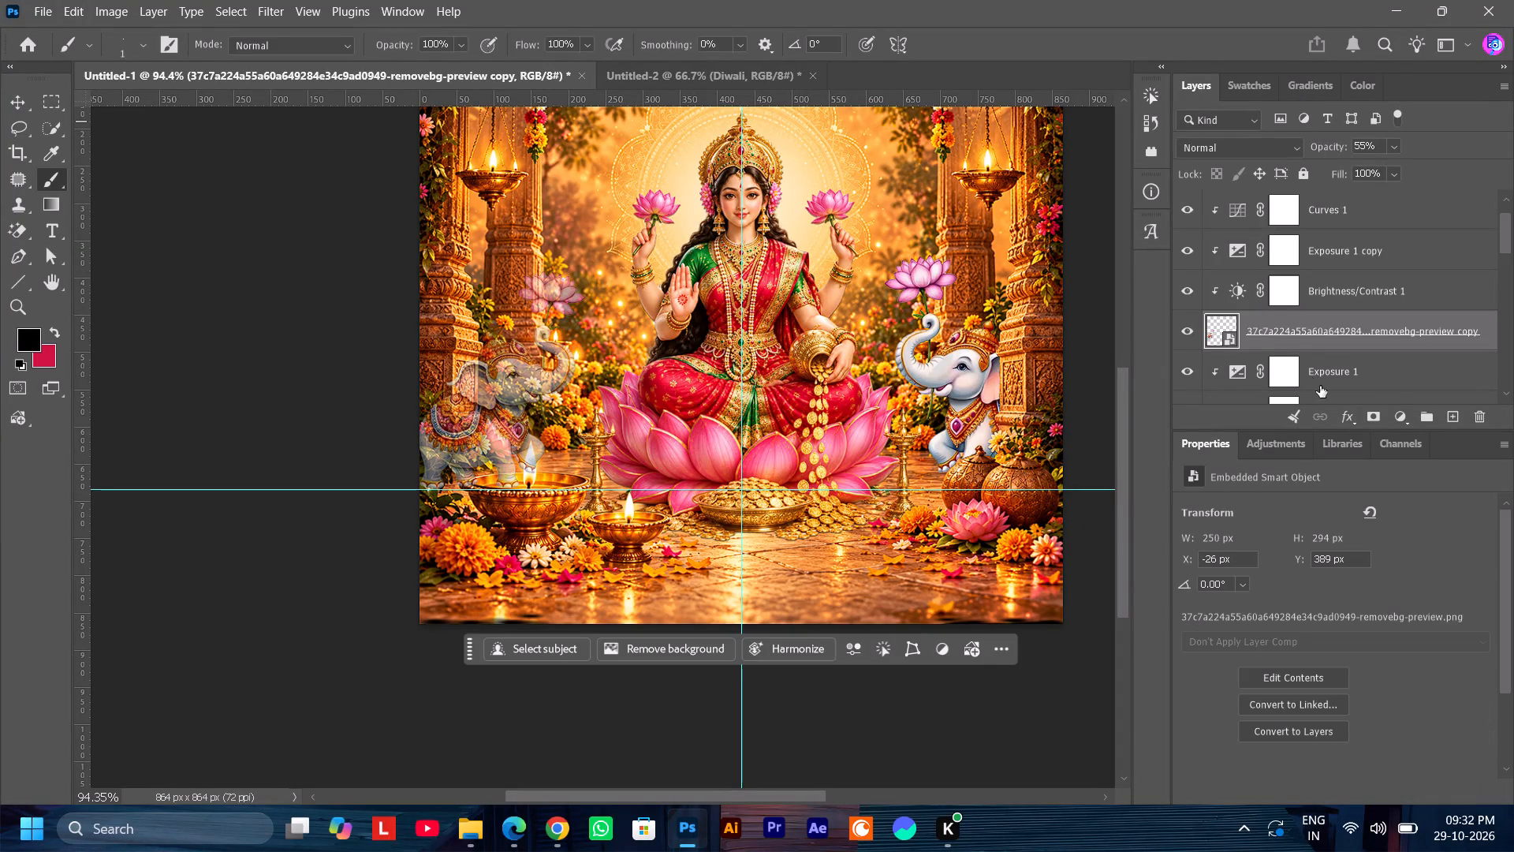
pyautogui.click(1372, 420)
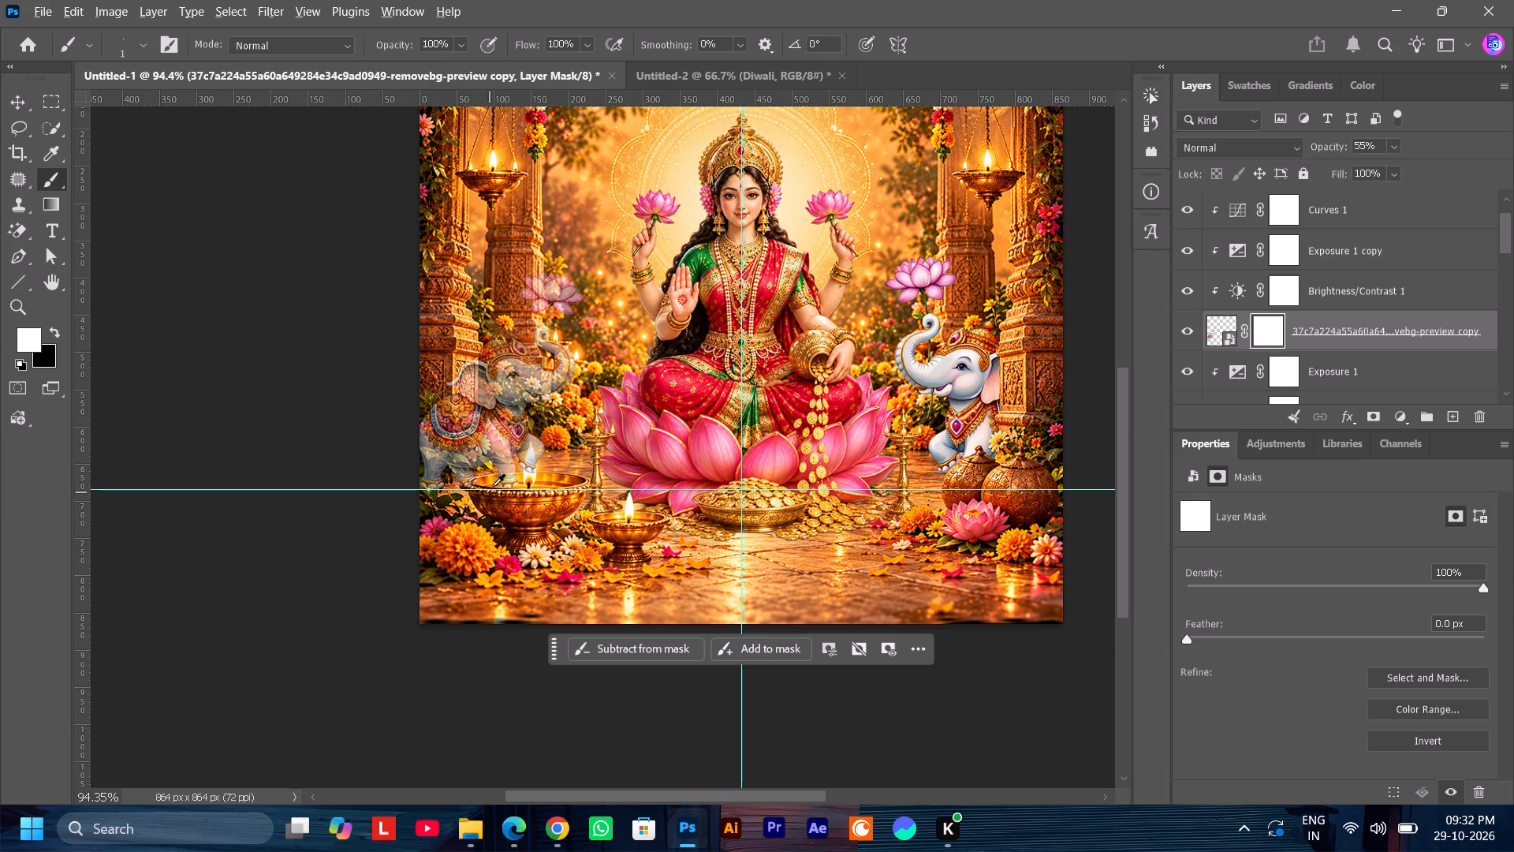
# Lower the masked elephant copy layer's opacity to 0% to expose the foliage and diya behind it.
pyautogui.keyDown('alt'); pyautogui.scroll(7, 495, 478); pyautogui.keyUp('alt')
pyautogui.keyDown('alt'); pyautogui.scroll(4, 423, 451); pyautogui.keyUp('alt')
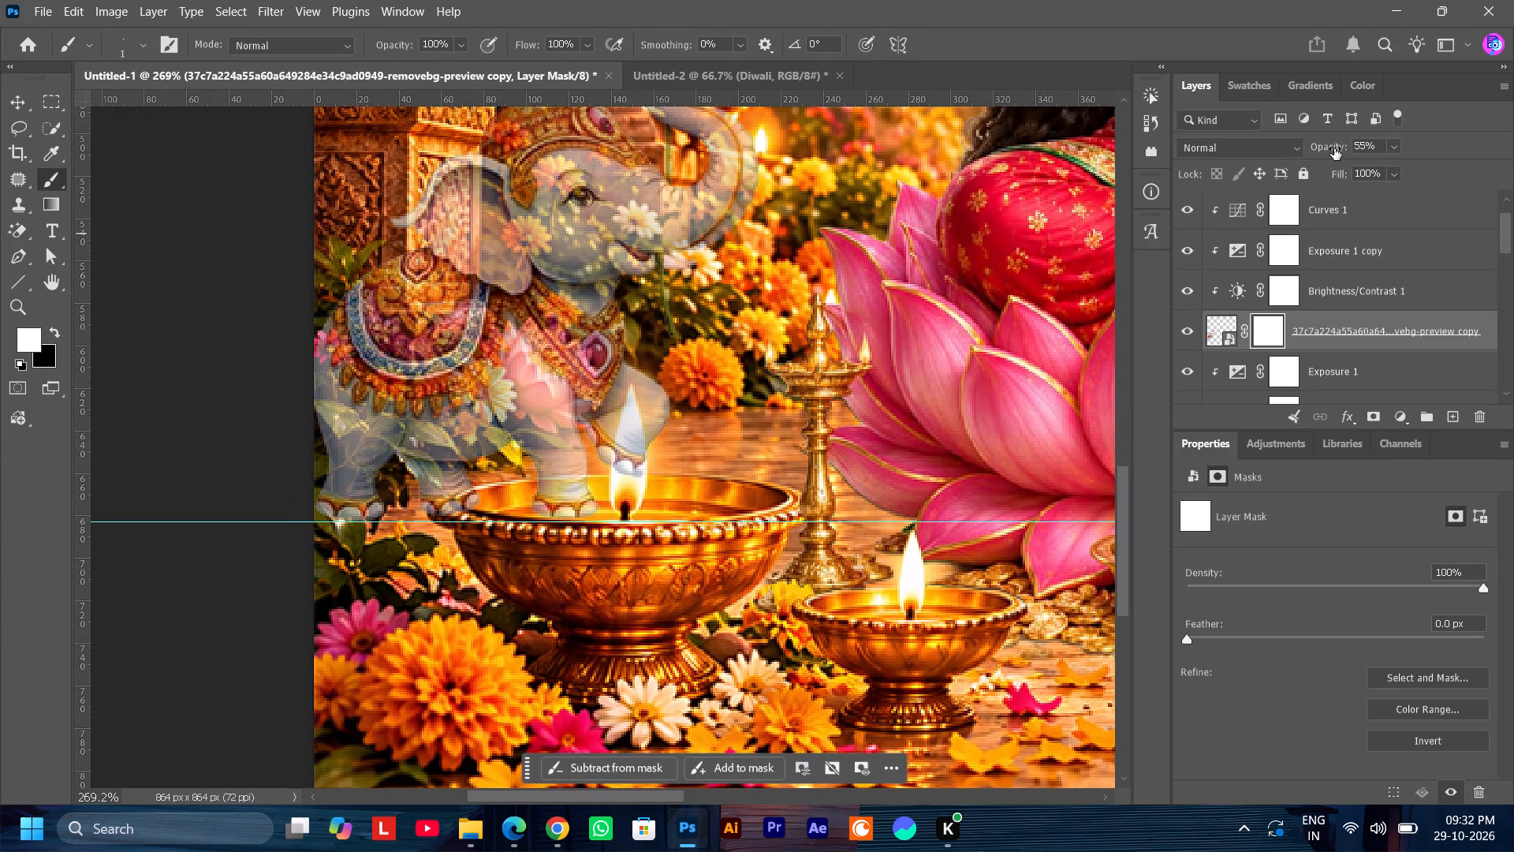
pyautogui.moveTo(1334, 148); pyautogui.dragTo(1089, 200)
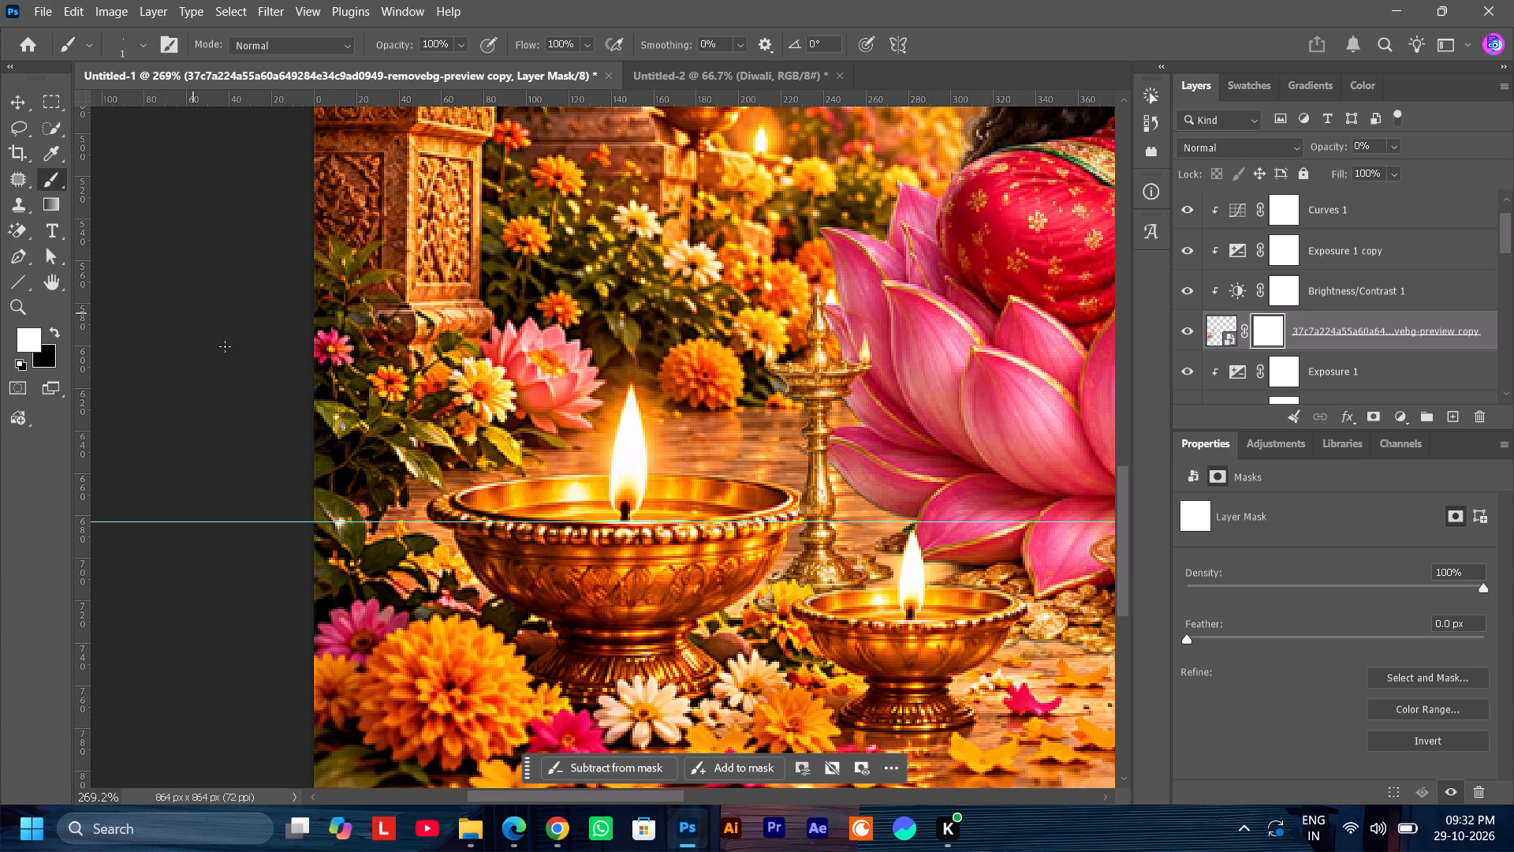
# Lasso the leaves, flowers, flame and most of the large diya's bowl, adding the missed strip along the canvas edge.
pyautogui.keyDown('alt'); pyautogui.scroll(5, 327, 334); pyautogui.keyUp('alt')
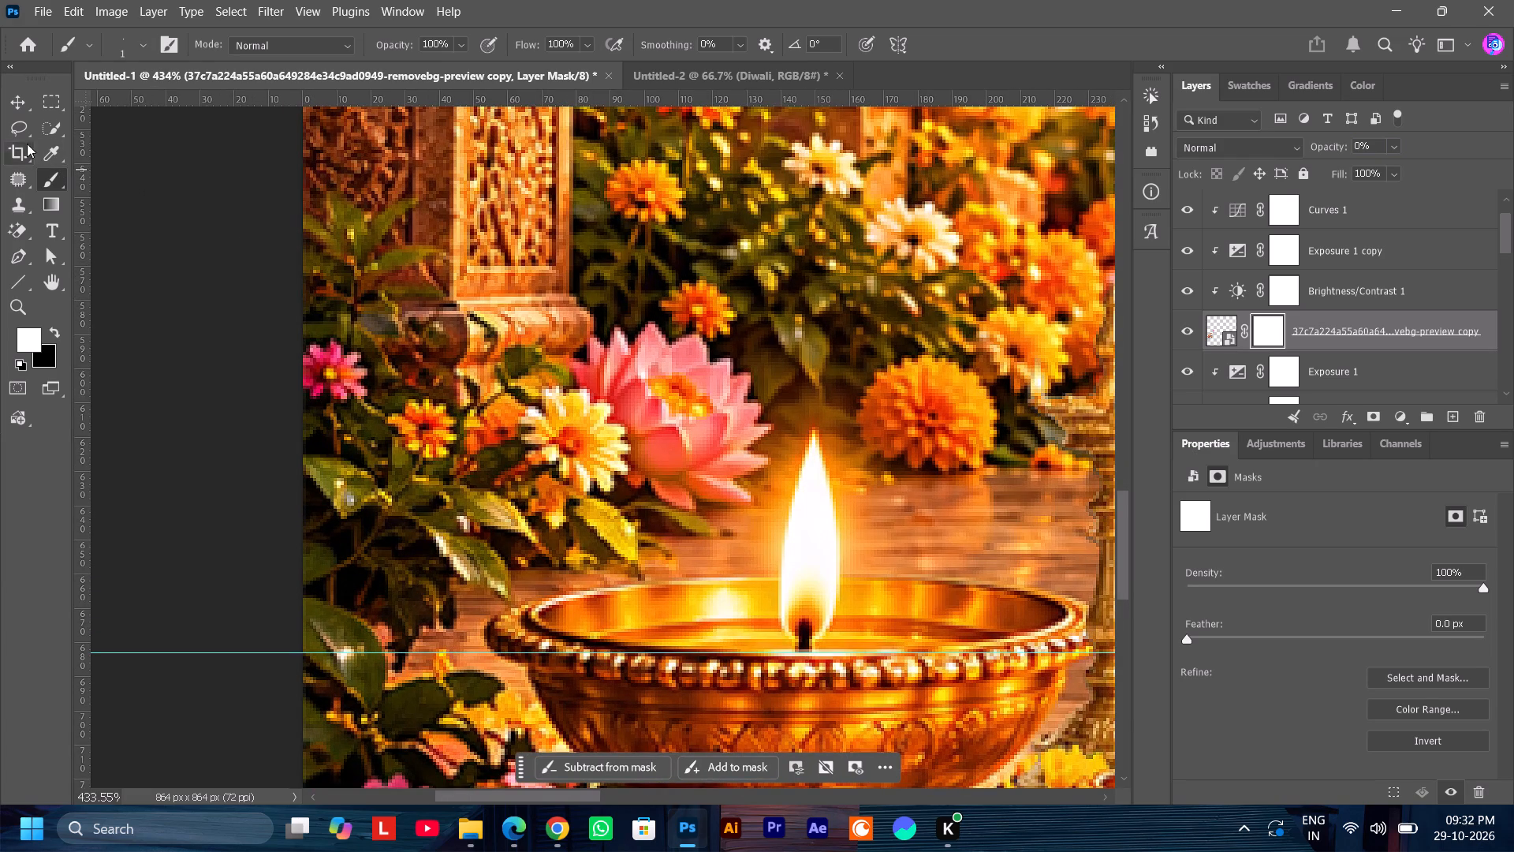
pyautogui.click(18, 126)
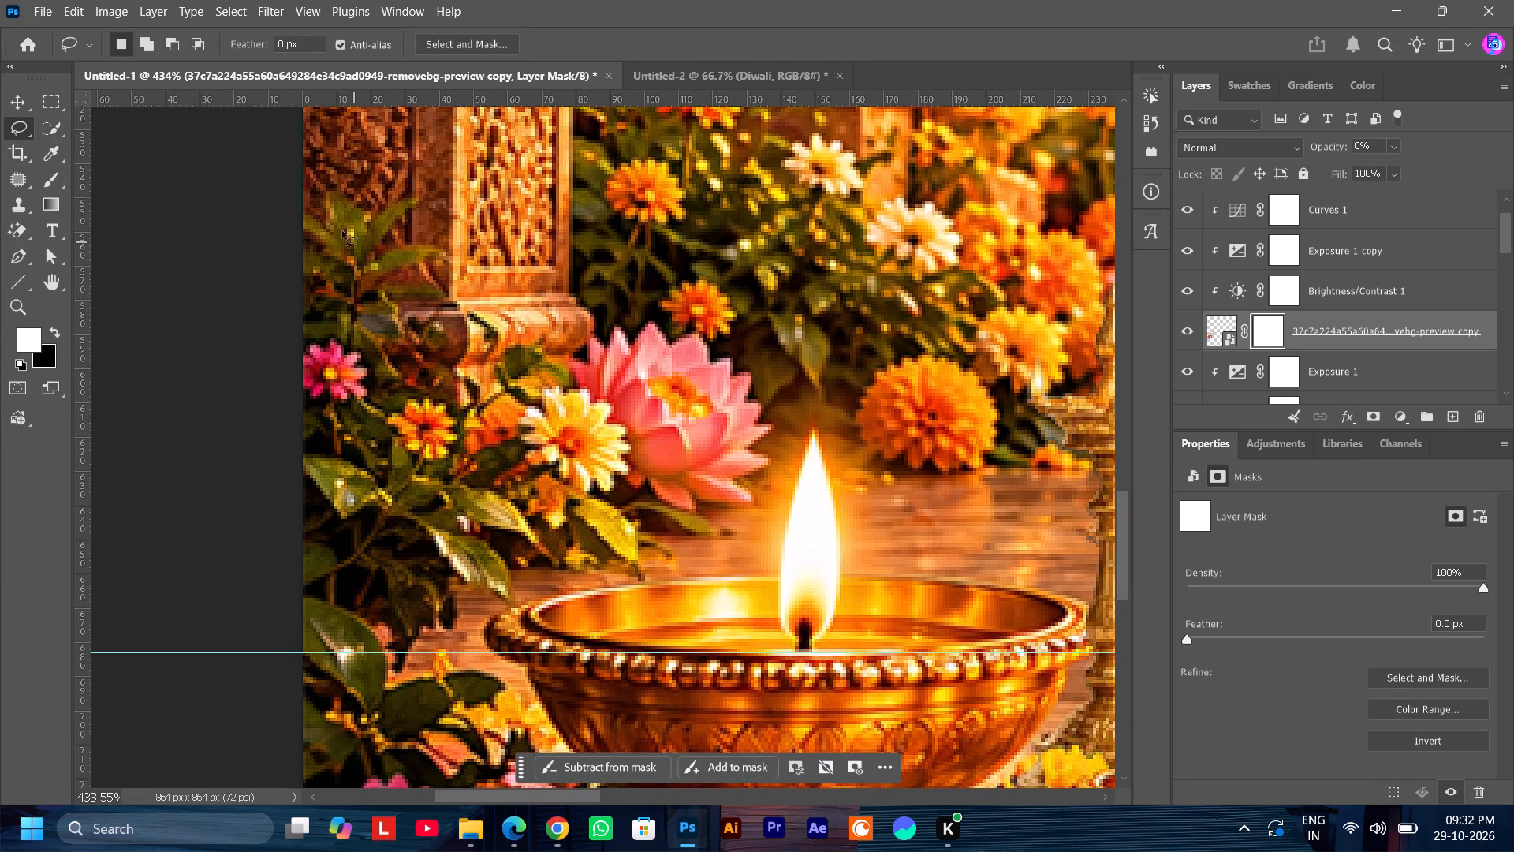
pyautogui.keyDown('alt'); pyautogui.scroll(2, 305, 215); pyautogui.keyUp('alt')
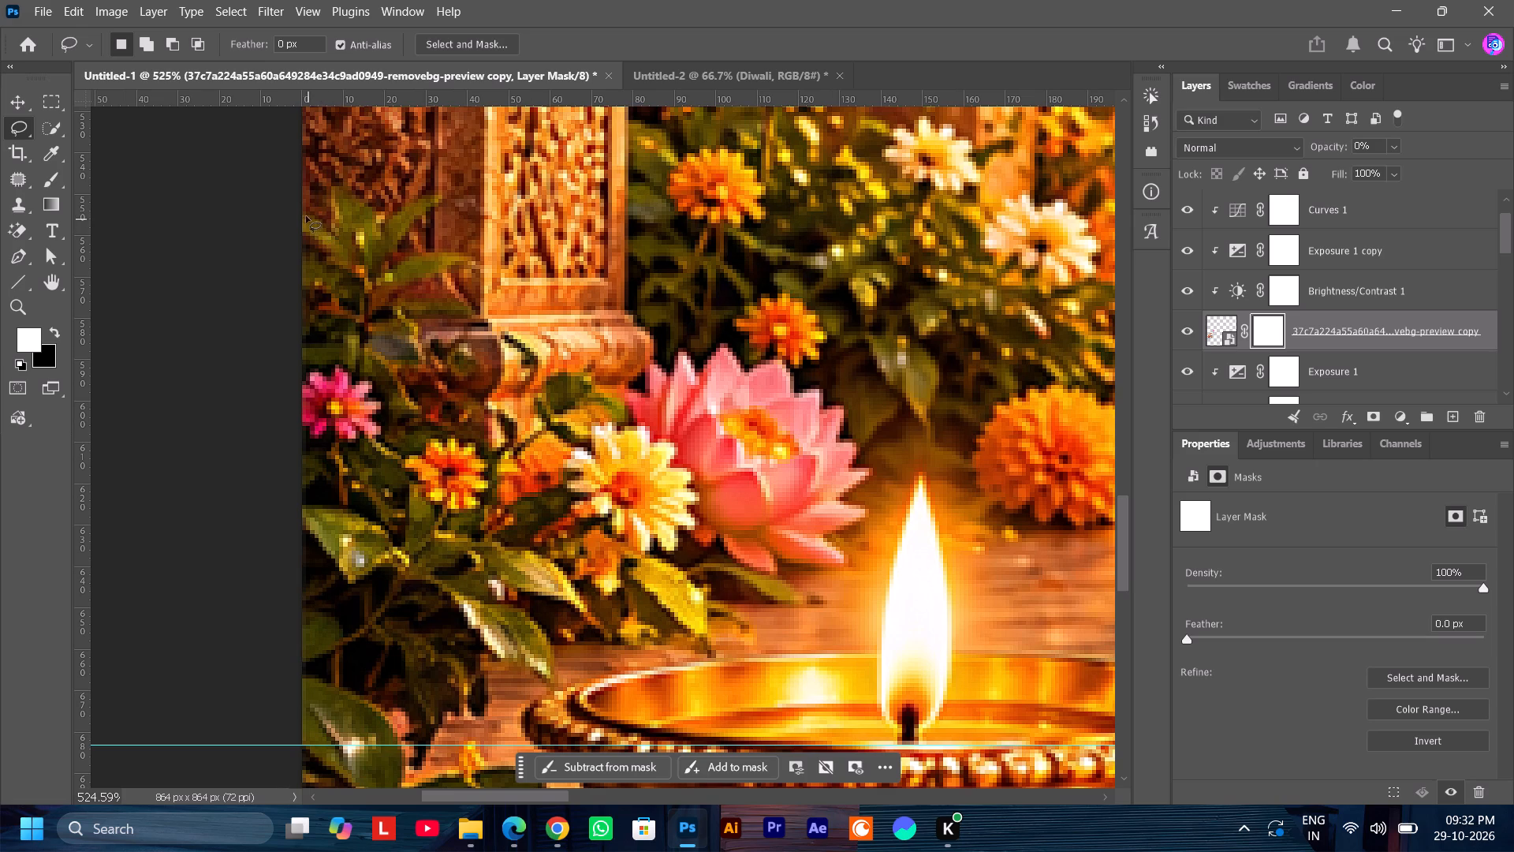
pyautogui.click(301, 212)
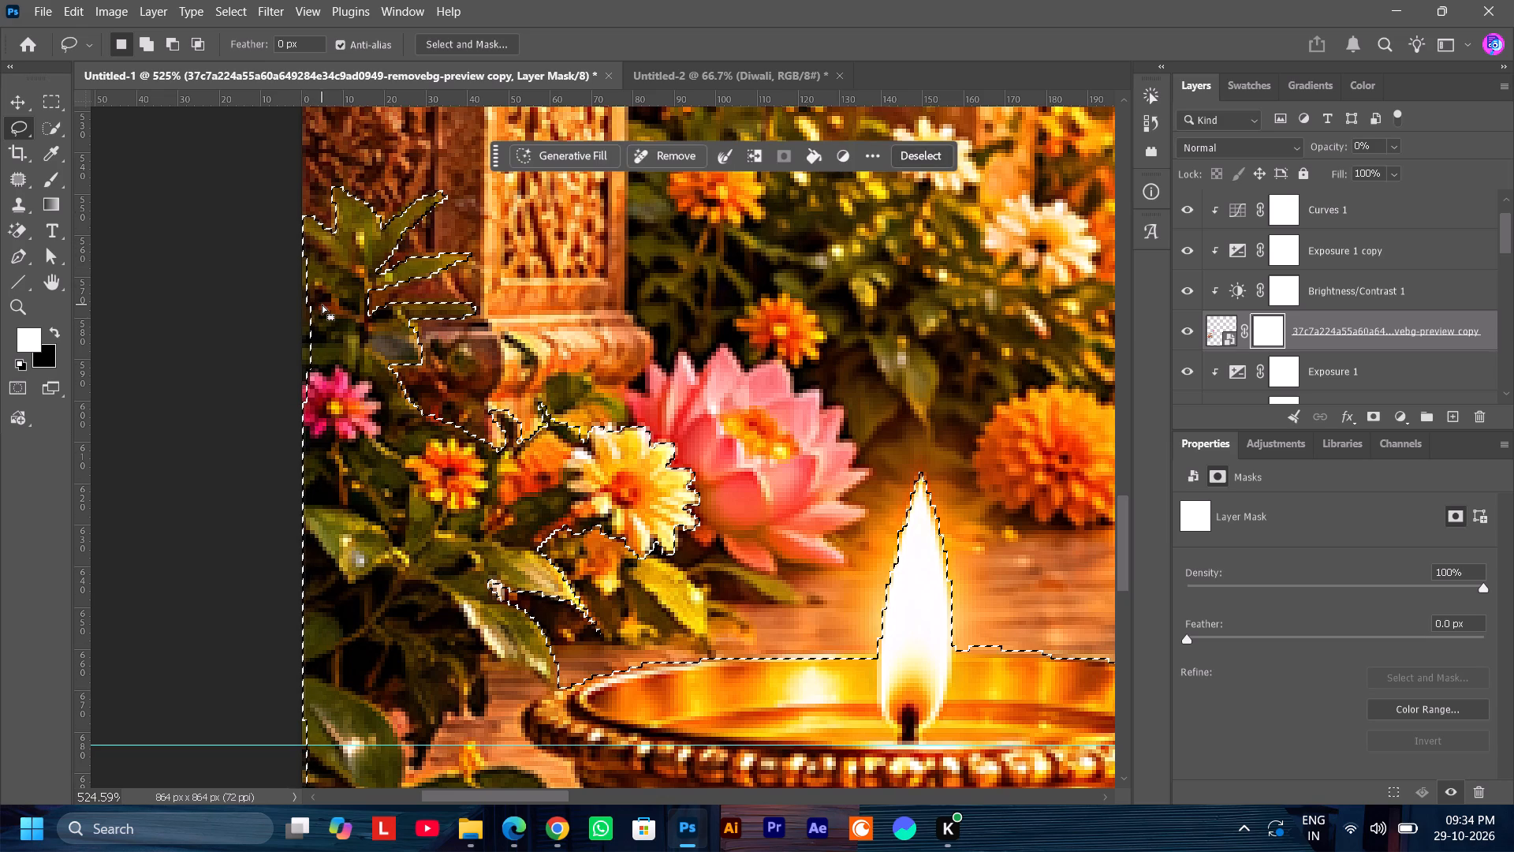
pyautogui.scroll(-4, 311, 278)
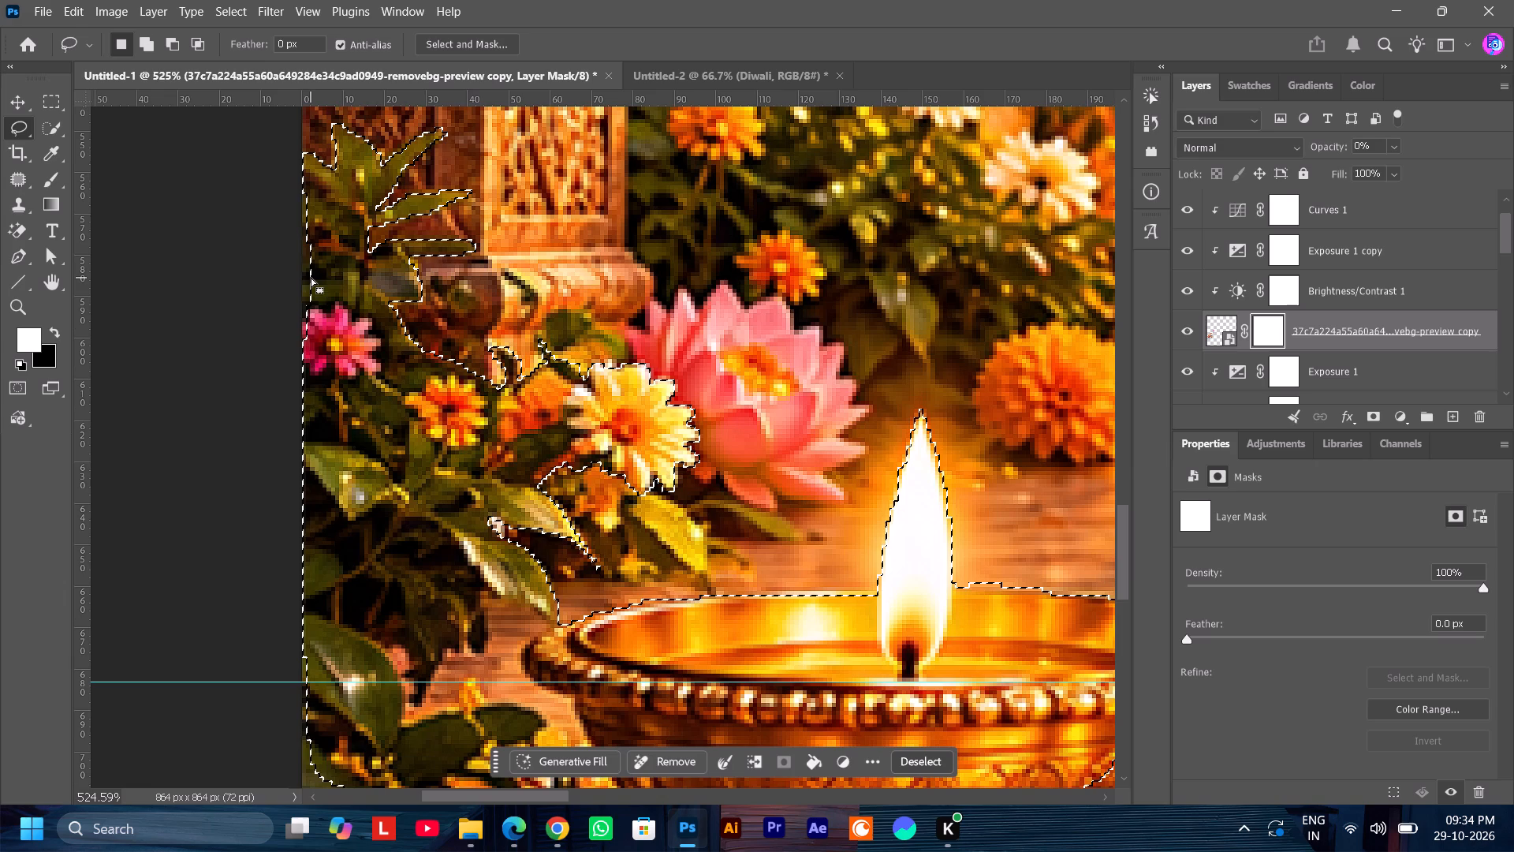
pyautogui.keyDown('shift'); pyautogui.moveTo(317, 173); pyautogui.dragTo(289, 336); pyautogui.keyUp('shift')
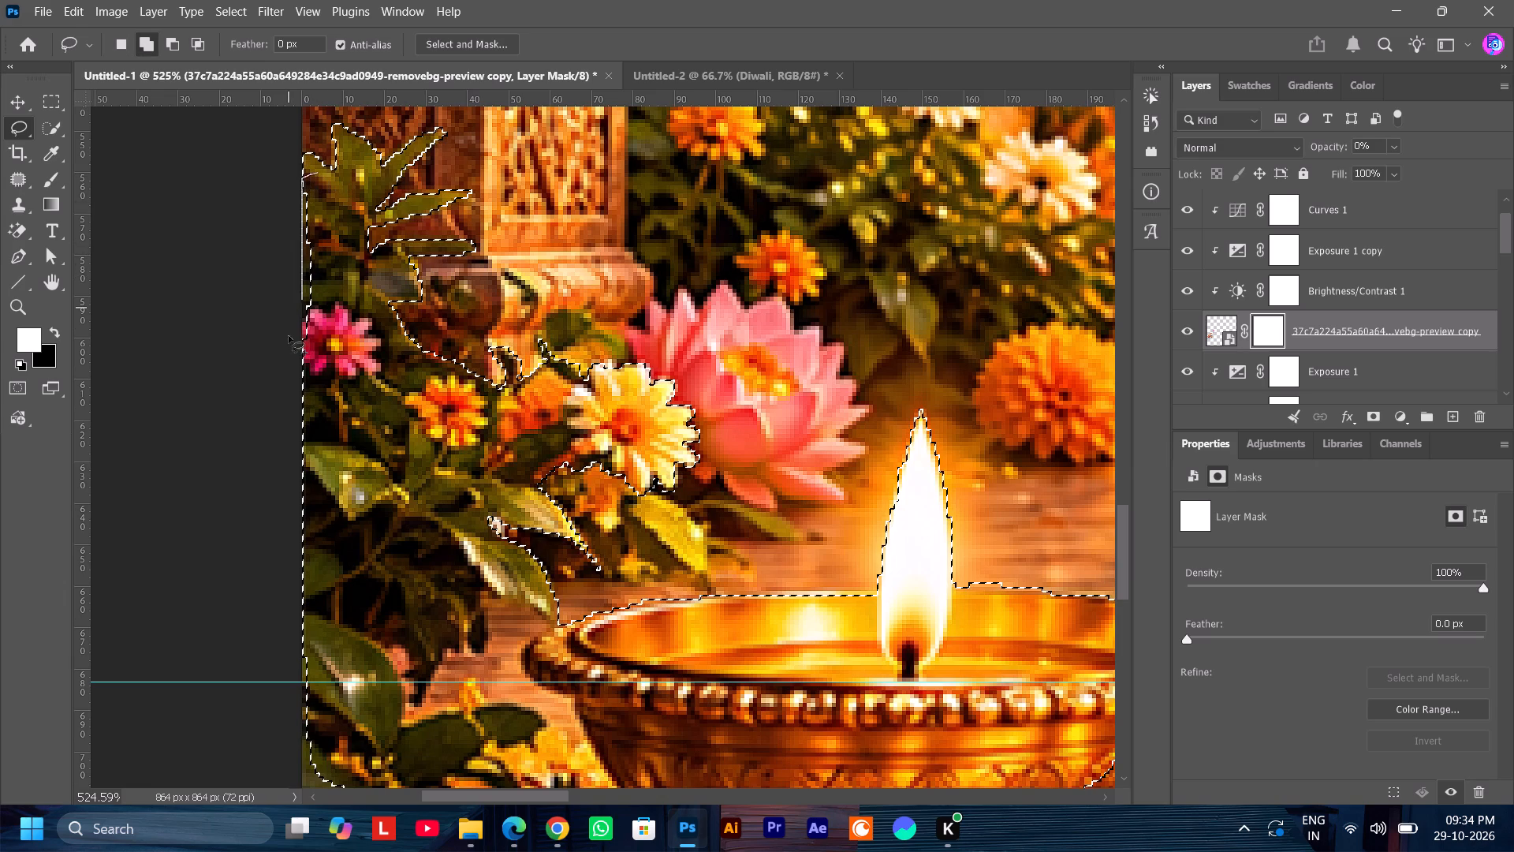
pyautogui.keyDown('shift'); pyautogui.moveTo(289, 336); pyautogui.dragTo(312, 166); pyautogui.keyUp('shift')
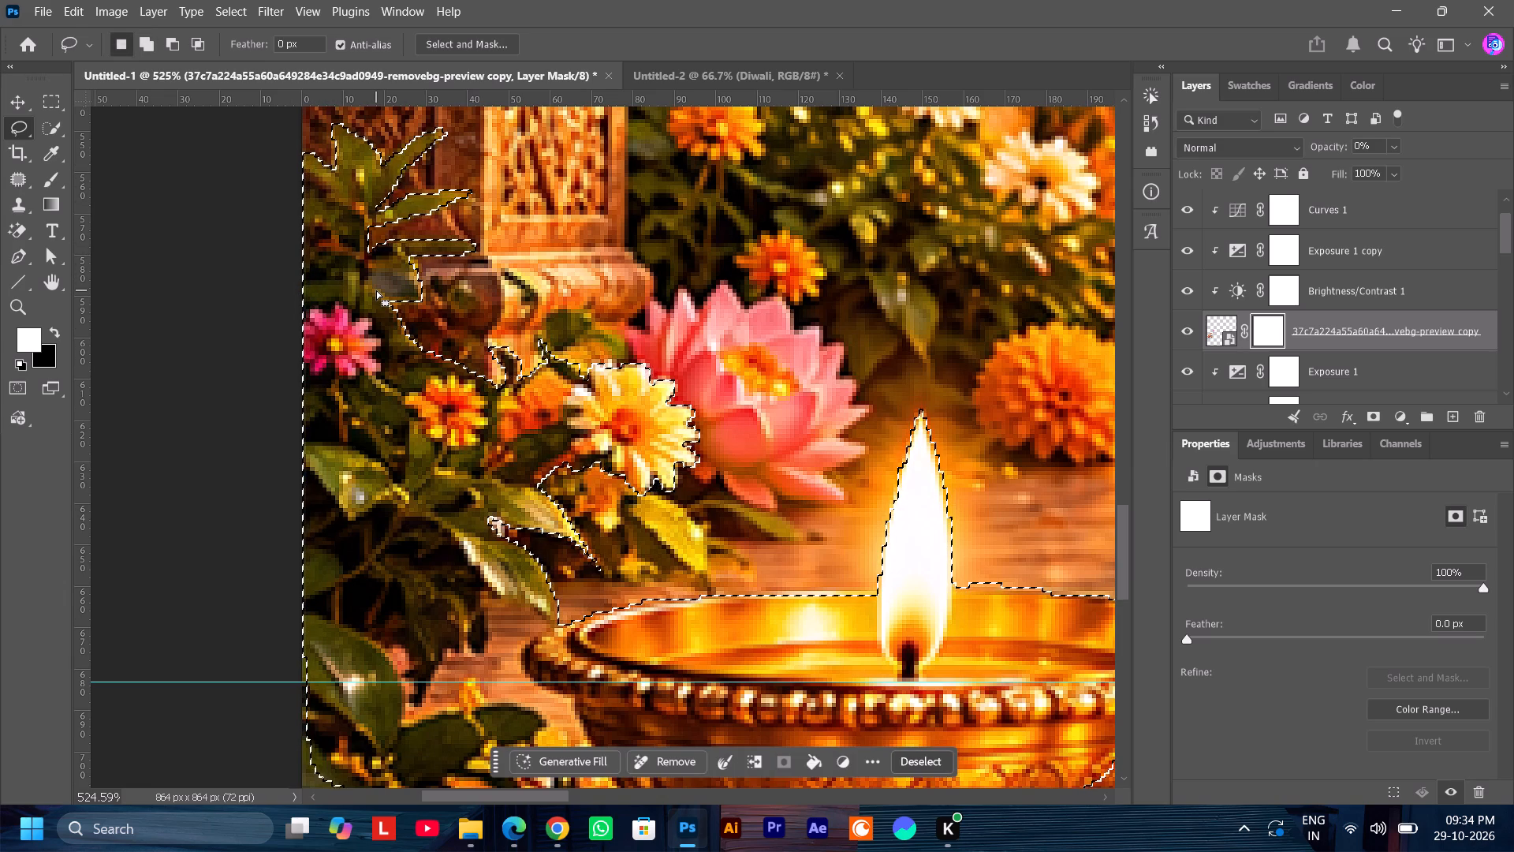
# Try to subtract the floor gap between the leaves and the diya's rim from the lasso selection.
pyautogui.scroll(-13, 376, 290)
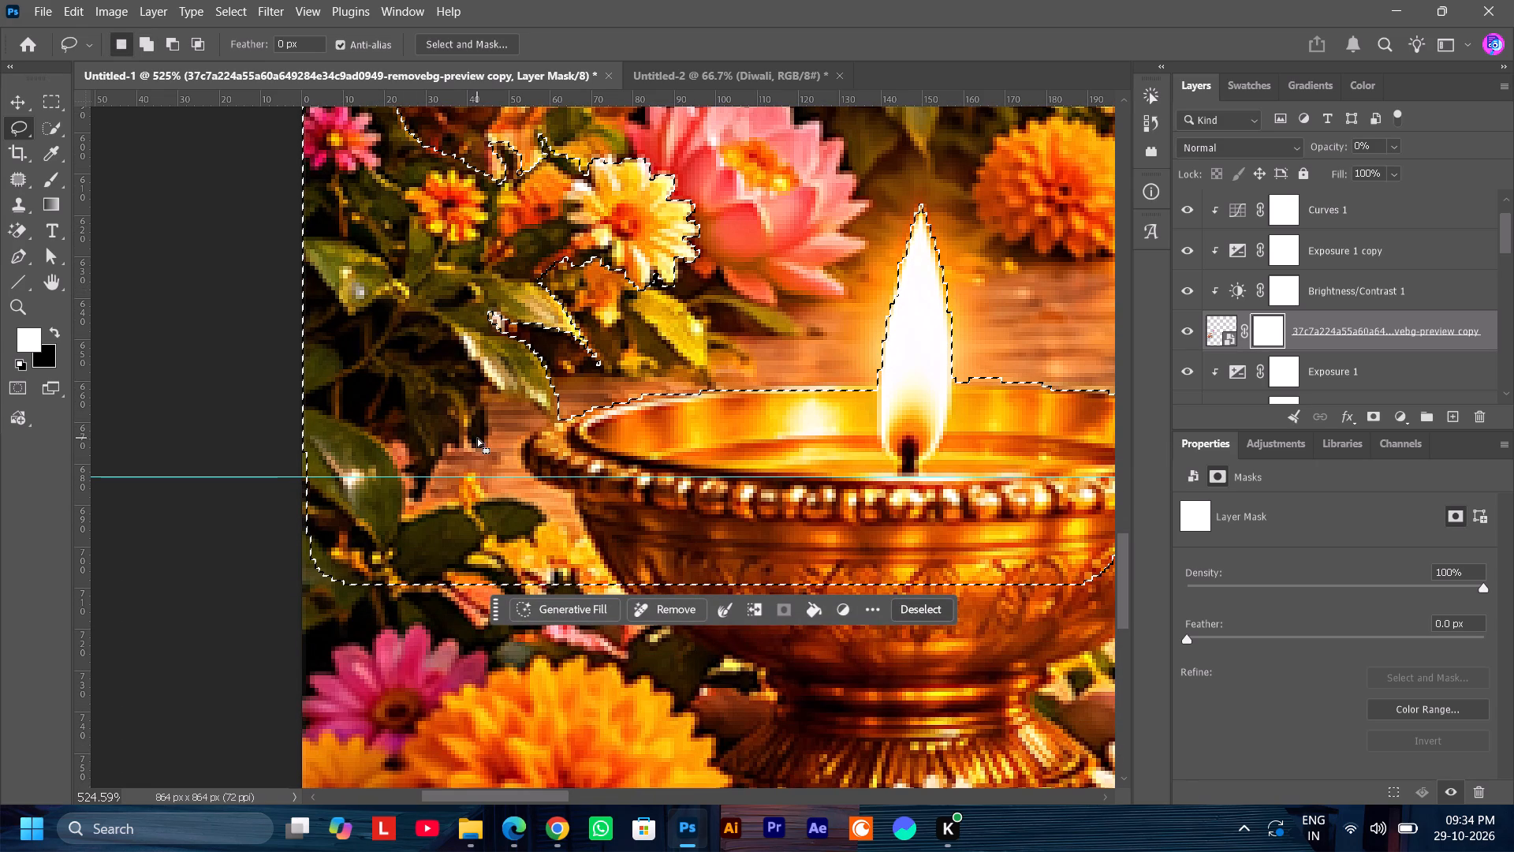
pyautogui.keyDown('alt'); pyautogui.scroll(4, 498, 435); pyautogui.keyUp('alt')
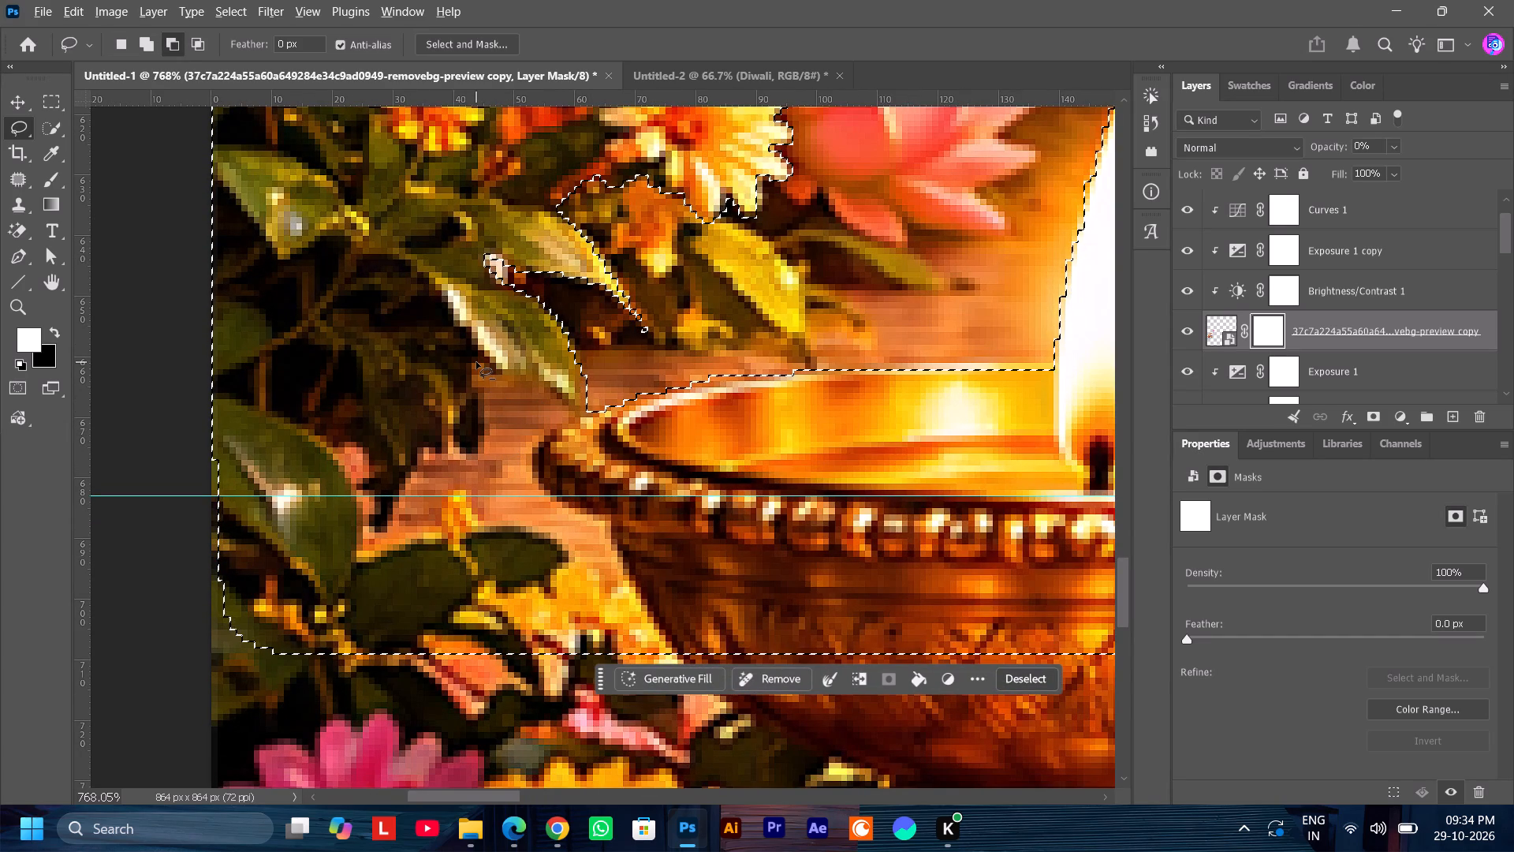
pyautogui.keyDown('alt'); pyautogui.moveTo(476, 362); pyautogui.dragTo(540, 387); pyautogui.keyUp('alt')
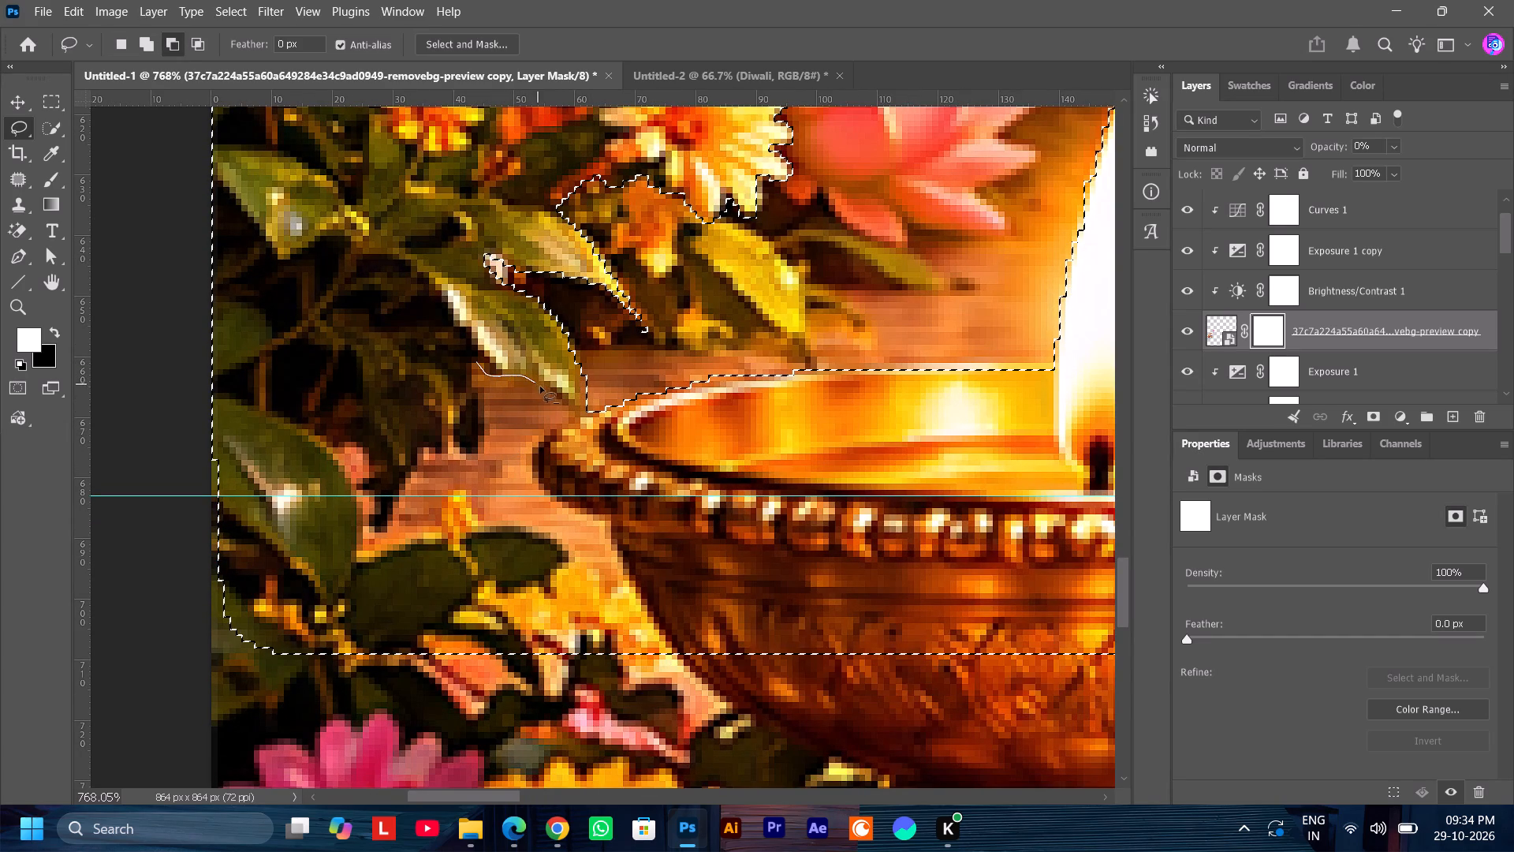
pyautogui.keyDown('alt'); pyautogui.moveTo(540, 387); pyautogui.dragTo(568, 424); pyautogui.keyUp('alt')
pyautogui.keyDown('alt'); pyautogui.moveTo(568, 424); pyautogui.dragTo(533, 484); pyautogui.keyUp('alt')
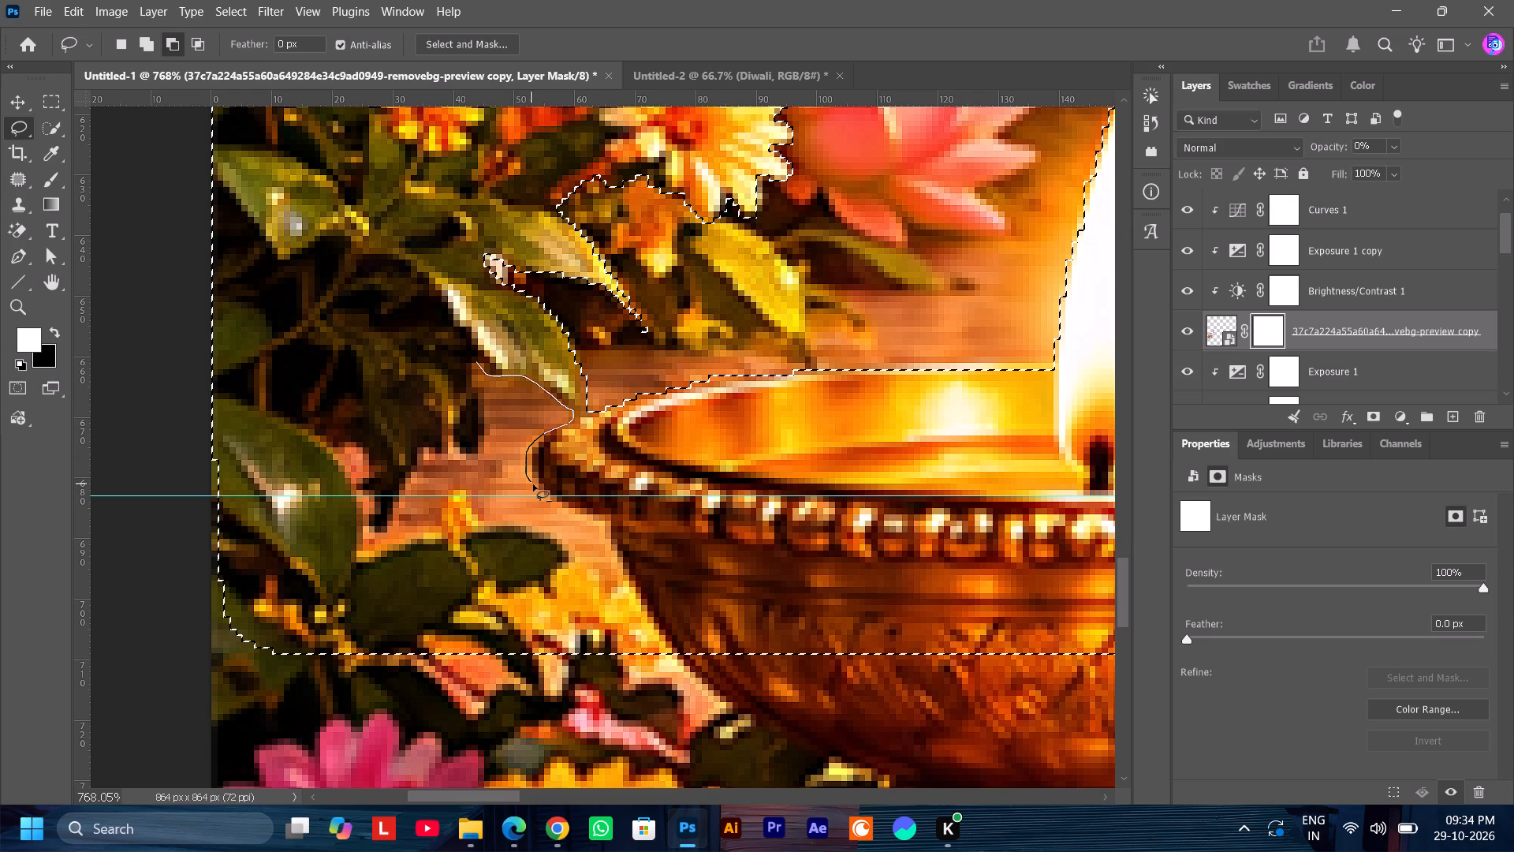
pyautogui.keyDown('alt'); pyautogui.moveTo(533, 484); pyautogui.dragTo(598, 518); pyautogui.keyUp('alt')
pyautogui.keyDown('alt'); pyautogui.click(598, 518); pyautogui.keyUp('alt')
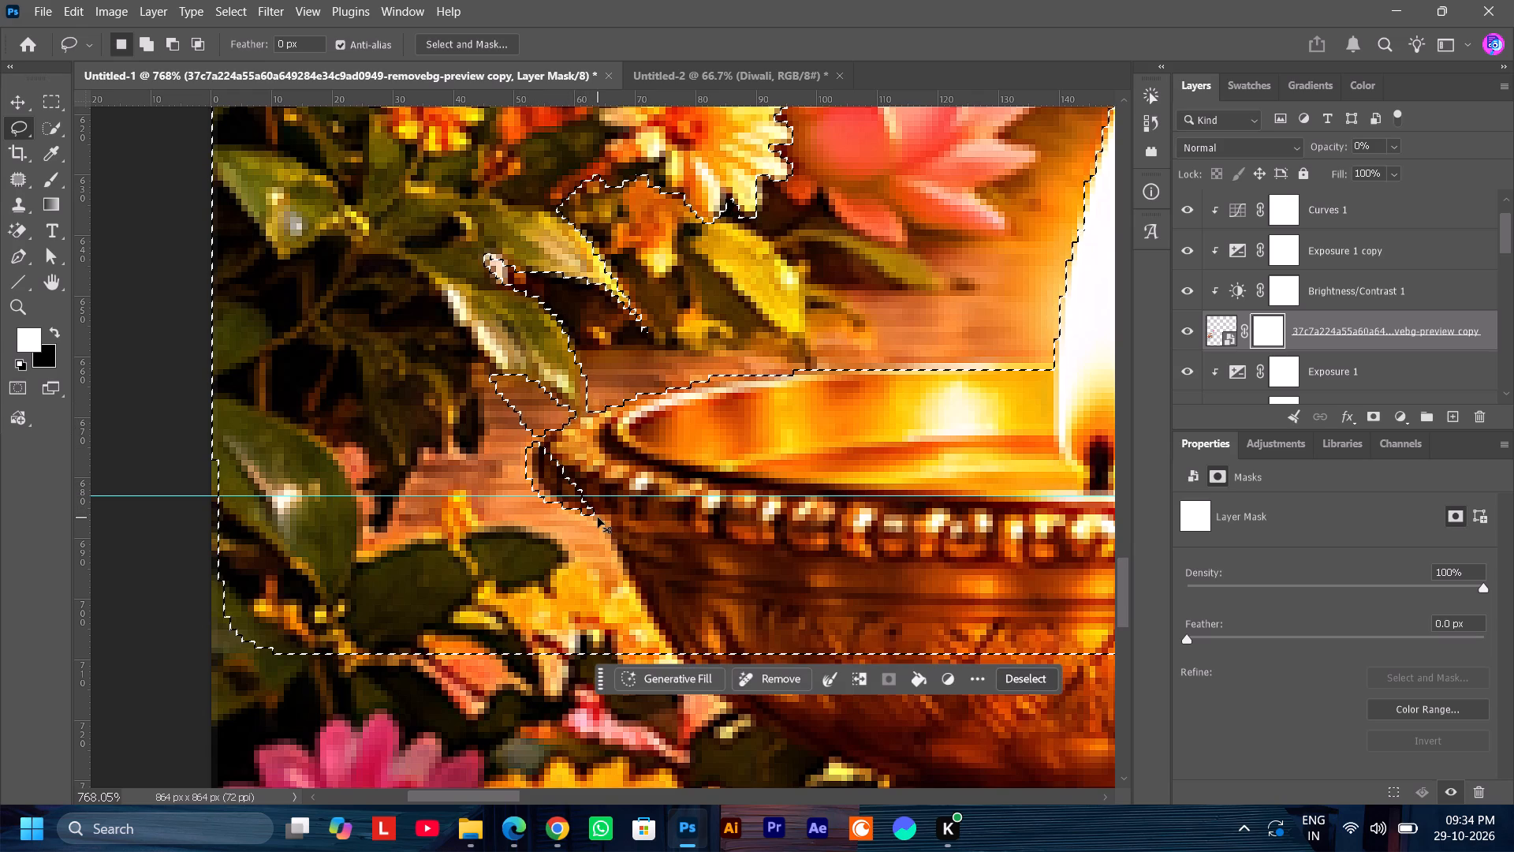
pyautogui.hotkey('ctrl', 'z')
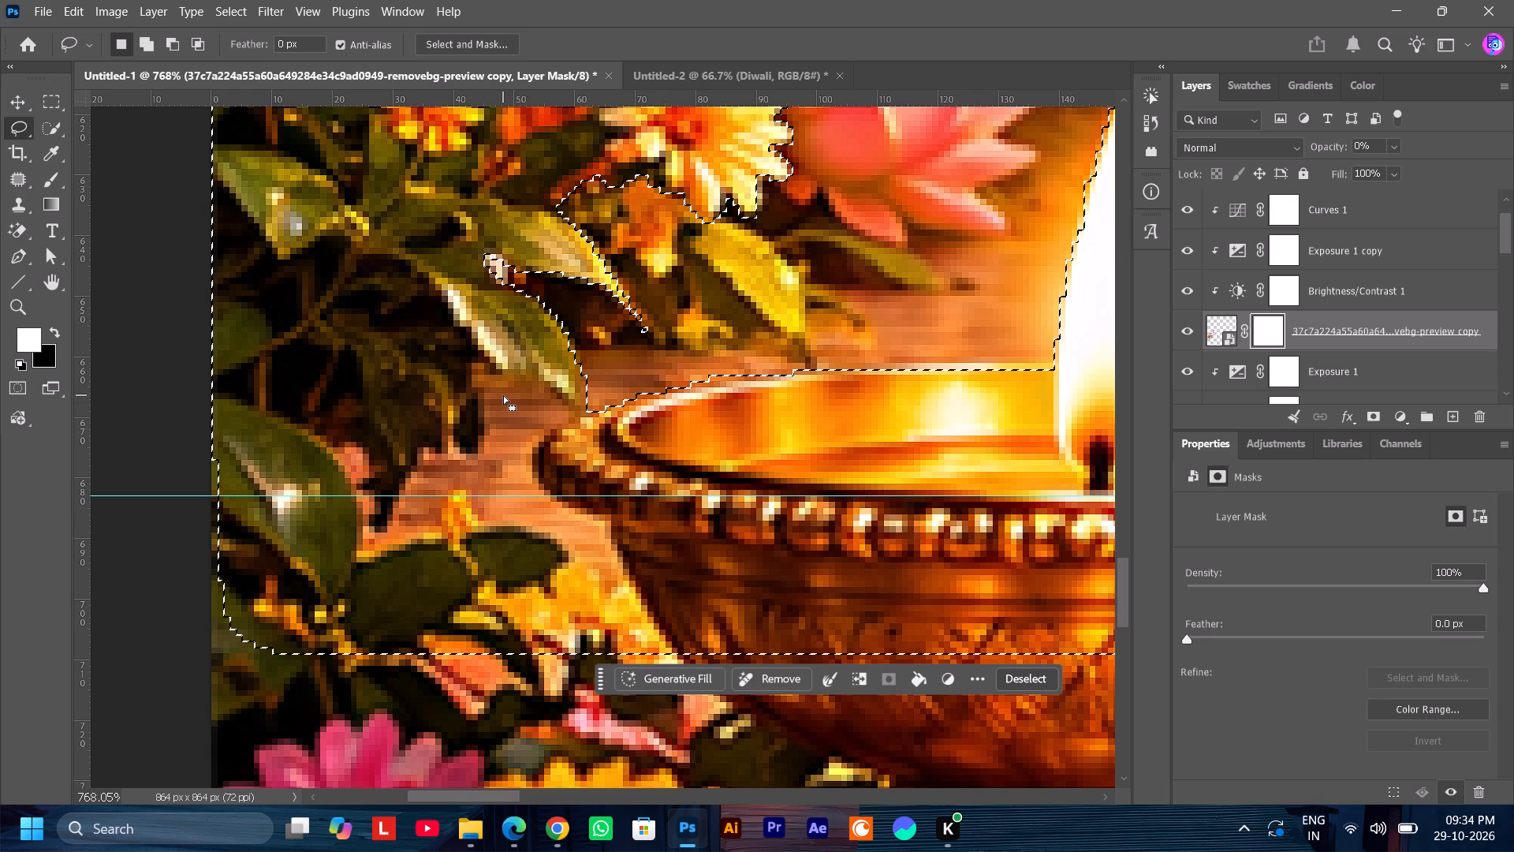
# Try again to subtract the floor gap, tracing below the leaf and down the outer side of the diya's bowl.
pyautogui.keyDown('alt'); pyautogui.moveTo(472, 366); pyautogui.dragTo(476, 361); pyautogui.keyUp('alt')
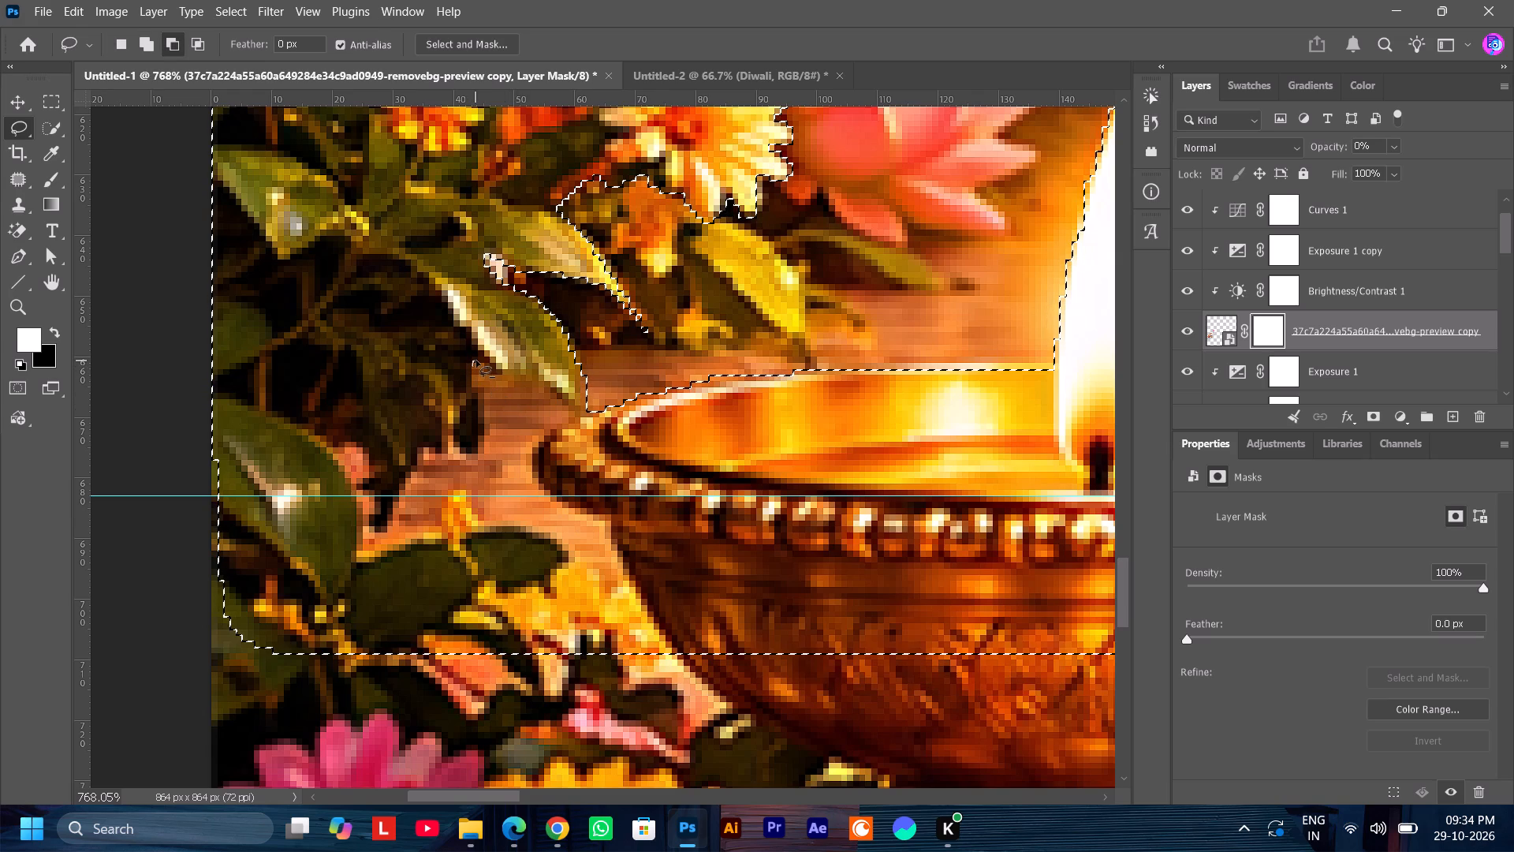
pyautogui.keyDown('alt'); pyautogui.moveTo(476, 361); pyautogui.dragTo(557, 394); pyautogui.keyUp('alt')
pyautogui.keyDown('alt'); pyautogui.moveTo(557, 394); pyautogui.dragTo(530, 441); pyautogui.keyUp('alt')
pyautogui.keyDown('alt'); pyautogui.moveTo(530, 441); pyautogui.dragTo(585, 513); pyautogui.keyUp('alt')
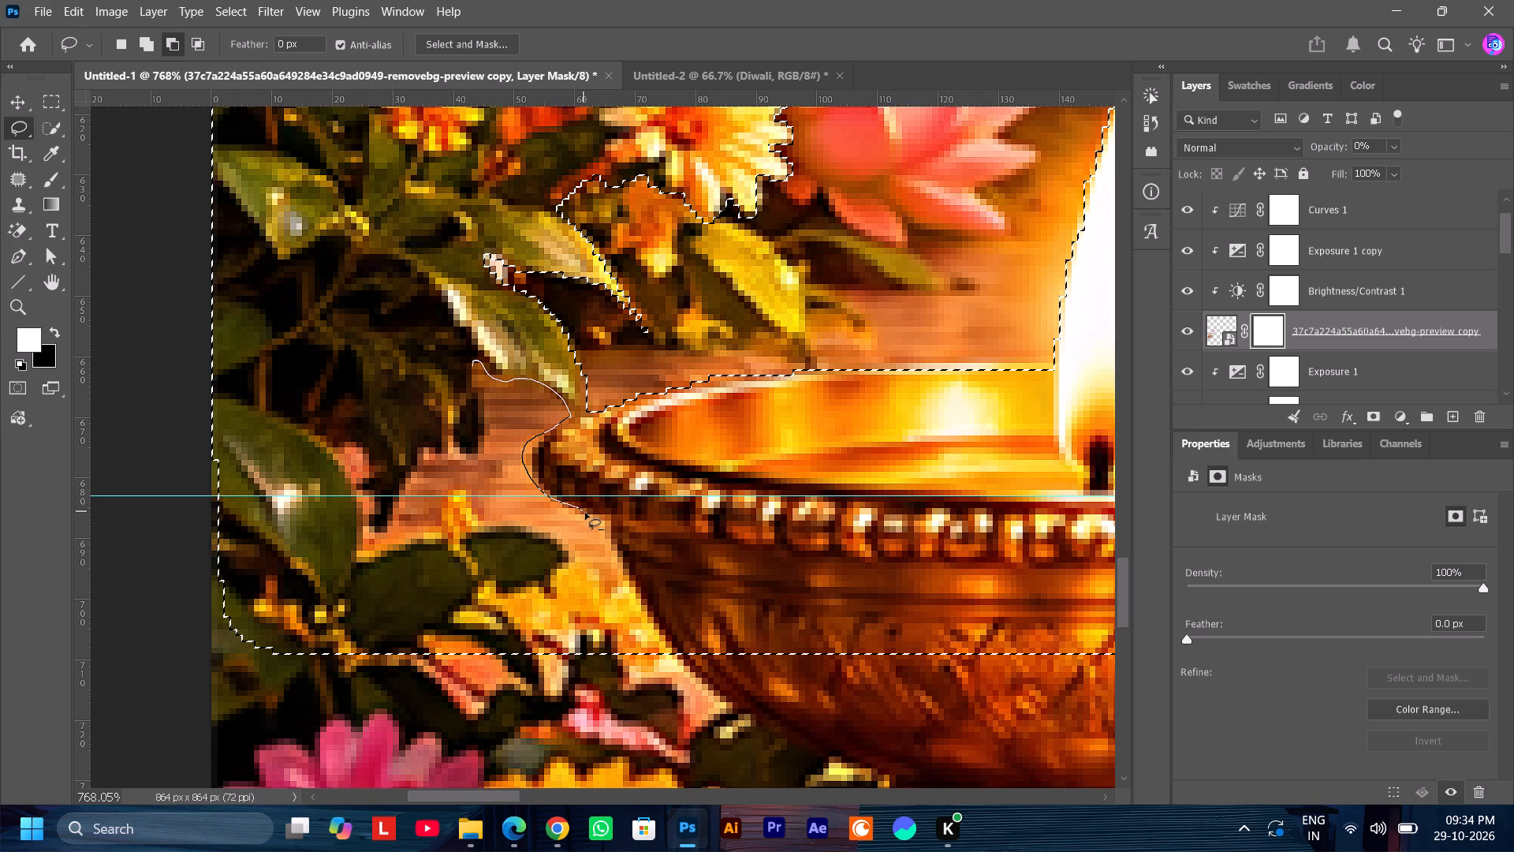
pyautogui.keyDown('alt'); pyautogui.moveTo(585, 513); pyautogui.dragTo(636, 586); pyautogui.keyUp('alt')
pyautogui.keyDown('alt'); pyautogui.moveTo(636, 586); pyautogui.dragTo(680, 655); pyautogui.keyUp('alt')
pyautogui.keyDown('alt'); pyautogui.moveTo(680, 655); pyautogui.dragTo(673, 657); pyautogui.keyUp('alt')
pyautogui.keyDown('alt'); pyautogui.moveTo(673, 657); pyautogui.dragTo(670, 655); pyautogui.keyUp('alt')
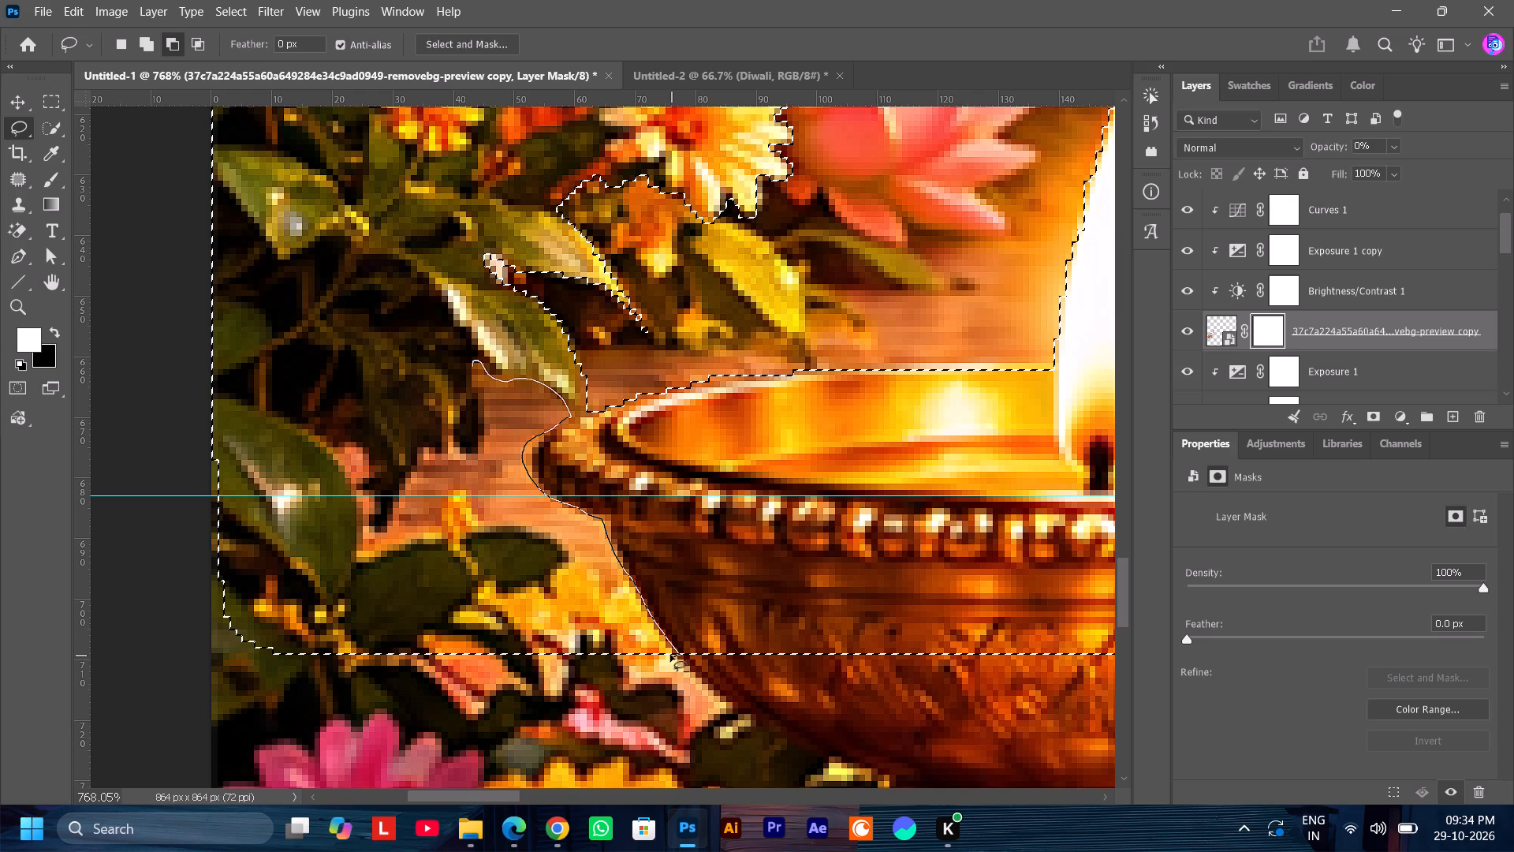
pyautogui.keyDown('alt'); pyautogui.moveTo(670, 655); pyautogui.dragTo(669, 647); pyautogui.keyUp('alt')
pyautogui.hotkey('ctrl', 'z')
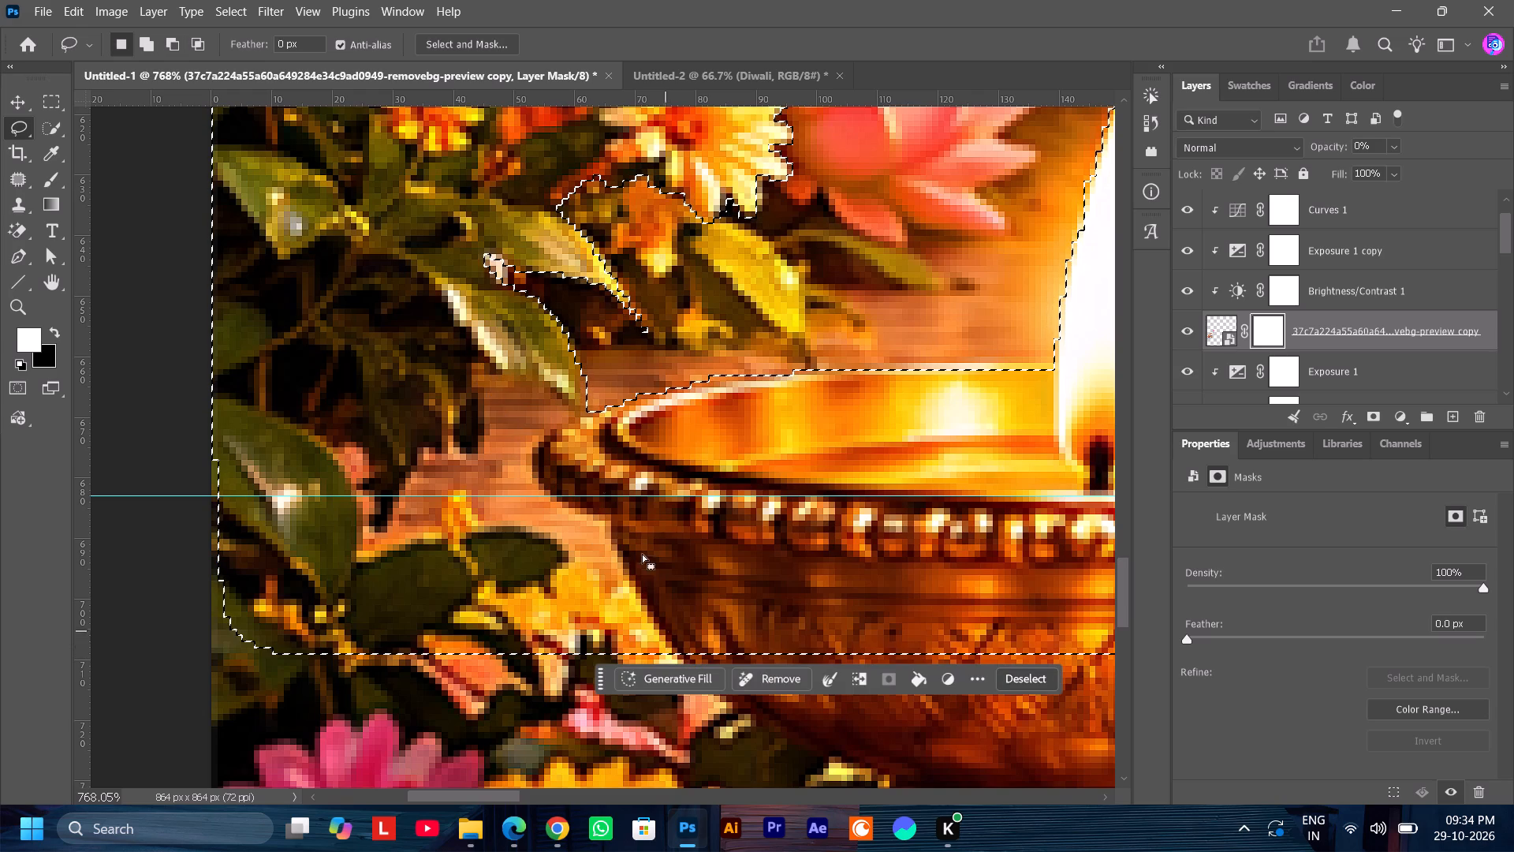
# Subtract the floor gap enclosed by the leaves, yellow flowers and the diya's rim from the selection with the Lasso.
pyautogui.keyDown('alt'); pyautogui.click(472, 363); pyautogui.keyUp('alt')
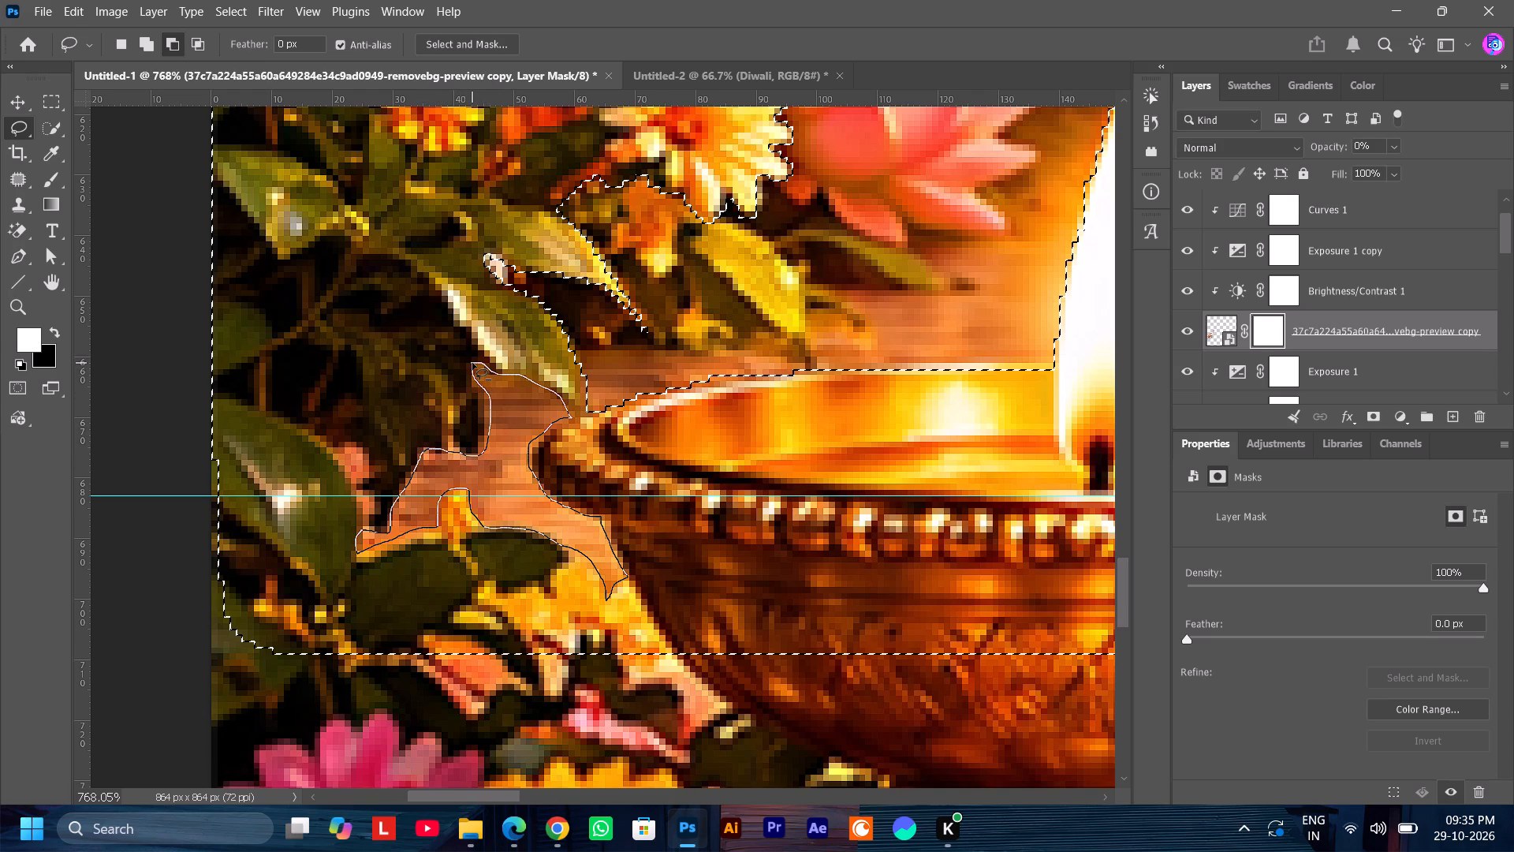
# Restore the masked elephant copy layer's opacity to 100%, keeping the foliage and diya selection active.
pyautogui.keyDown('alt'); pyautogui.scroll(-2, 472, 363); pyautogui.keyUp('alt')
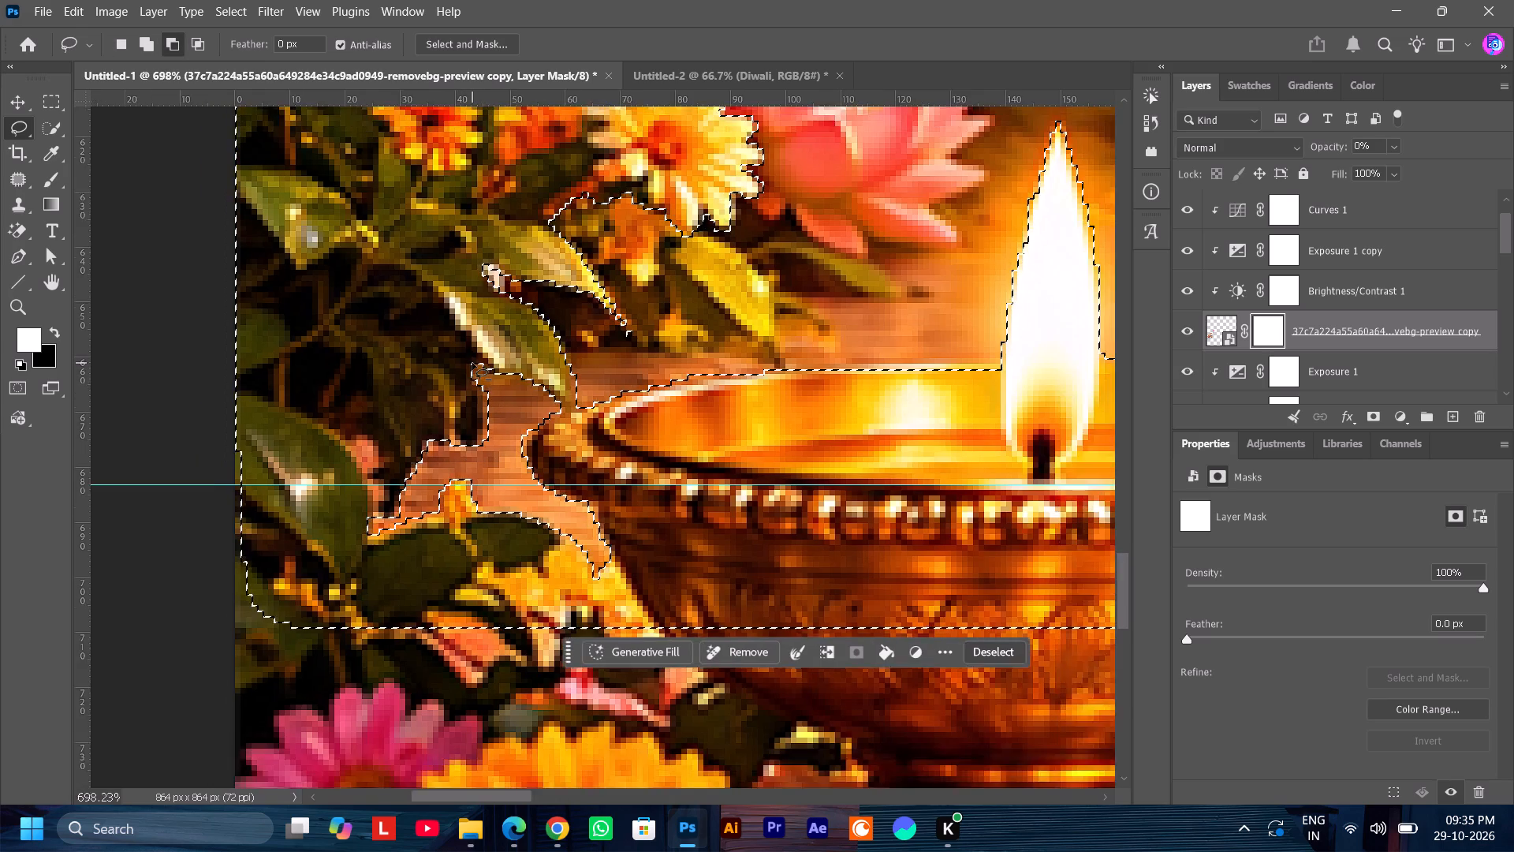
pyautogui.keyDown('alt'); pyautogui.scroll(-3, 472, 363); pyautogui.keyUp('alt')
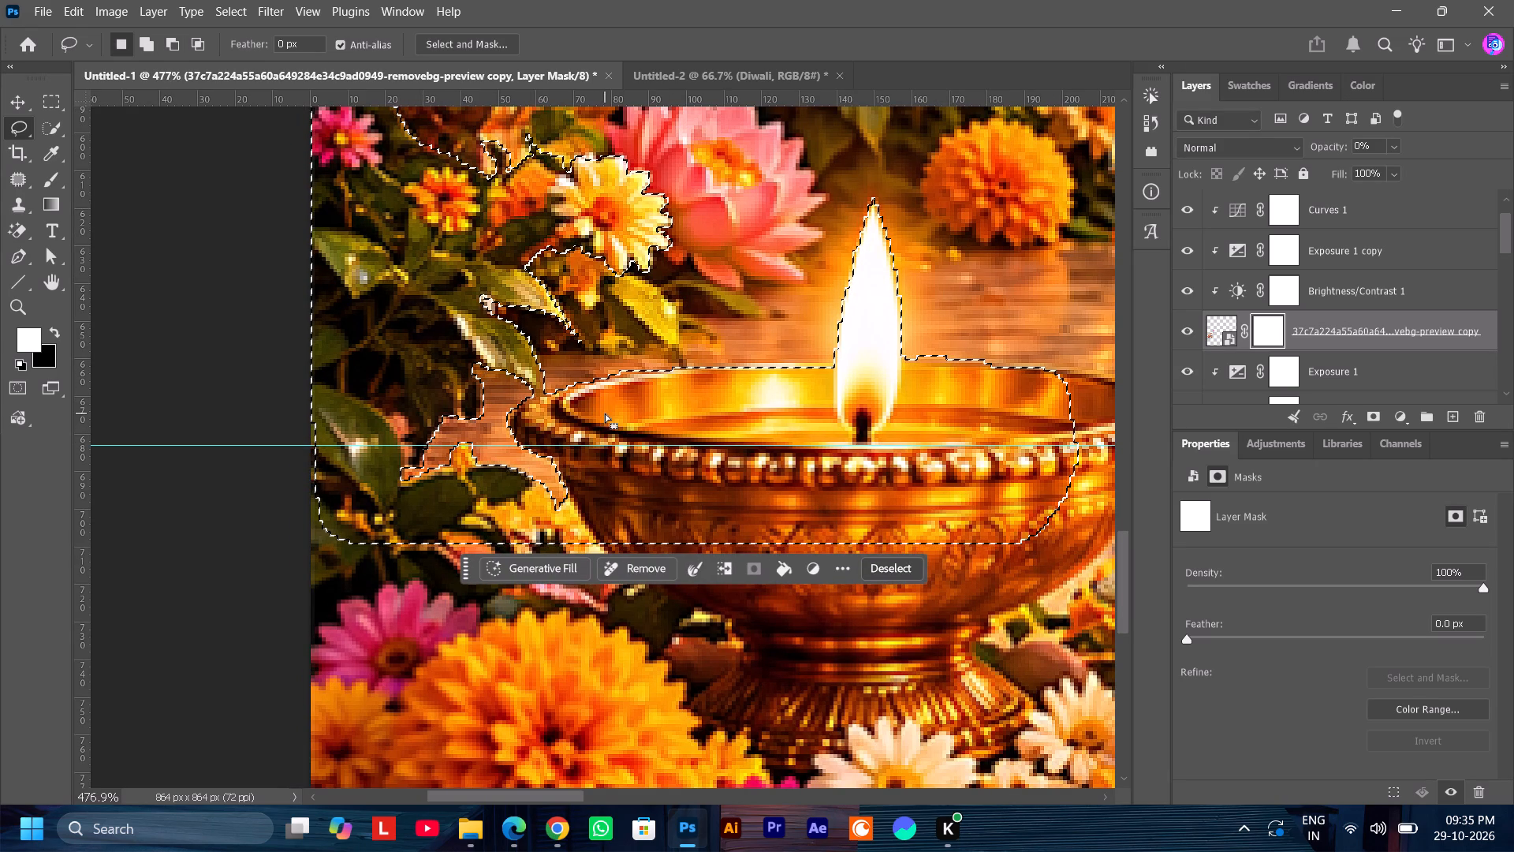
pyautogui.keyDown('ctrl'); pyautogui.scroll(-1, 606, 413); pyautogui.keyUp('ctrl')
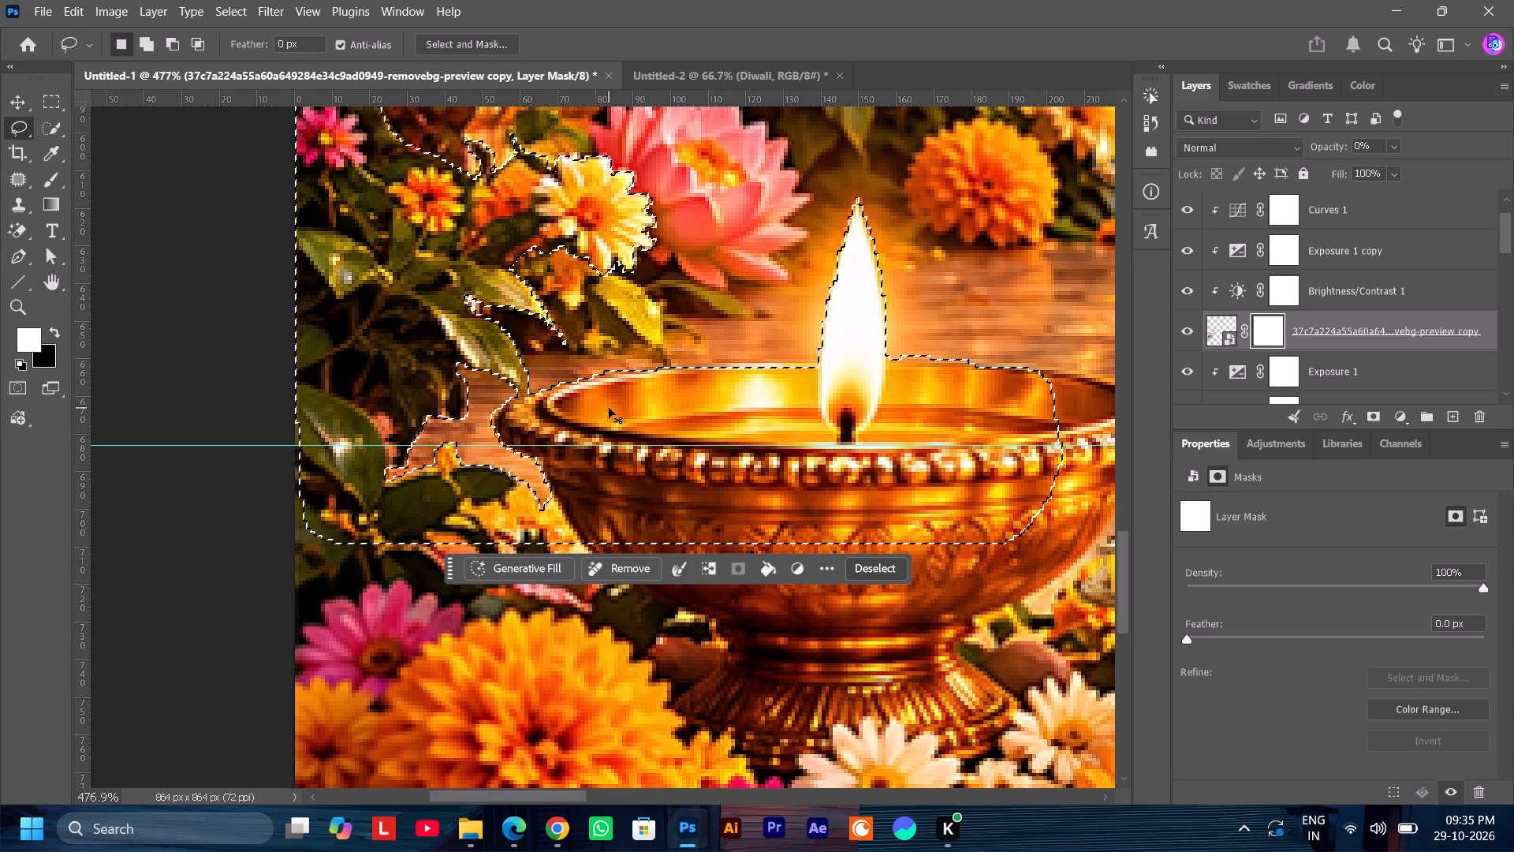
pyautogui.keyDown('ctrl'); pyautogui.scroll(-5, 609, 408); pyautogui.keyUp('ctrl')
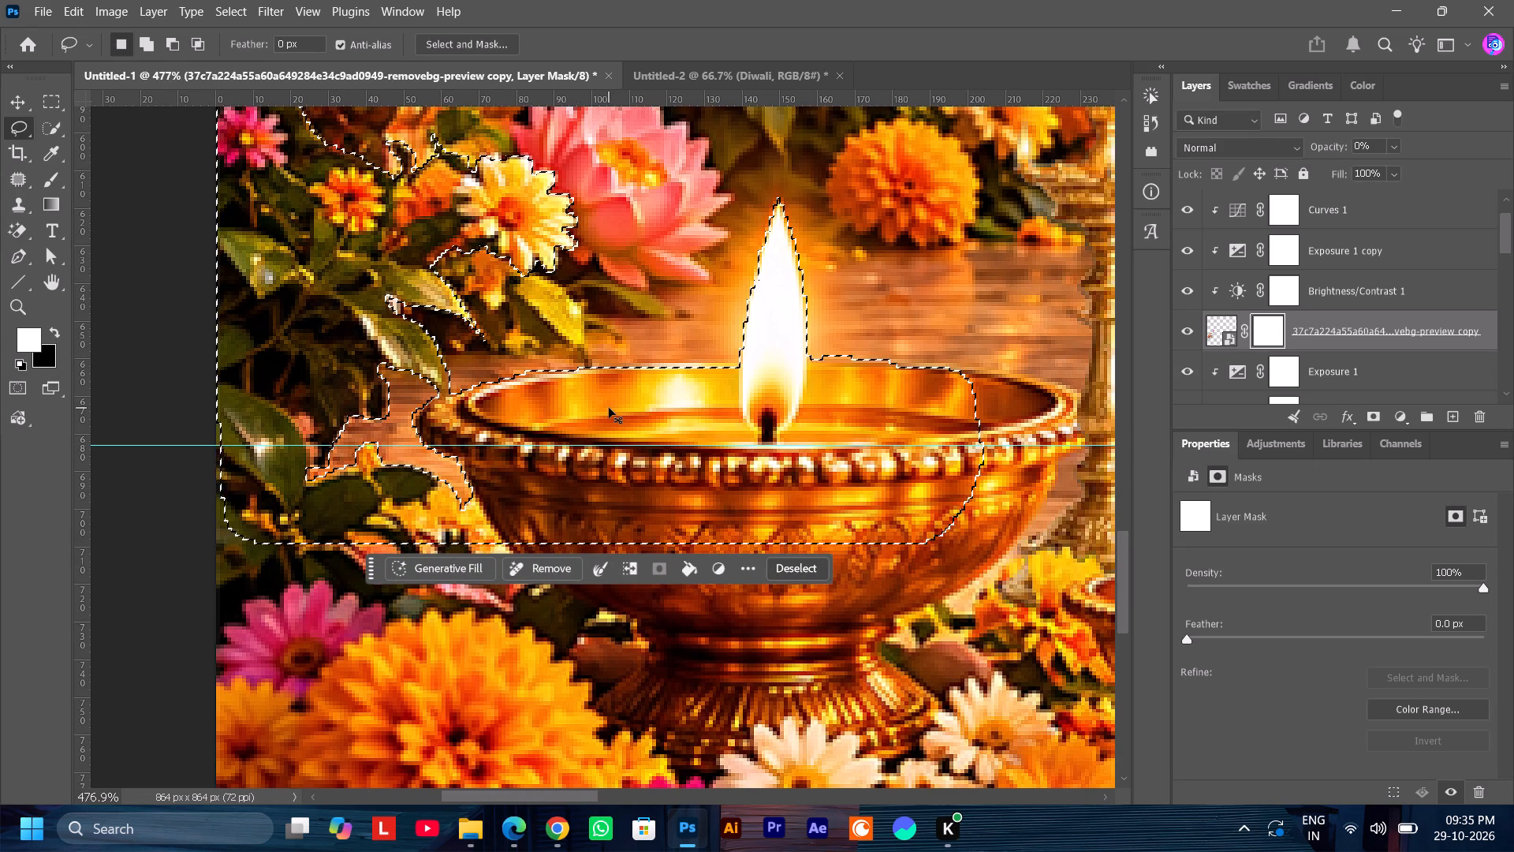
pyautogui.keyDown('ctrl'); pyautogui.scroll(-8, 609, 408); pyautogui.keyUp('ctrl')
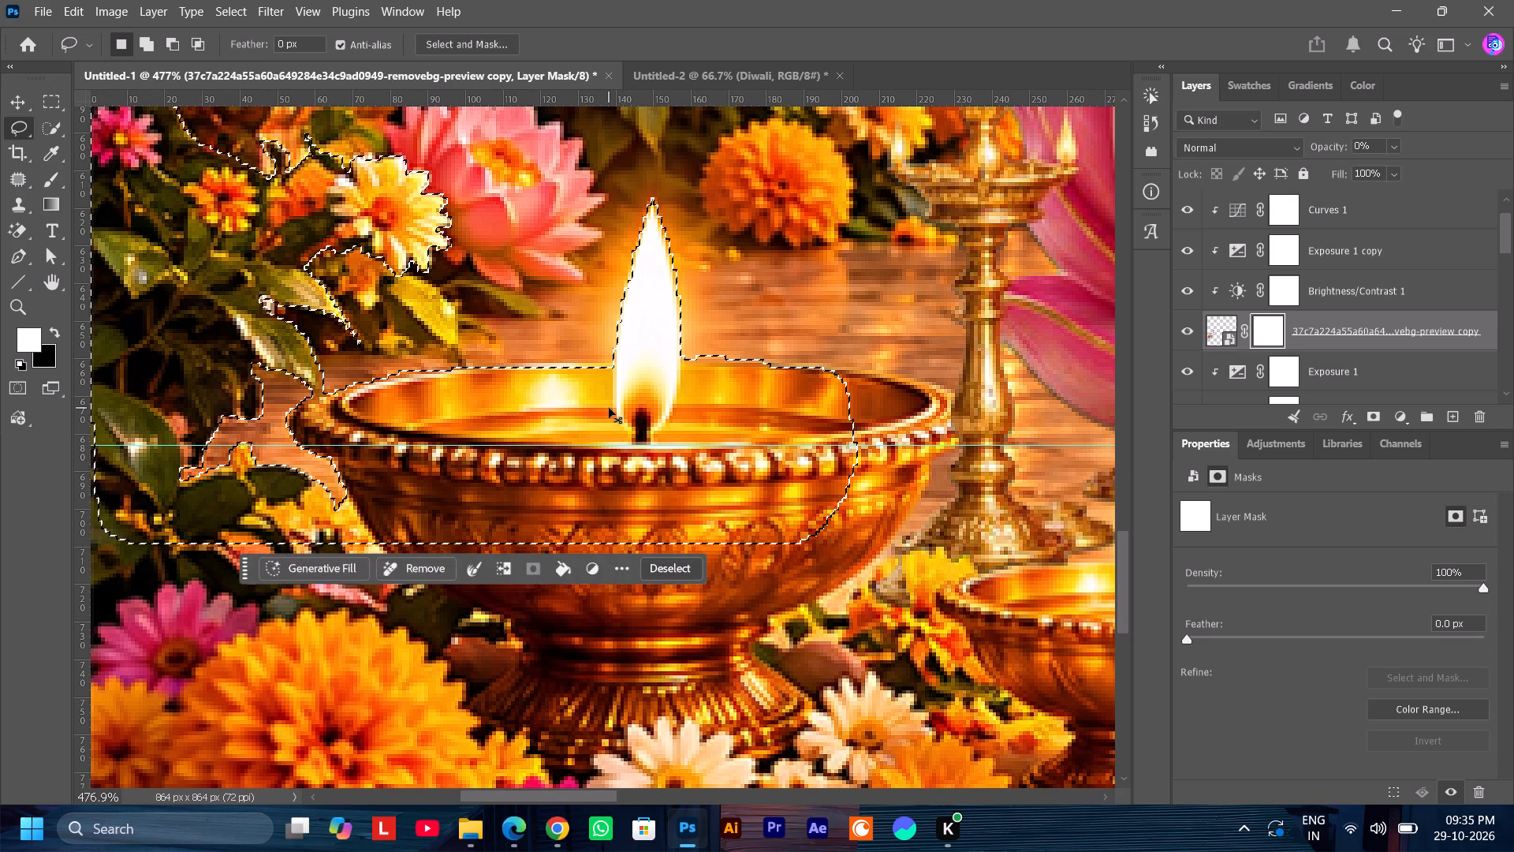
pyautogui.keyDown('ctrl'); pyautogui.scroll(-2, 609, 408); pyautogui.keyUp('ctrl')
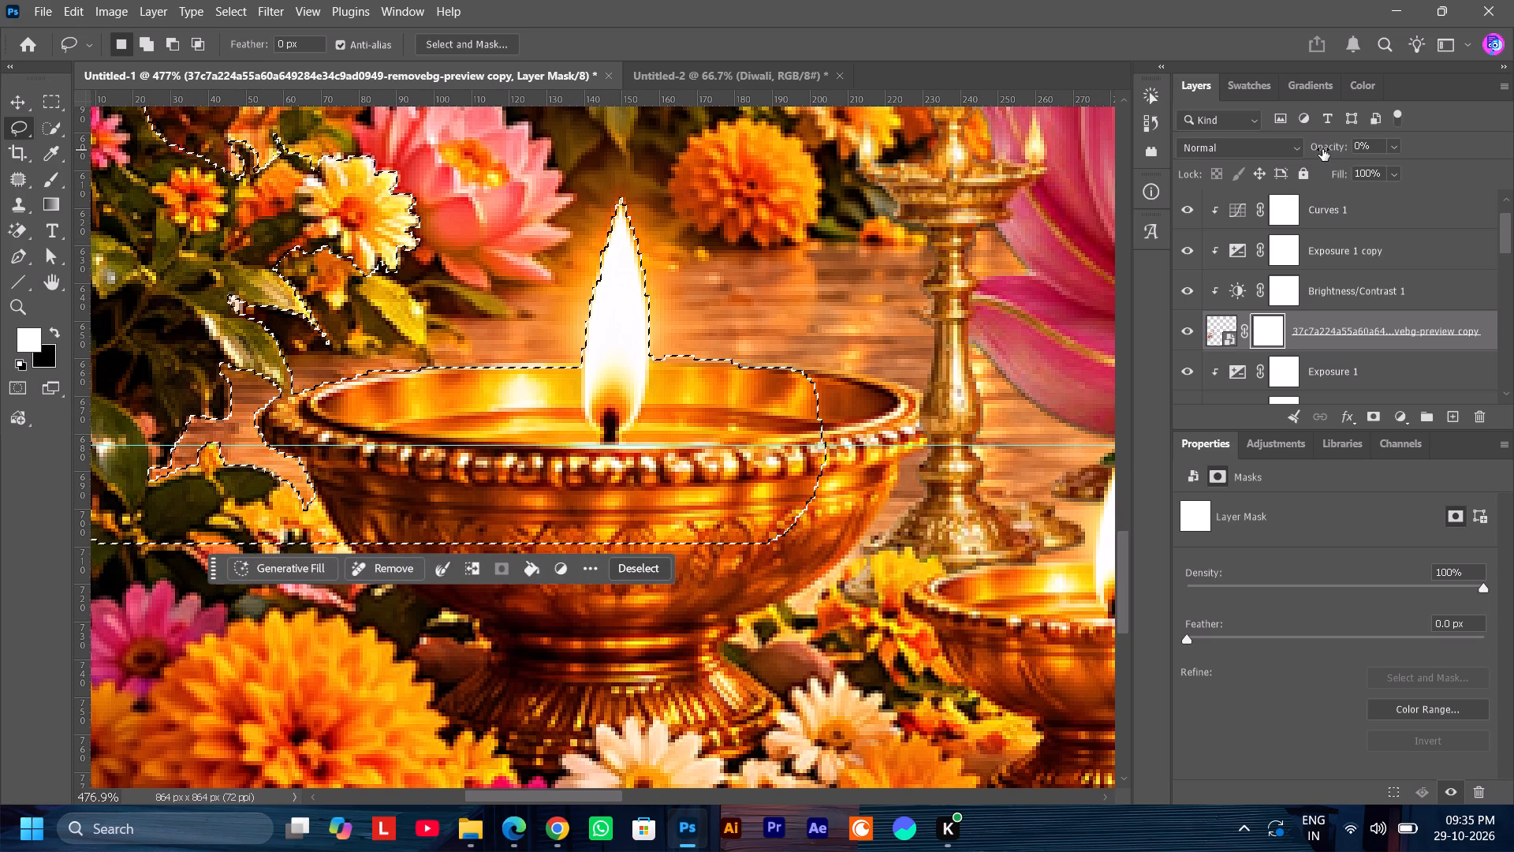
pyautogui.moveTo(1322, 149); pyautogui.dragTo(1453, 145)
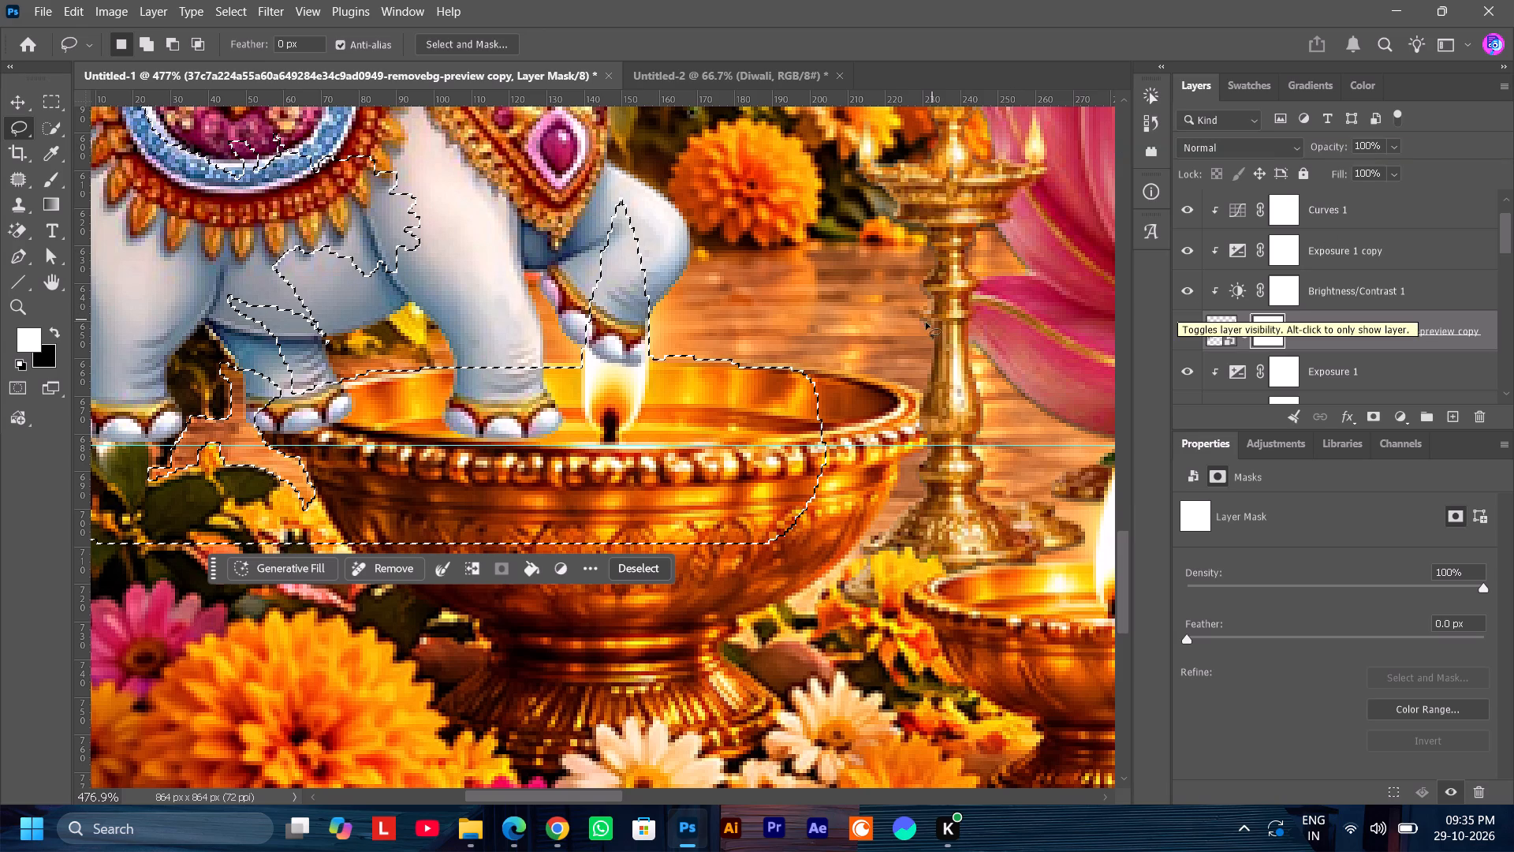
# Paint the elephant copy layer's mask black with a 35 px brush inside the selection, revealing the leaves and flowers over the elephant's rear.
pyautogui.keyDown('alt'); pyautogui.scroll(-5, 642, 390); pyautogui.keyUp('alt')
pyautogui.scroll(5, 574, 372)
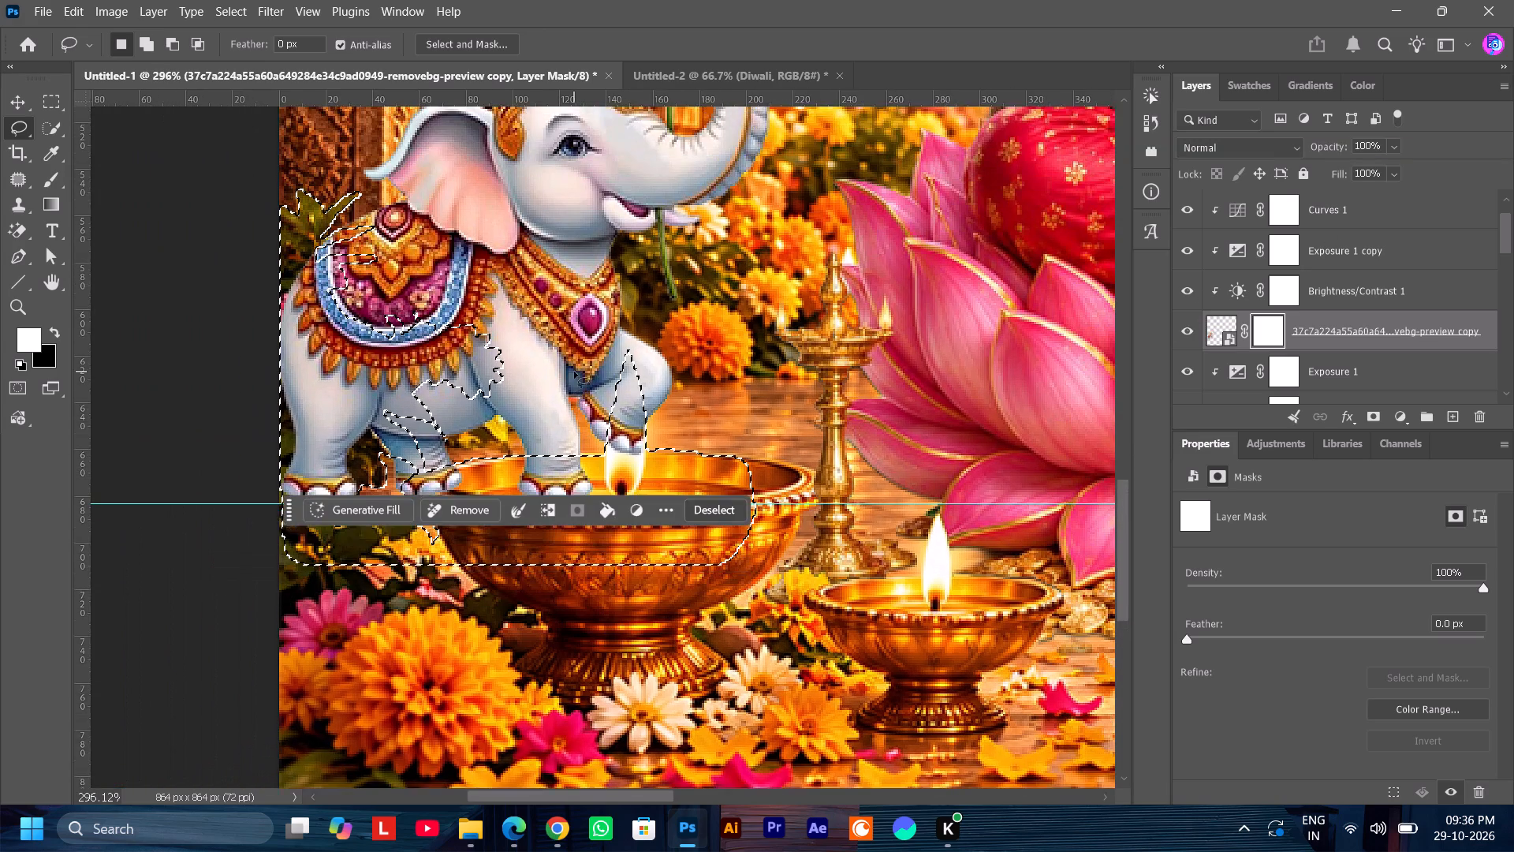
pyautogui.scroll(2, 574, 372)
pyautogui.click(54, 181)
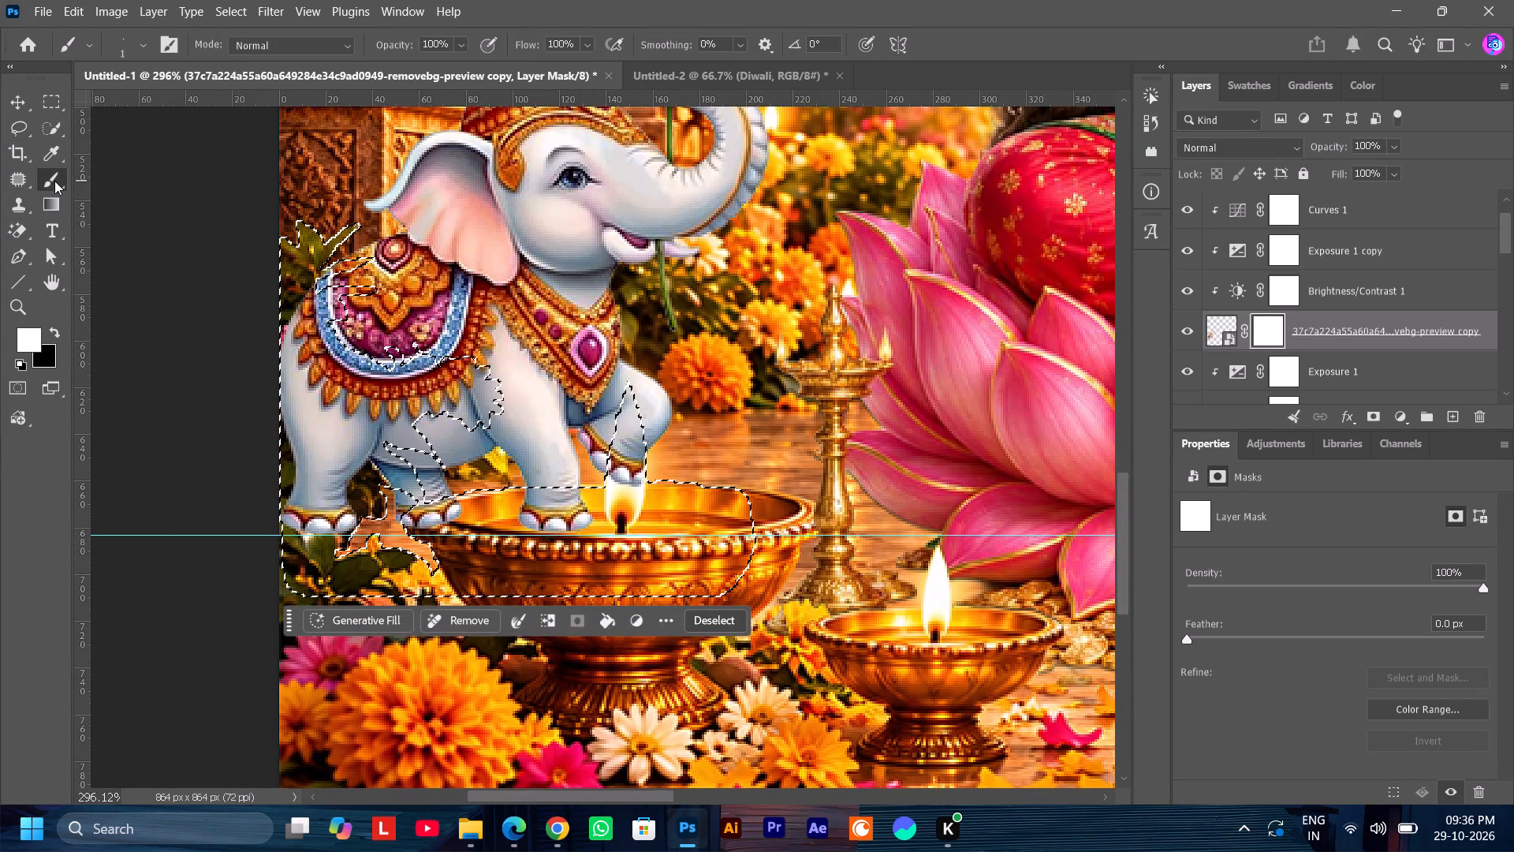
pyautogui.press('x')
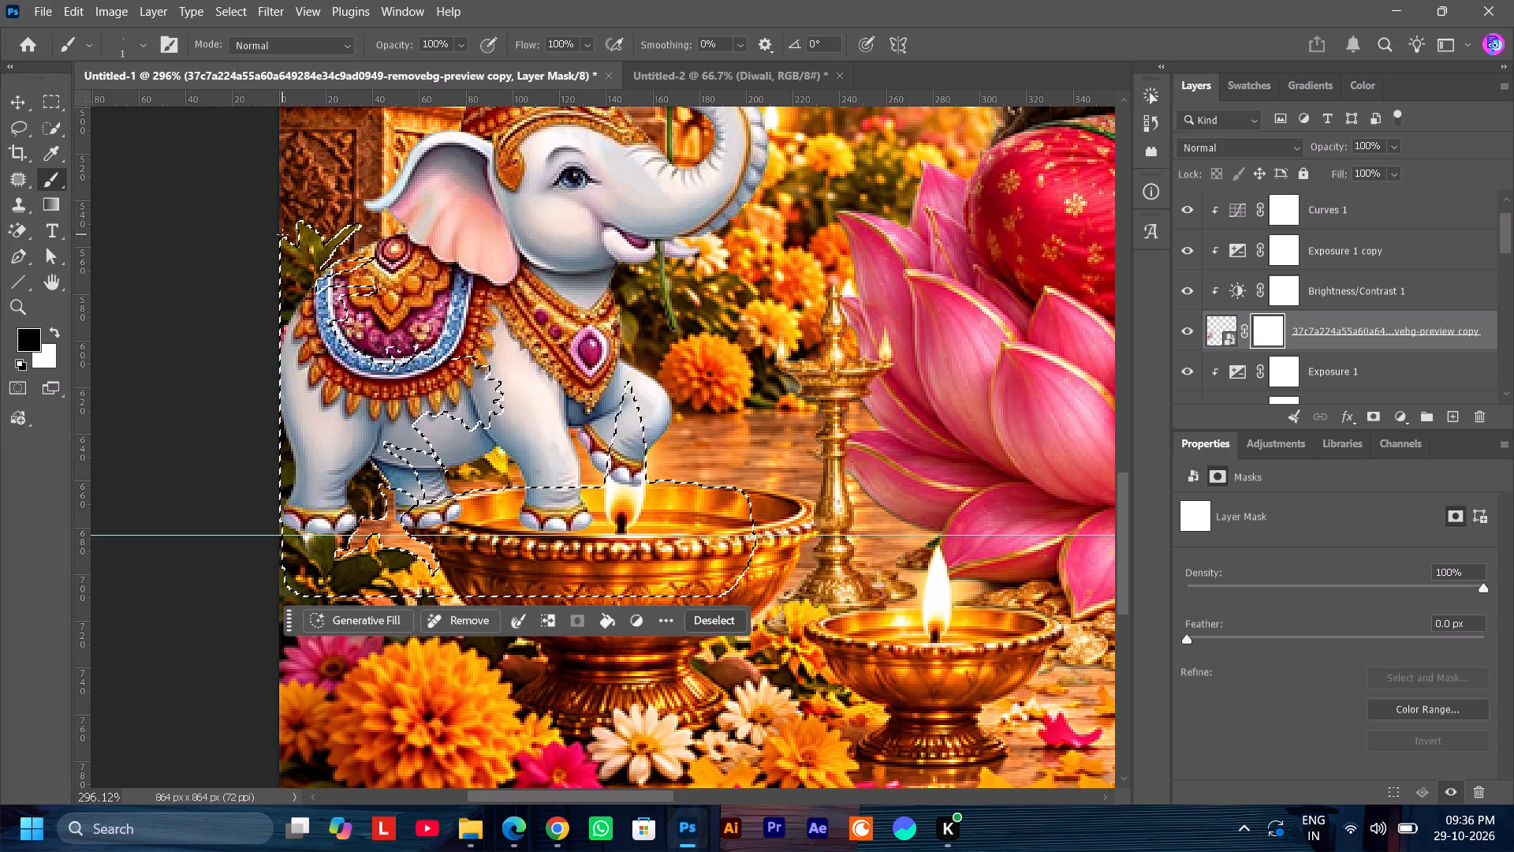
pyautogui.press(']')
pyautogui.press(']')
pyautogui.press(']')
pyautogui.press(']')
pyautogui.press(']')
pyautogui.press(']')
pyautogui.press(']')
pyautogui.press(']')
pyautogui.press(']')
pyautogui.press(']')
pyautogui.press(']')
pyautogui.write(']]]')
pyautogui.moveTo(351, 236); pyautogui.dragTo(345, 289)
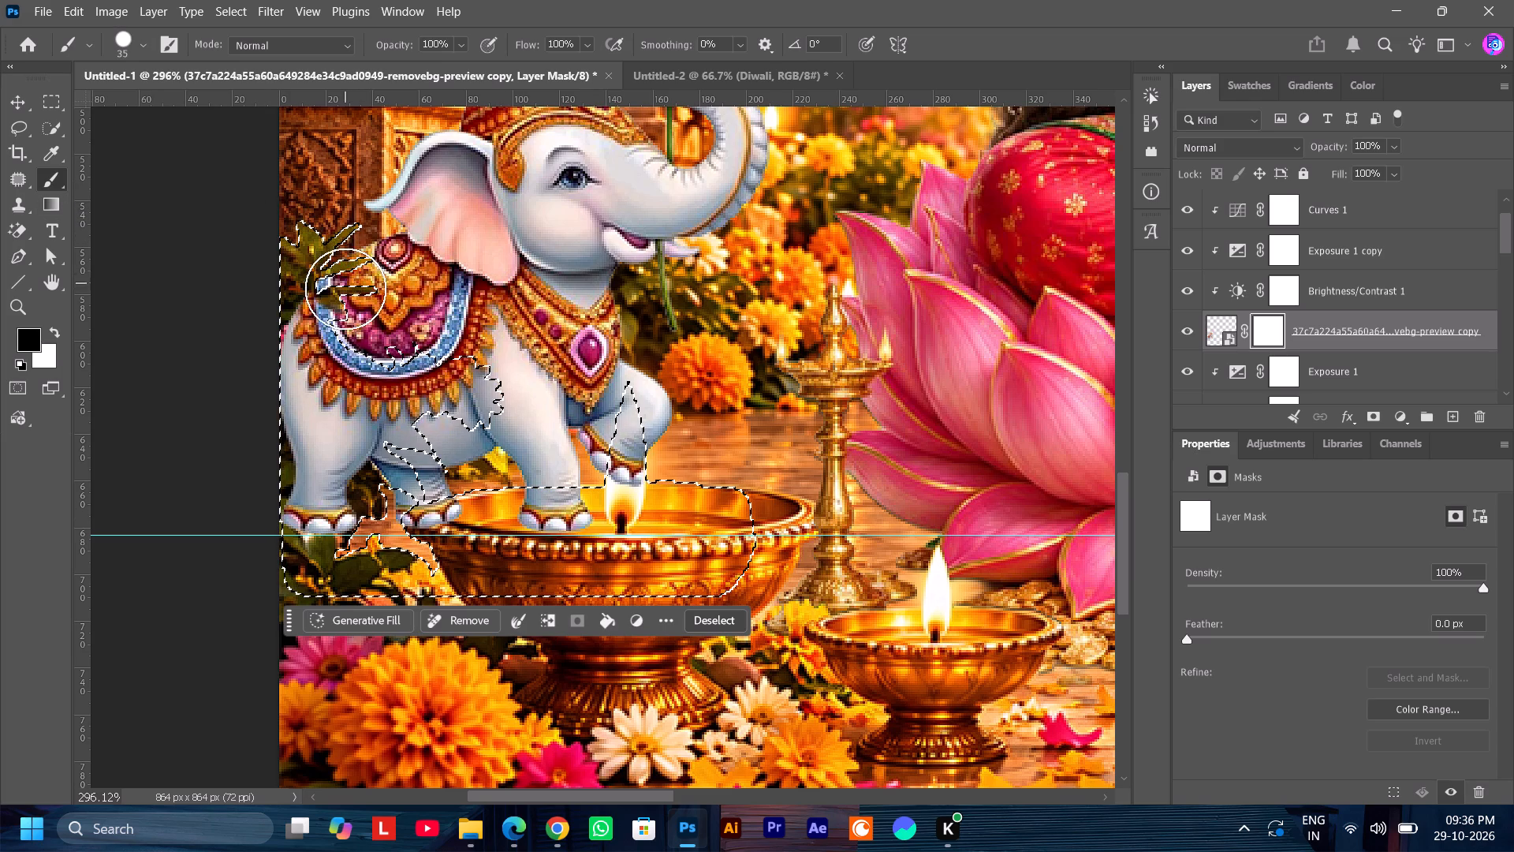
pyautogui.moveTo(345, 289); pyautogui.dragTo(430, 392)
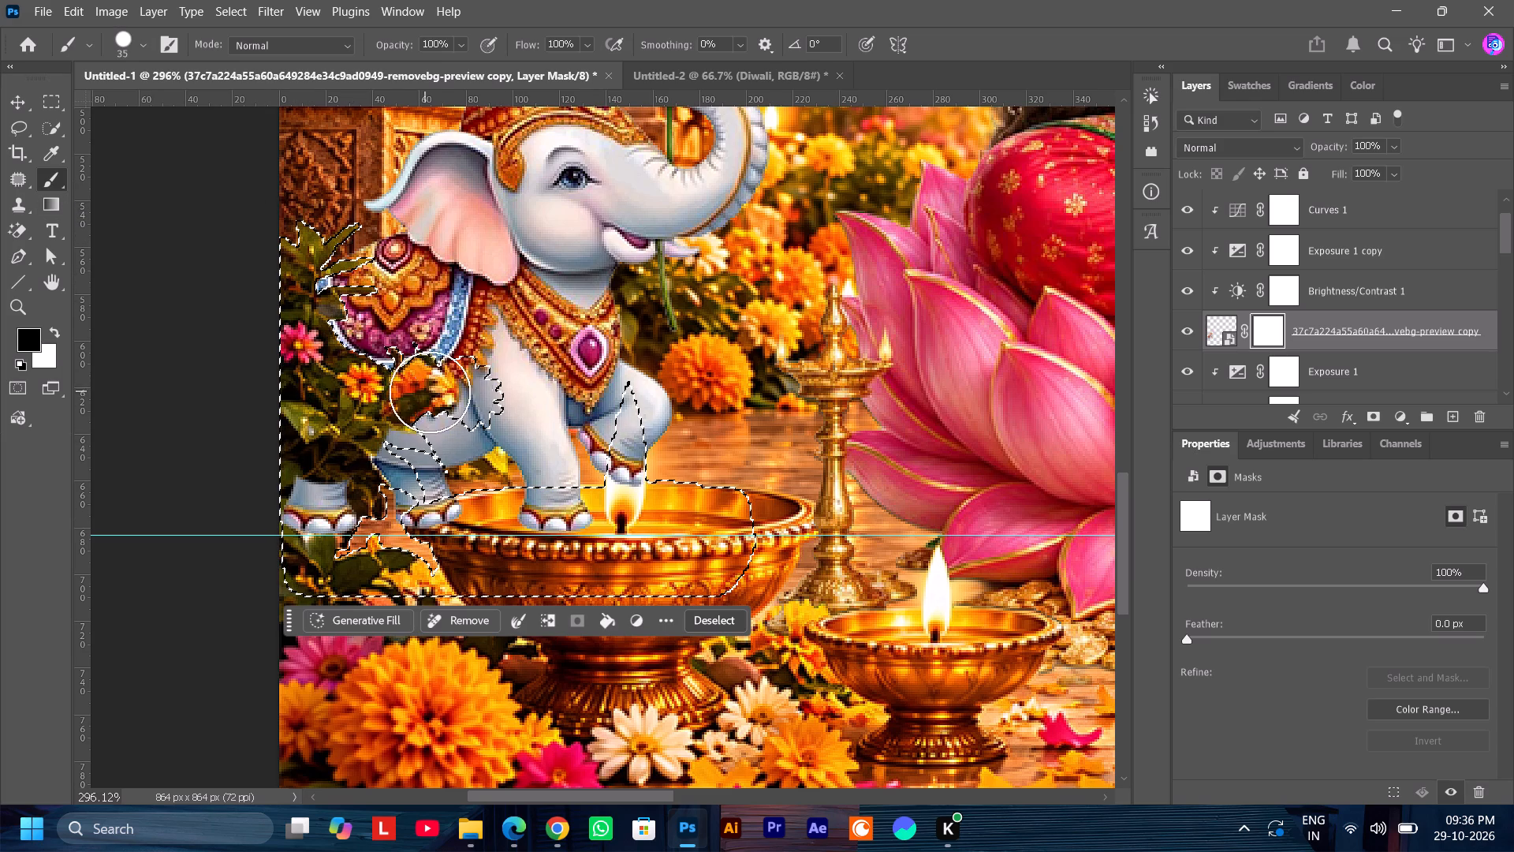
pyautogui.moveTo(430, 392); pyautogui.dragTo(405, 458)
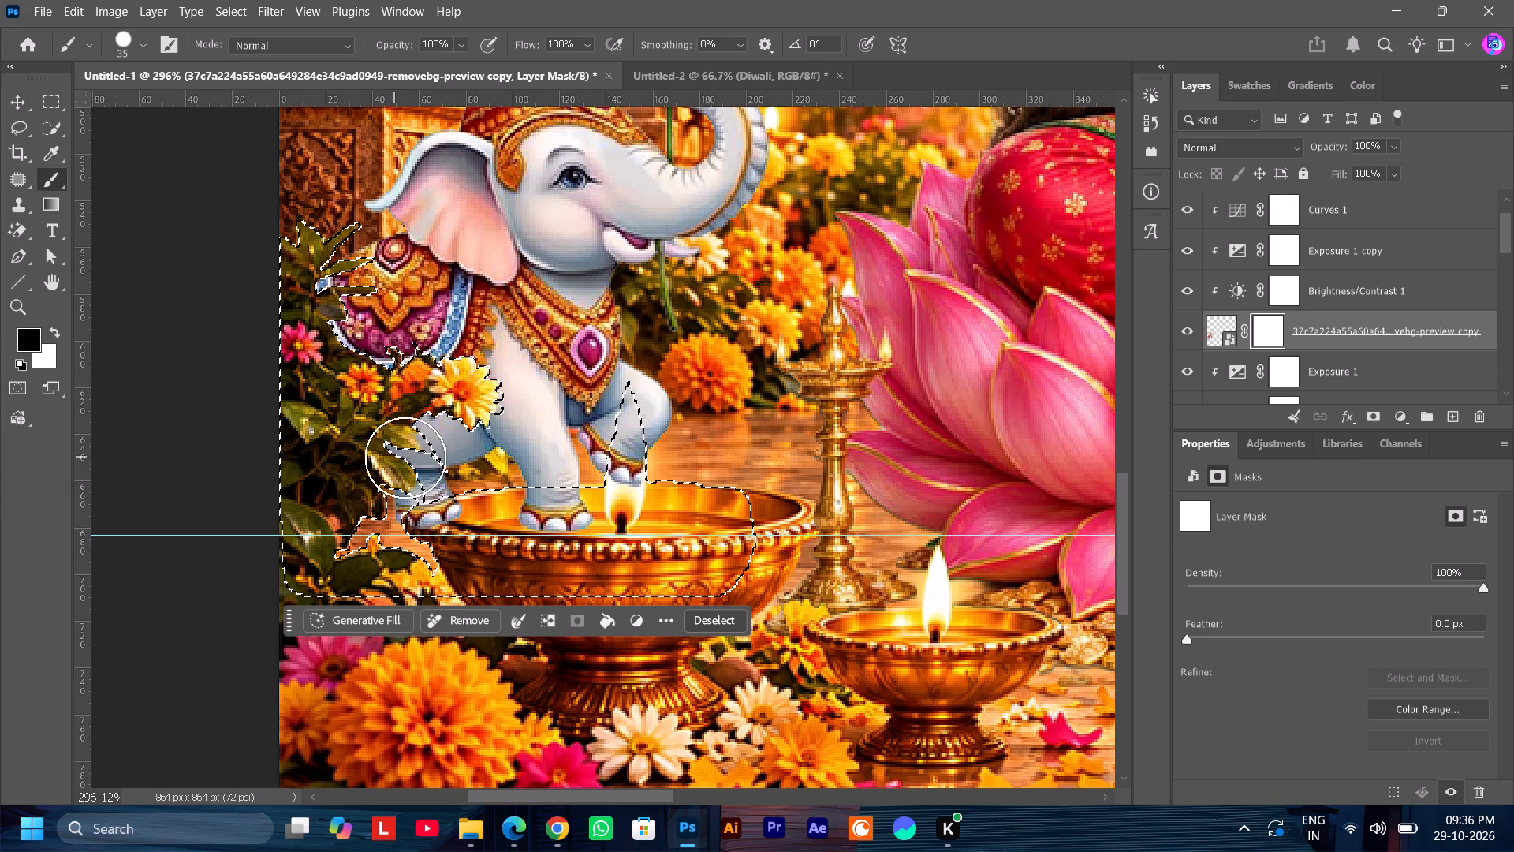
# Paint the mask black over the diya's bowl and flame, going over the upper leaves again within the selection.
pyautogui.moveTo(405, 458); pyautogui.dragTo(472, 510)
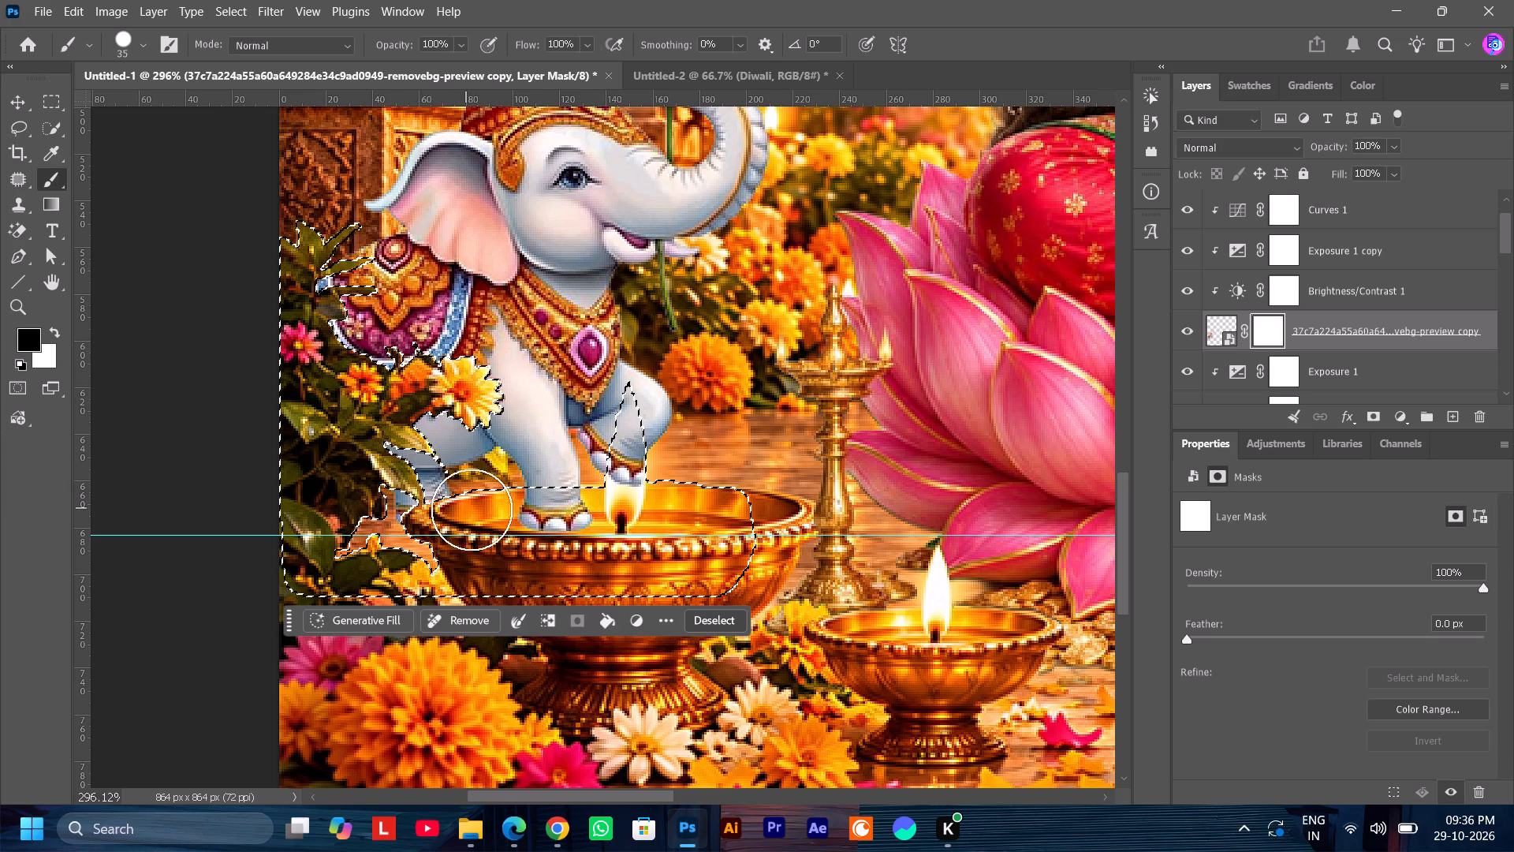
pyautogui.moveTo(472, 510); pyautogui.dragTo(625, 425)
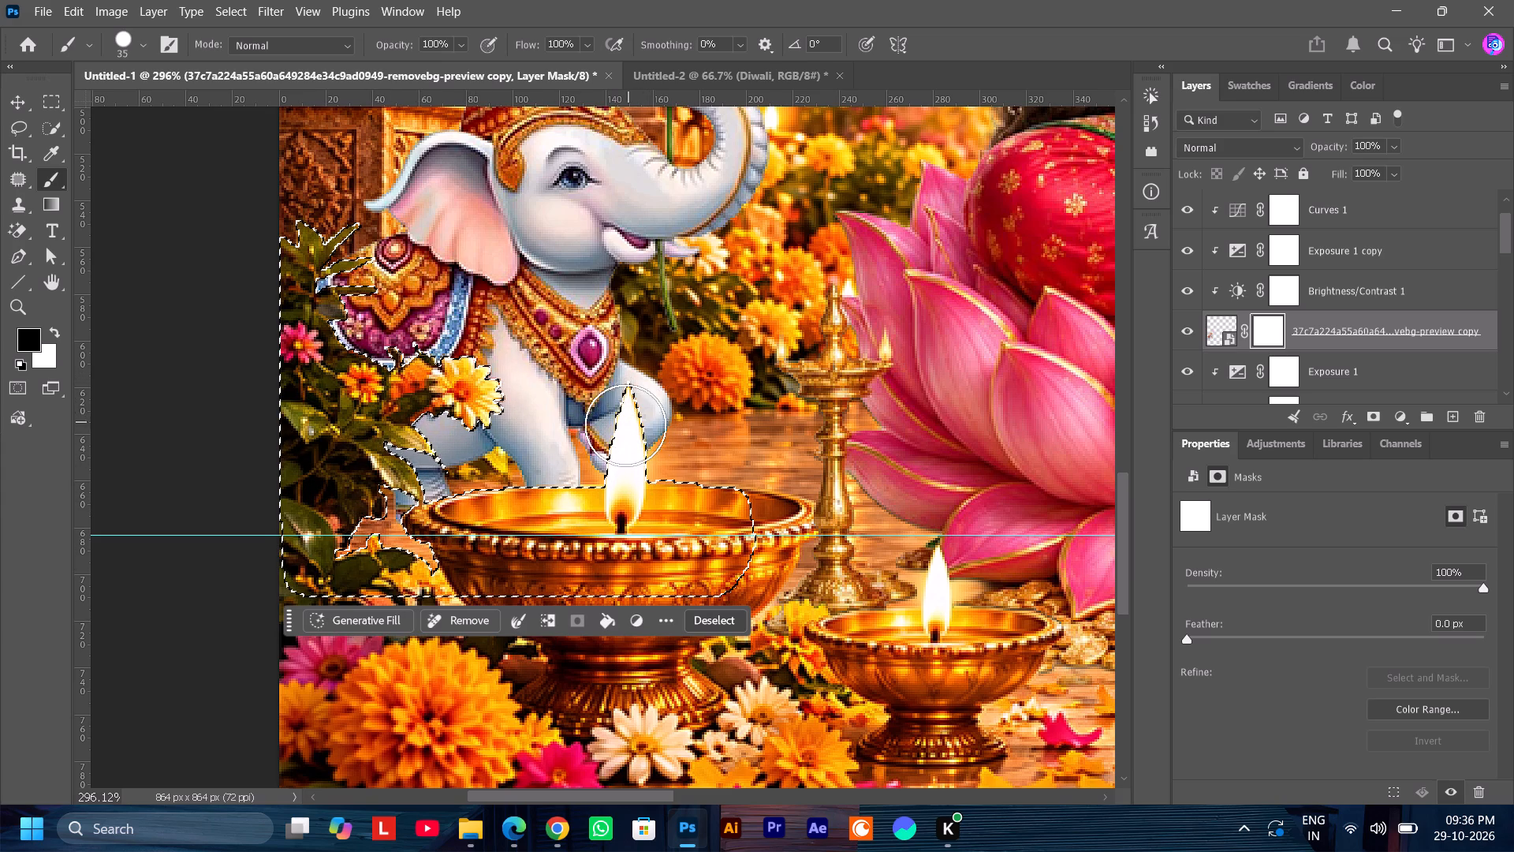
pyautogui.moveTo(625, 425); pyautogui.dragTo(323, 275)
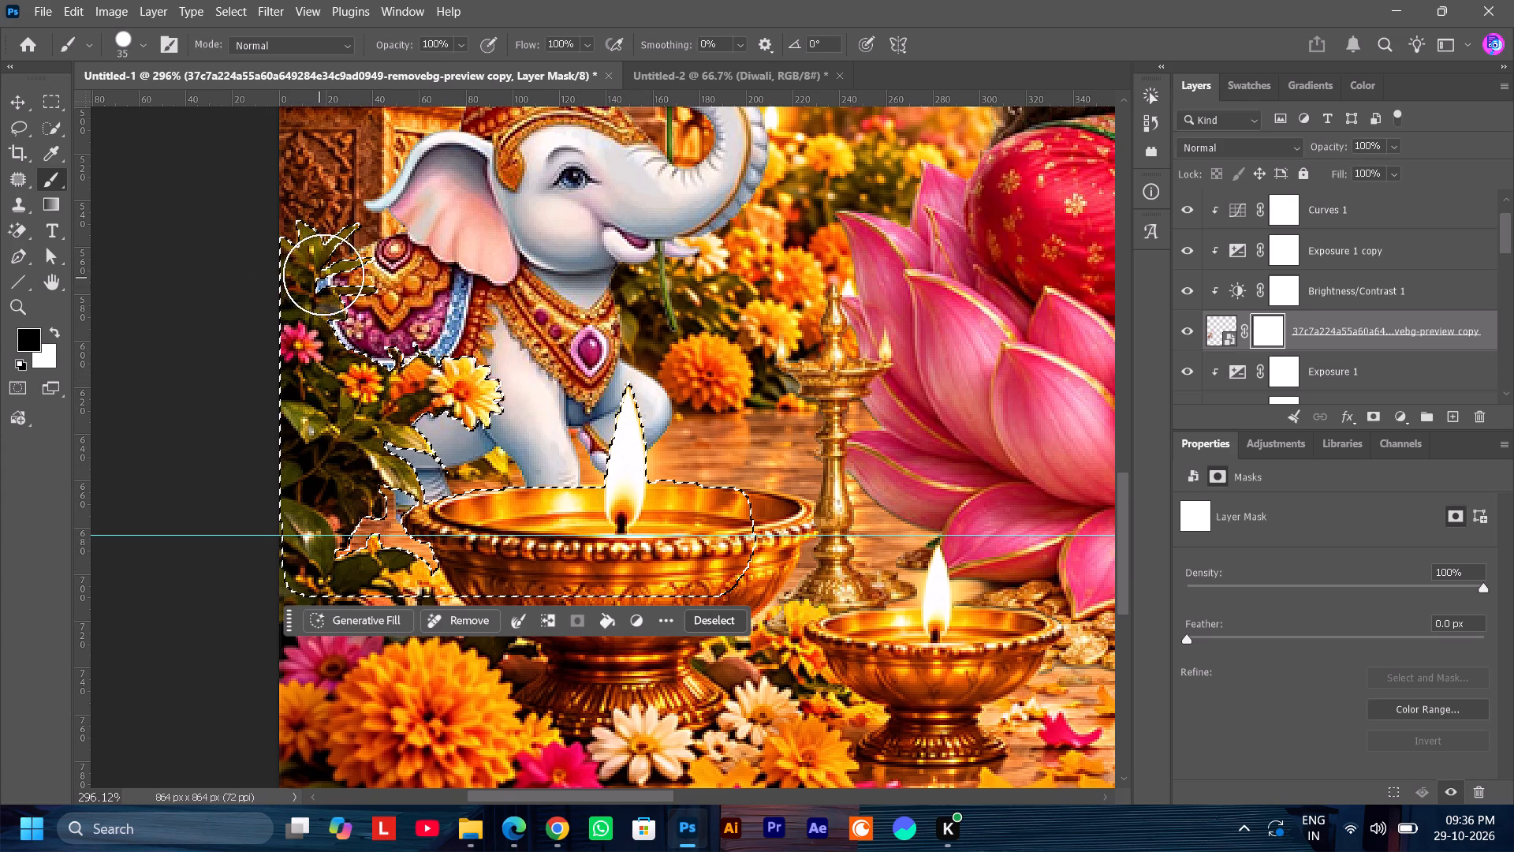
pyautogui.moveTo(323, 275); pyautogui.dragTo(280, 263)
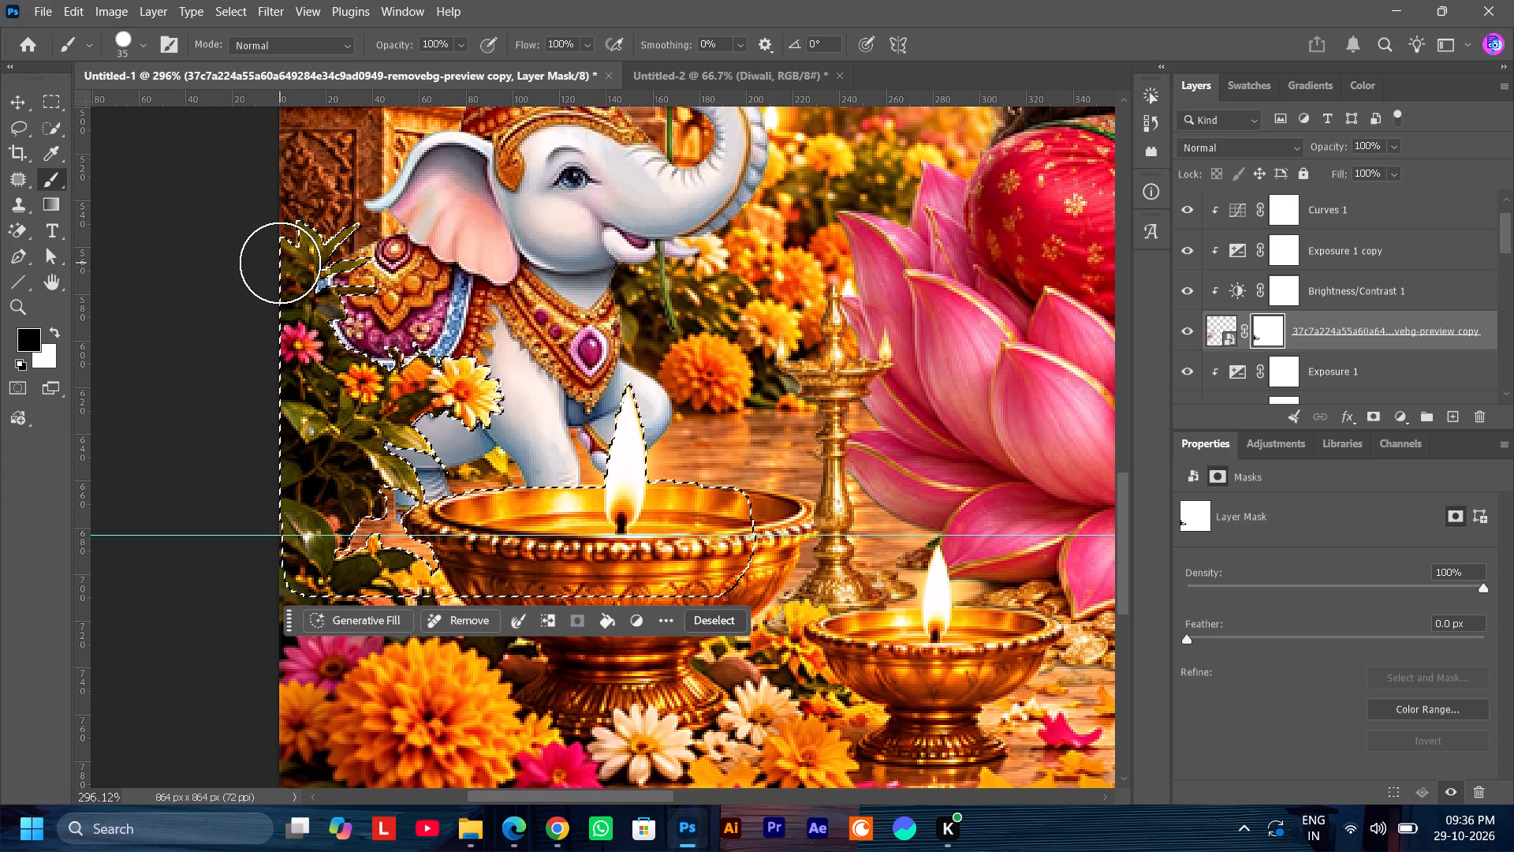
pyautogui.moveTo(341, 307); pyautogui.dragTo(454, 371)
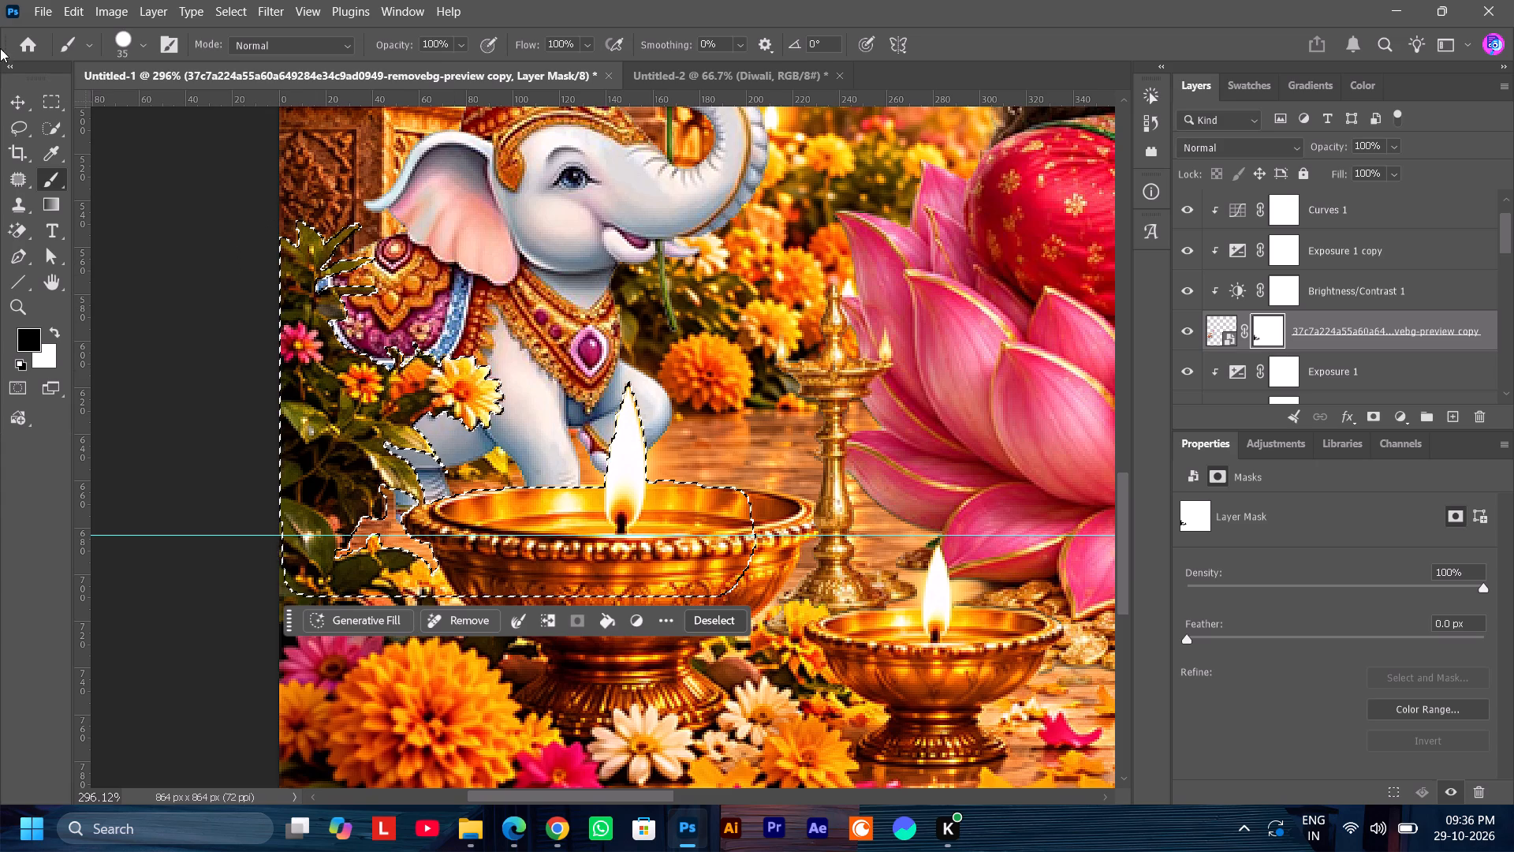
# Switch to the Move tool and drop the foliage and diya selection.
pyautogui.click(26, 102)
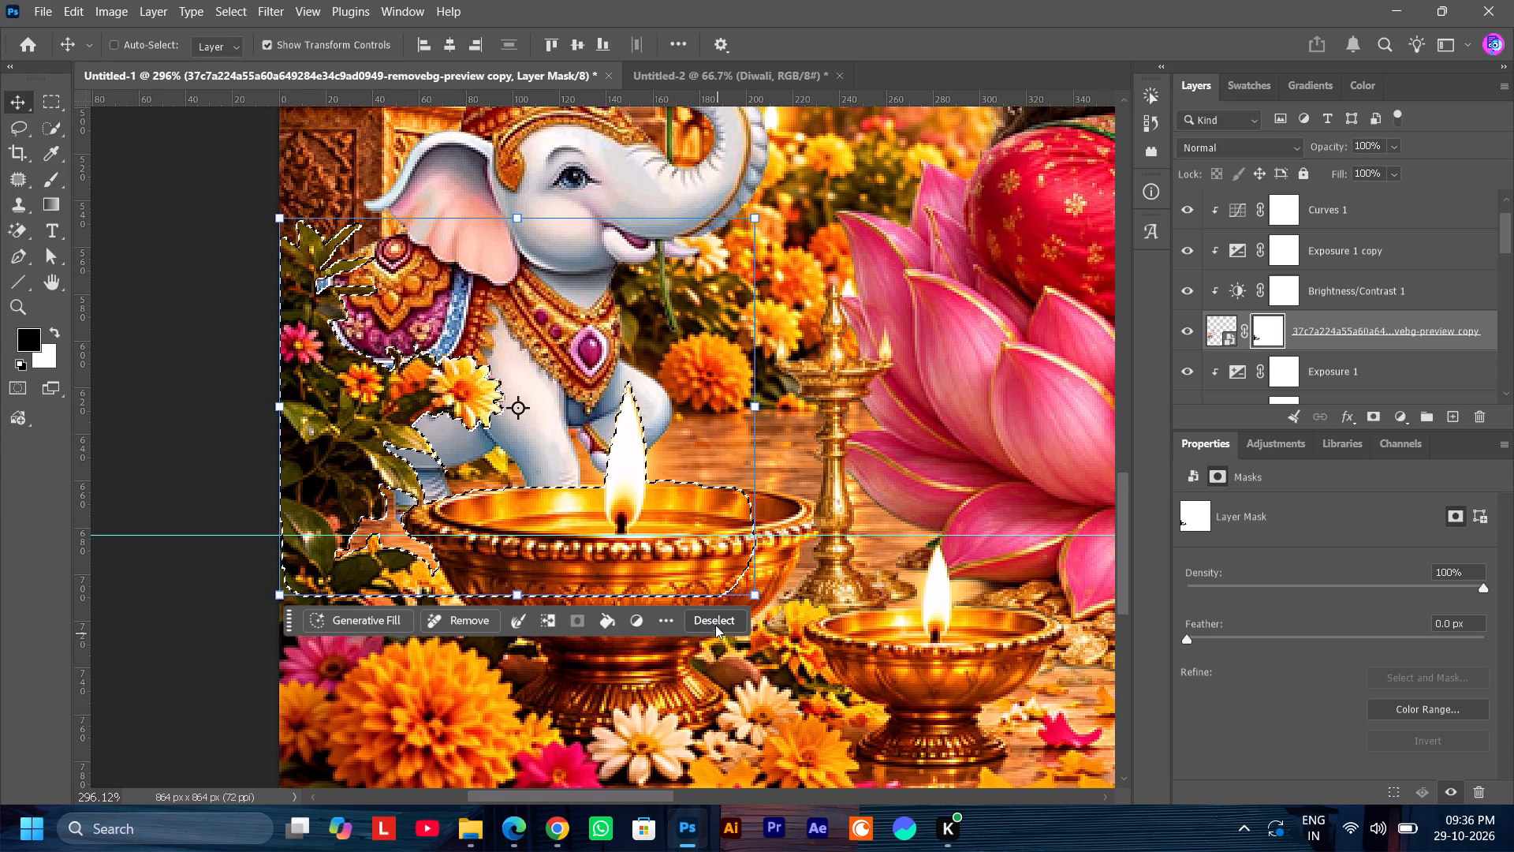
pyautogui.click(714, 622)
# Examine how both masked elephants sit behind the foliage, diya and pots across the whole composition.
pyautogui.keyDown('alt'); pyautogui.scroll(-10, 916, 484); pyautogui.keyUp('alt')
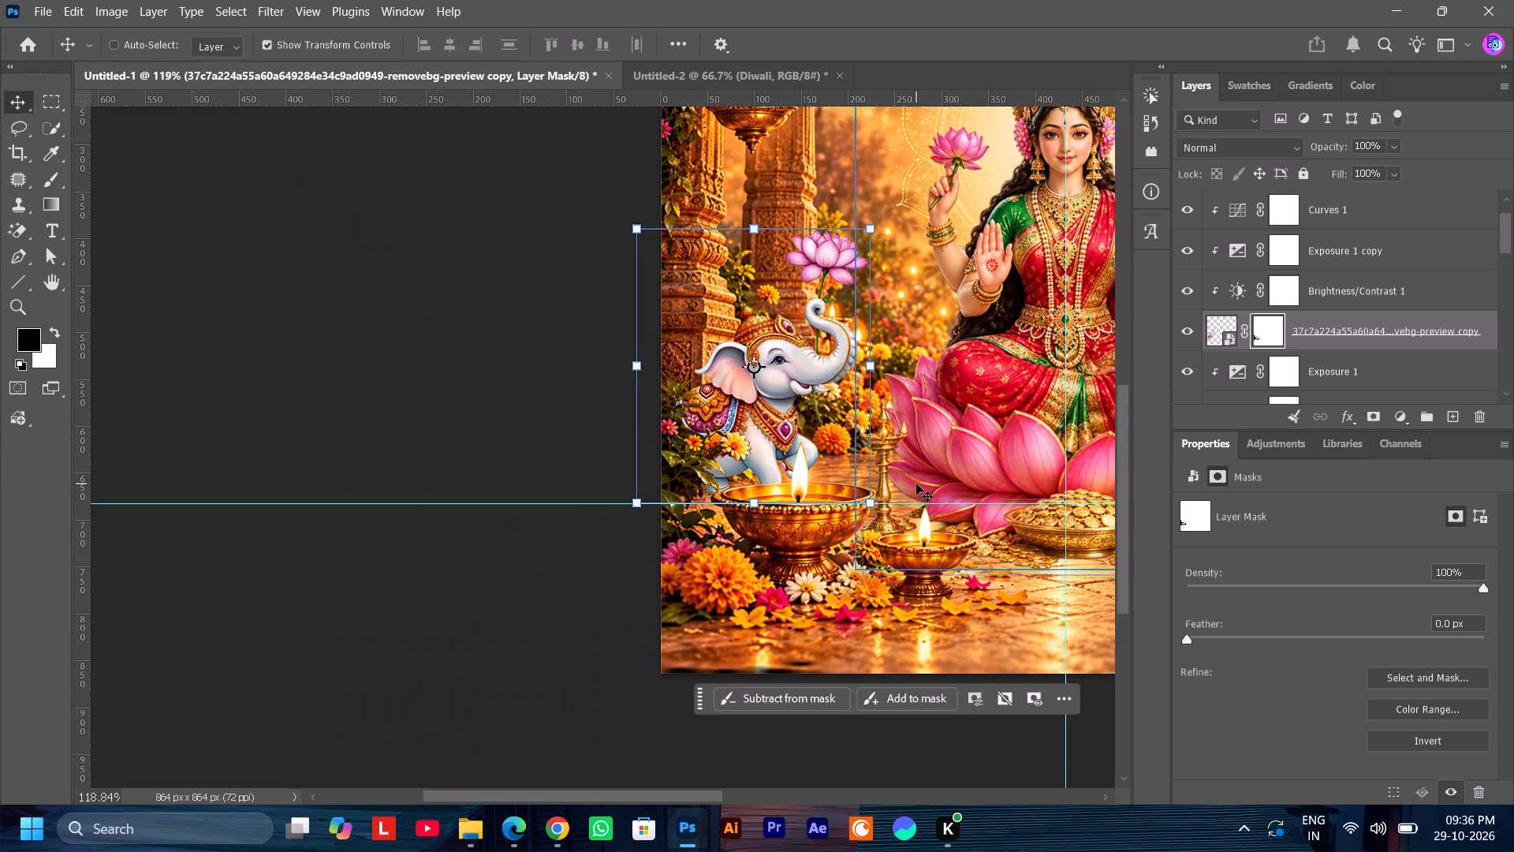
pyautogui.keyDown('ctrl'); pyautogui.scroll(-17, 916, 484); pyautogui.keyUp('ctrl')
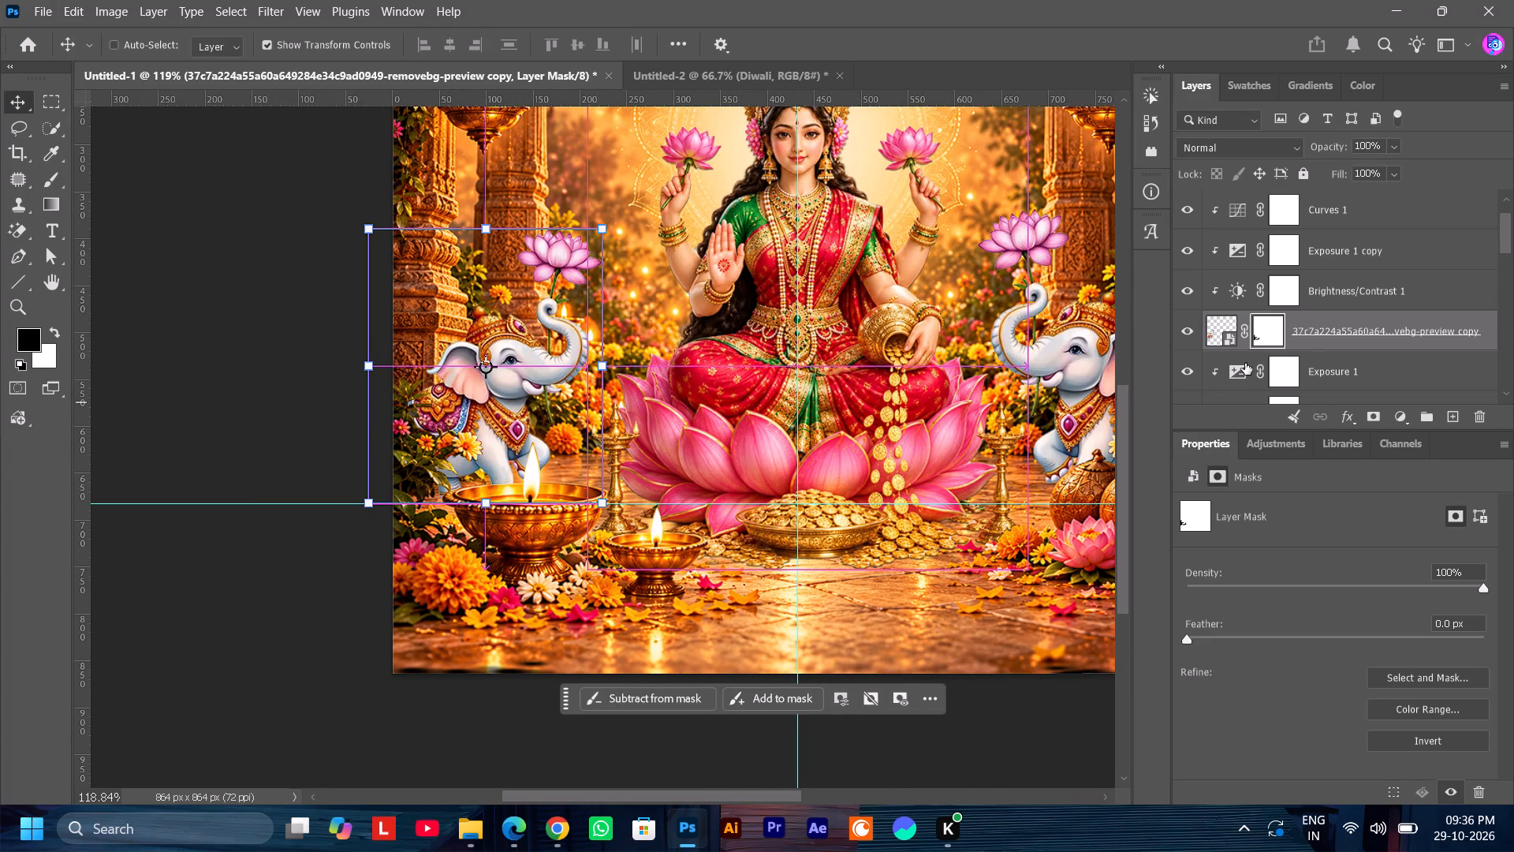
pyautogui.click(1285, 374)
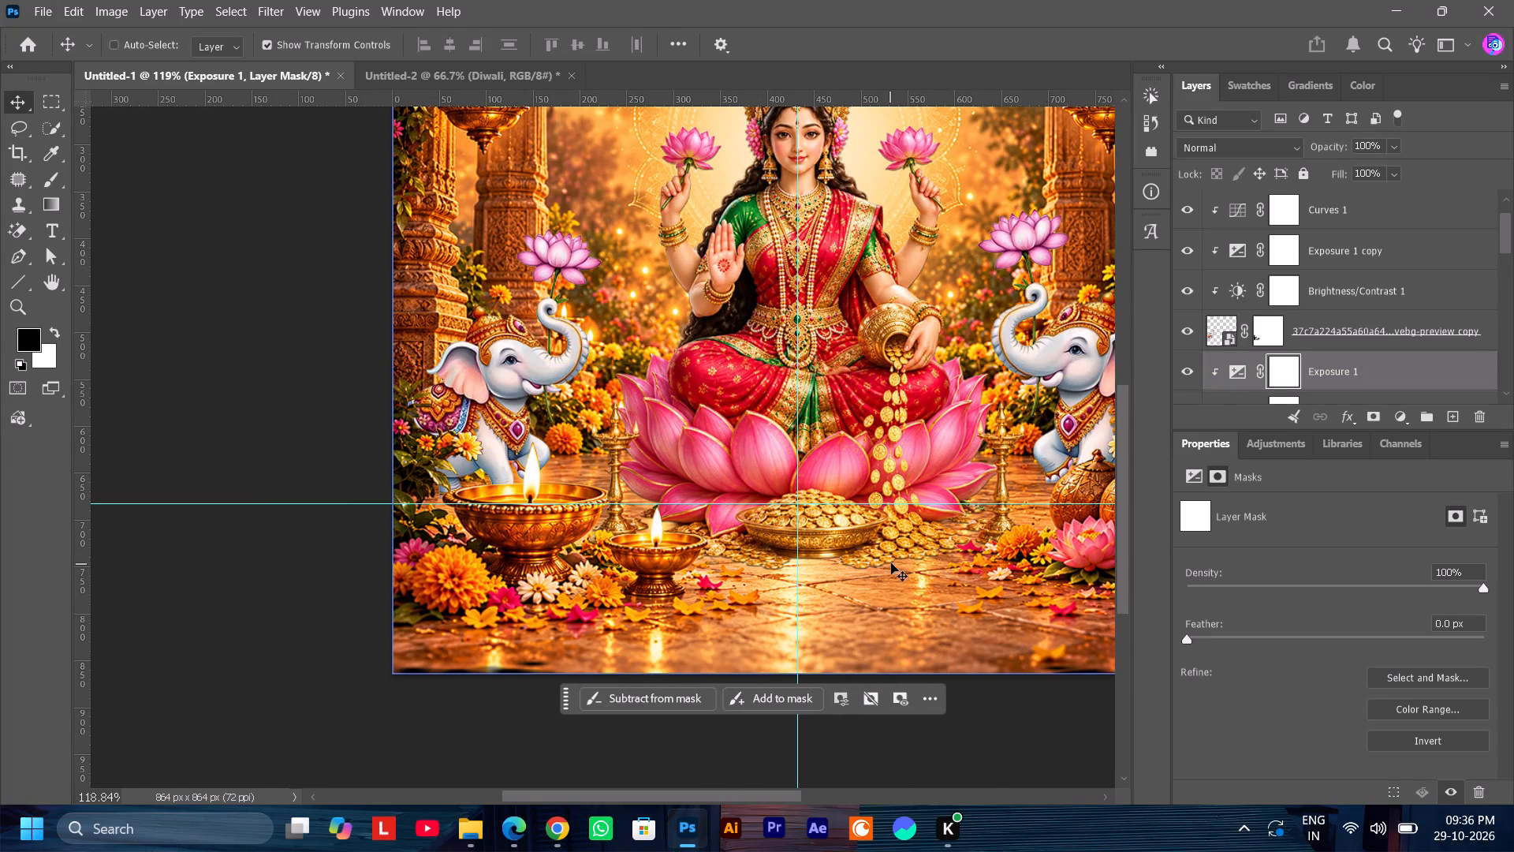
pyautogui.keyDown('ctrl'); pyautogui.scroll(-8, 896, 559); pyautogui.keyUp('ctrl')
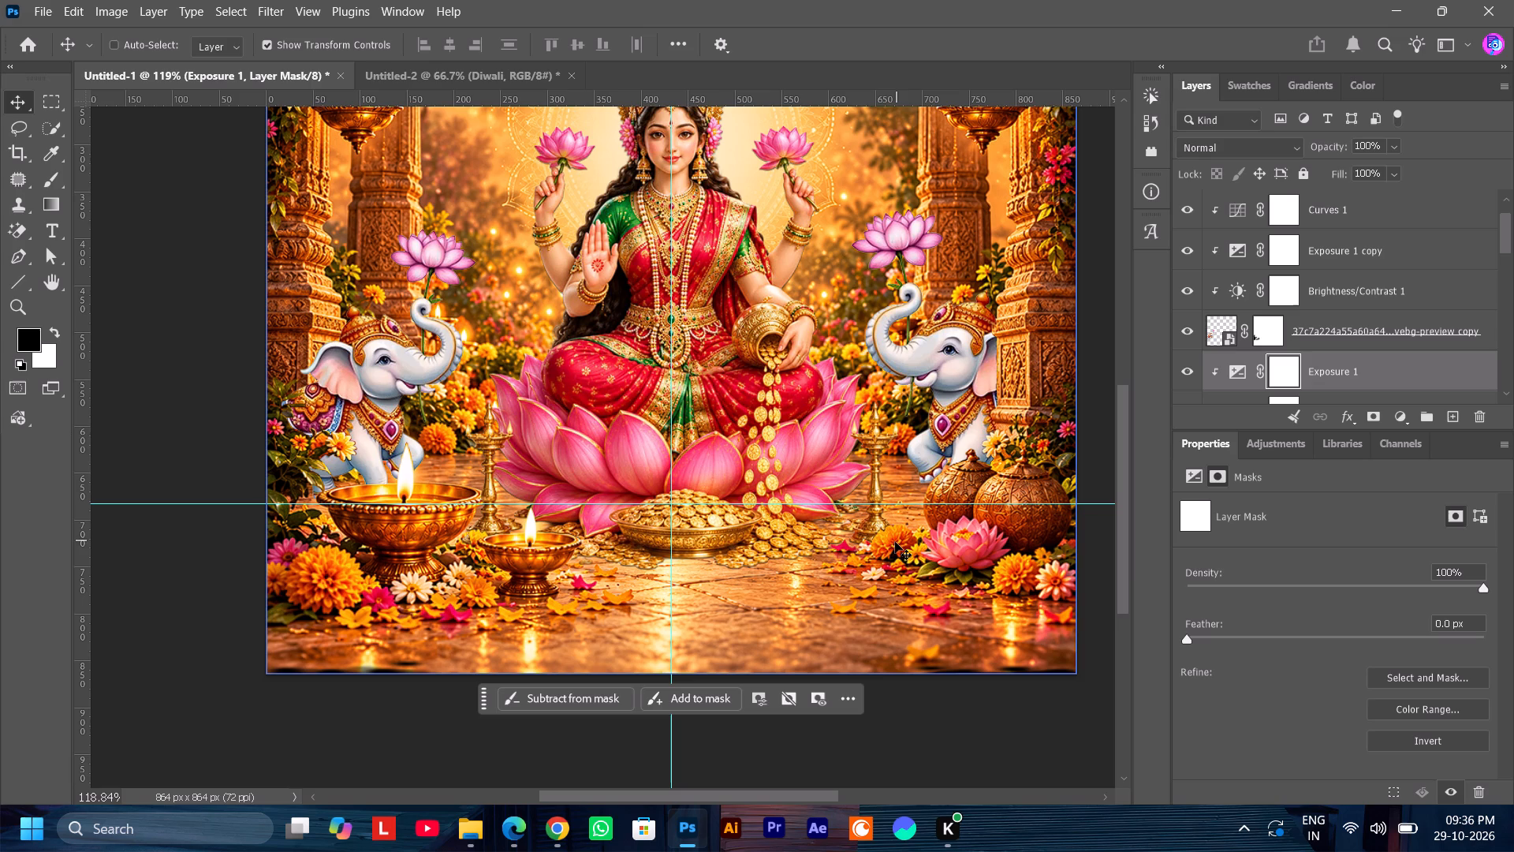
pyautogui.scroll(11, 849, 564)
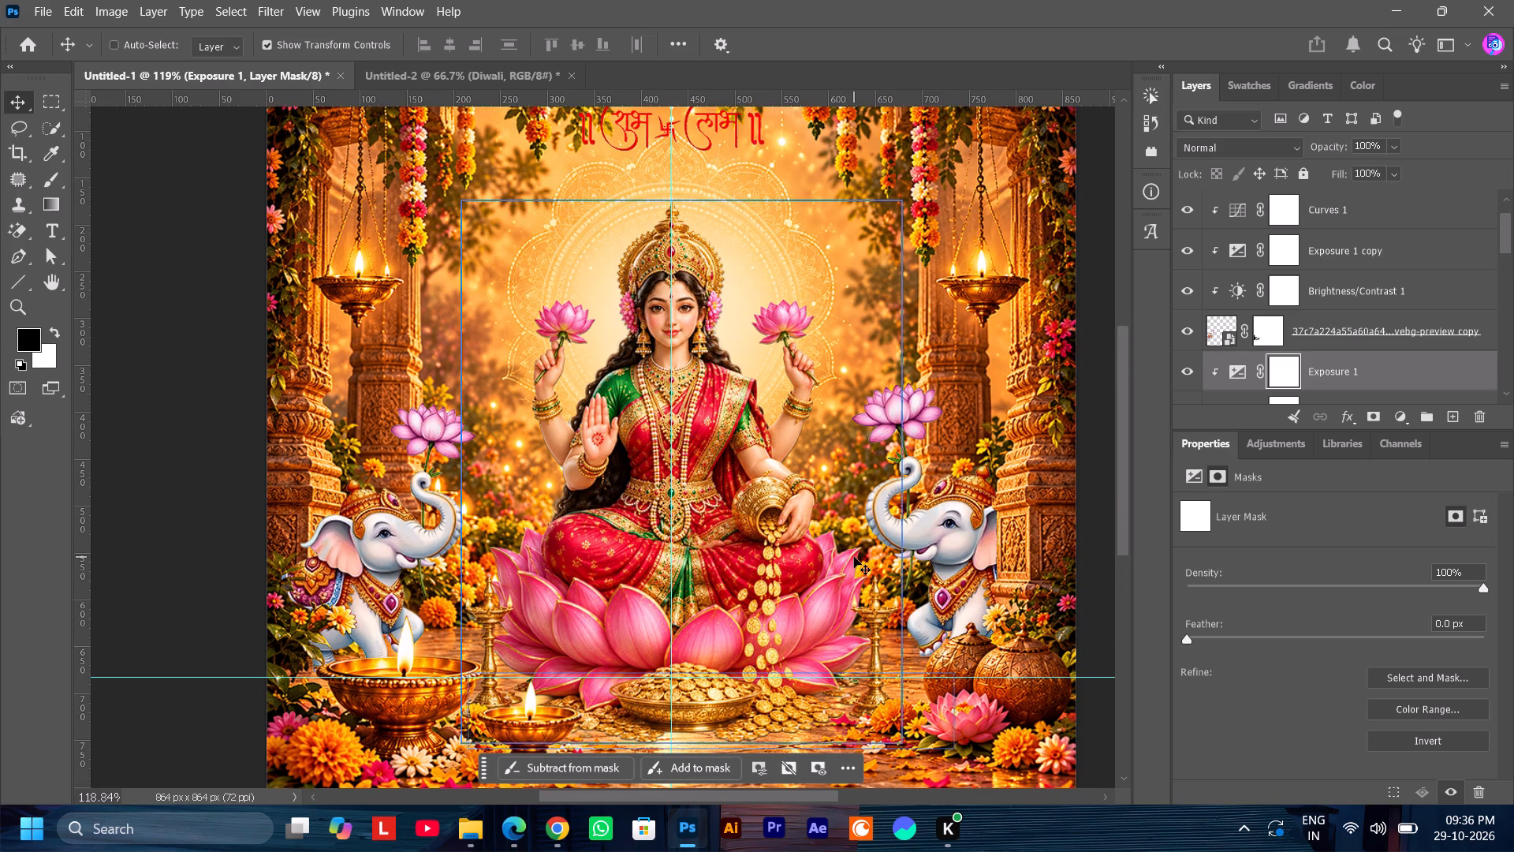
pyautogui.keyDown('alt'); pyautogui.scroll(-1, 856, 555); pyautogui.keyUp('alt')
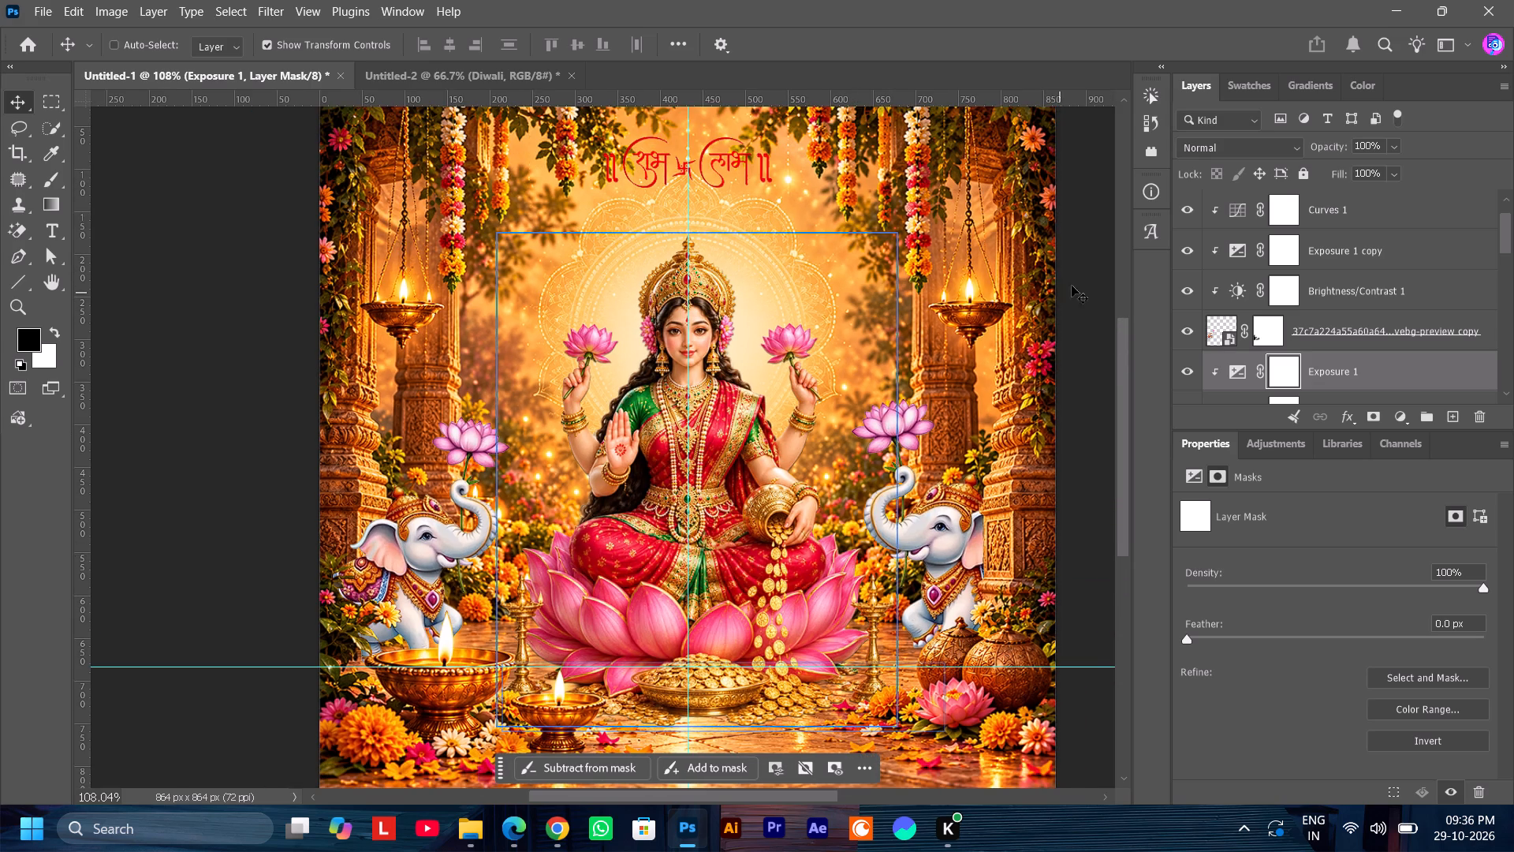
# Enable a Drop Shadow layer style on the 5d93da49bdbb56a458d2206bc9af2530-removebg-preview layer and show its settings.
pyautogui.scroll(-5, 1292, 306)
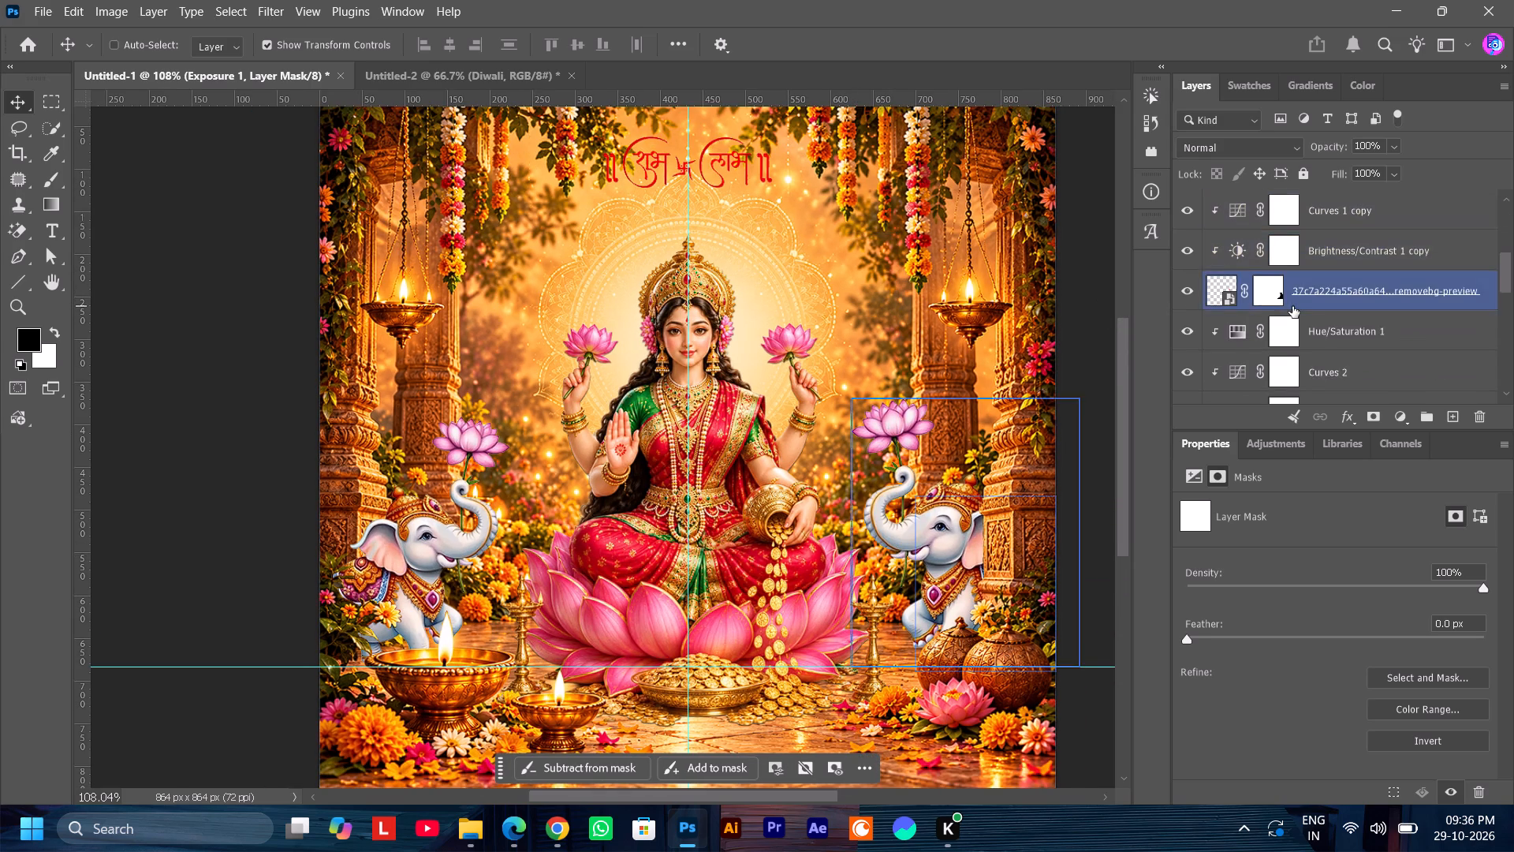
pyautogui.scroll(-3, 1292, 306)
pyautogui.doubleClick(1318, 317)
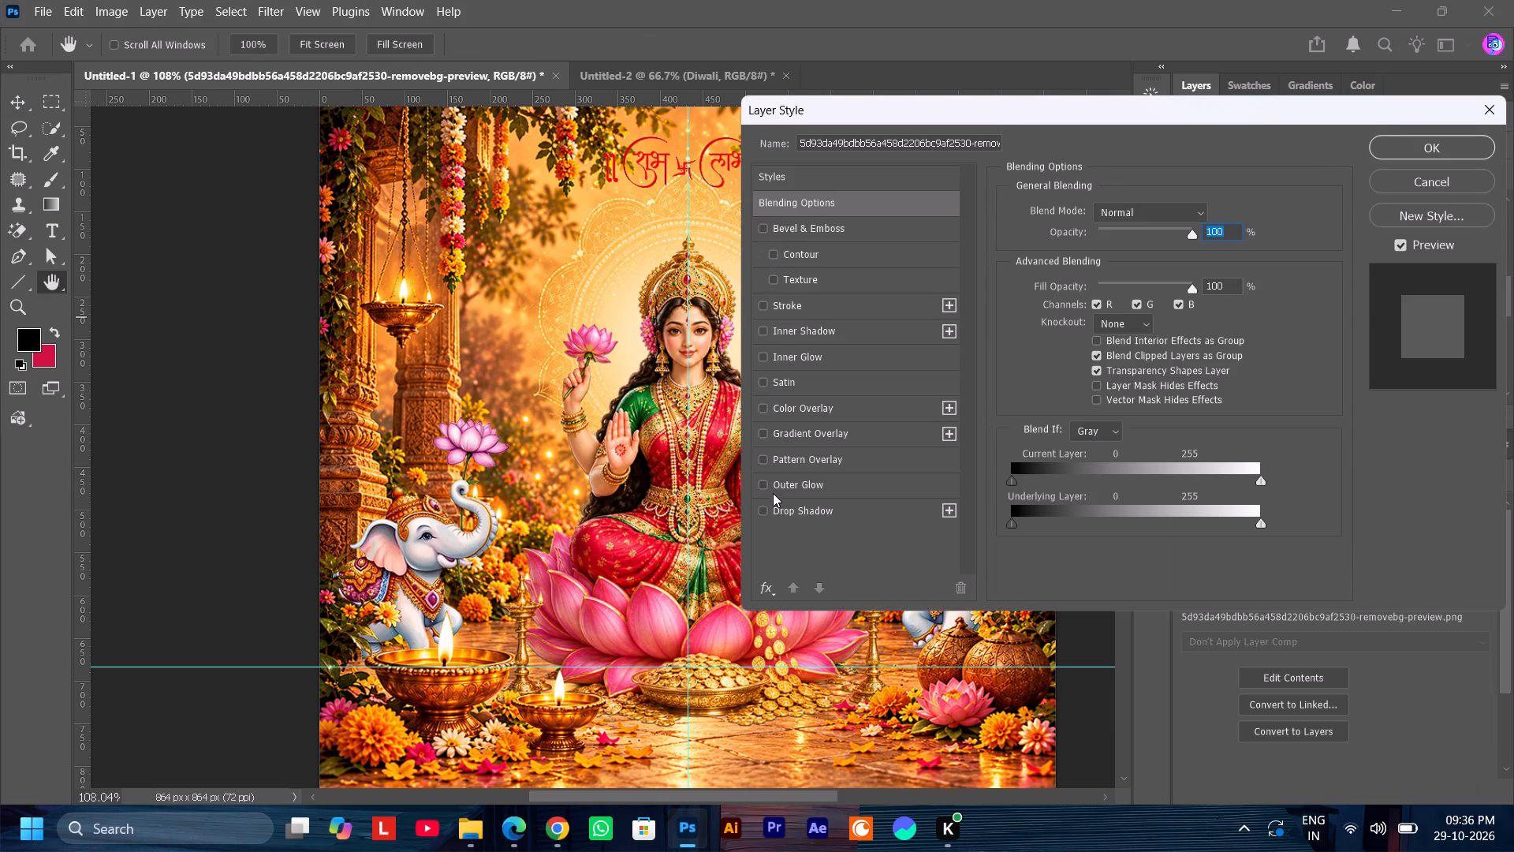
pyautogui.click(762, 513)
pyautogui.click(794, 505)
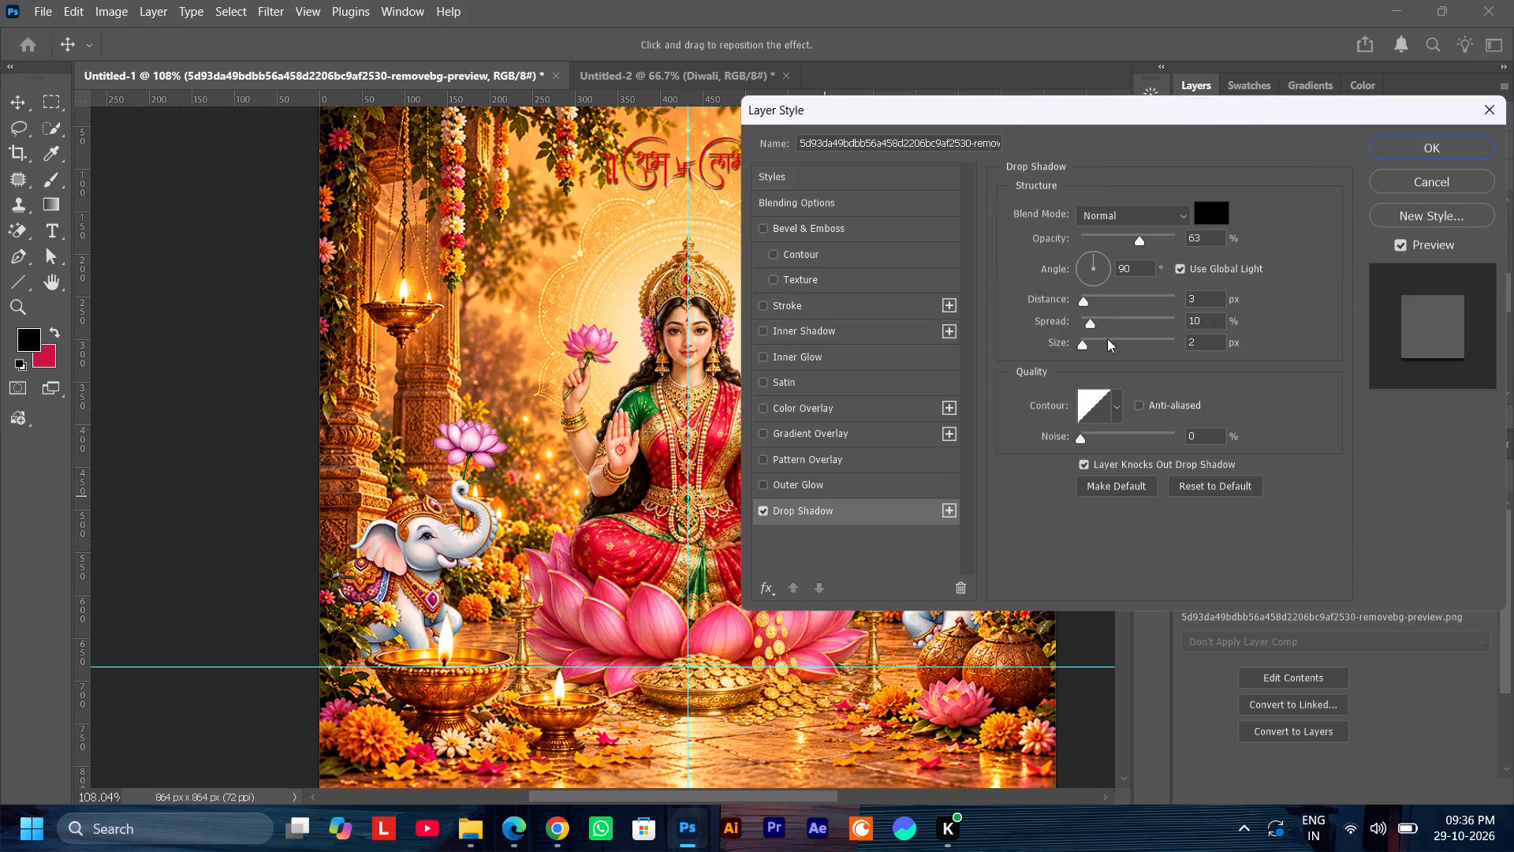
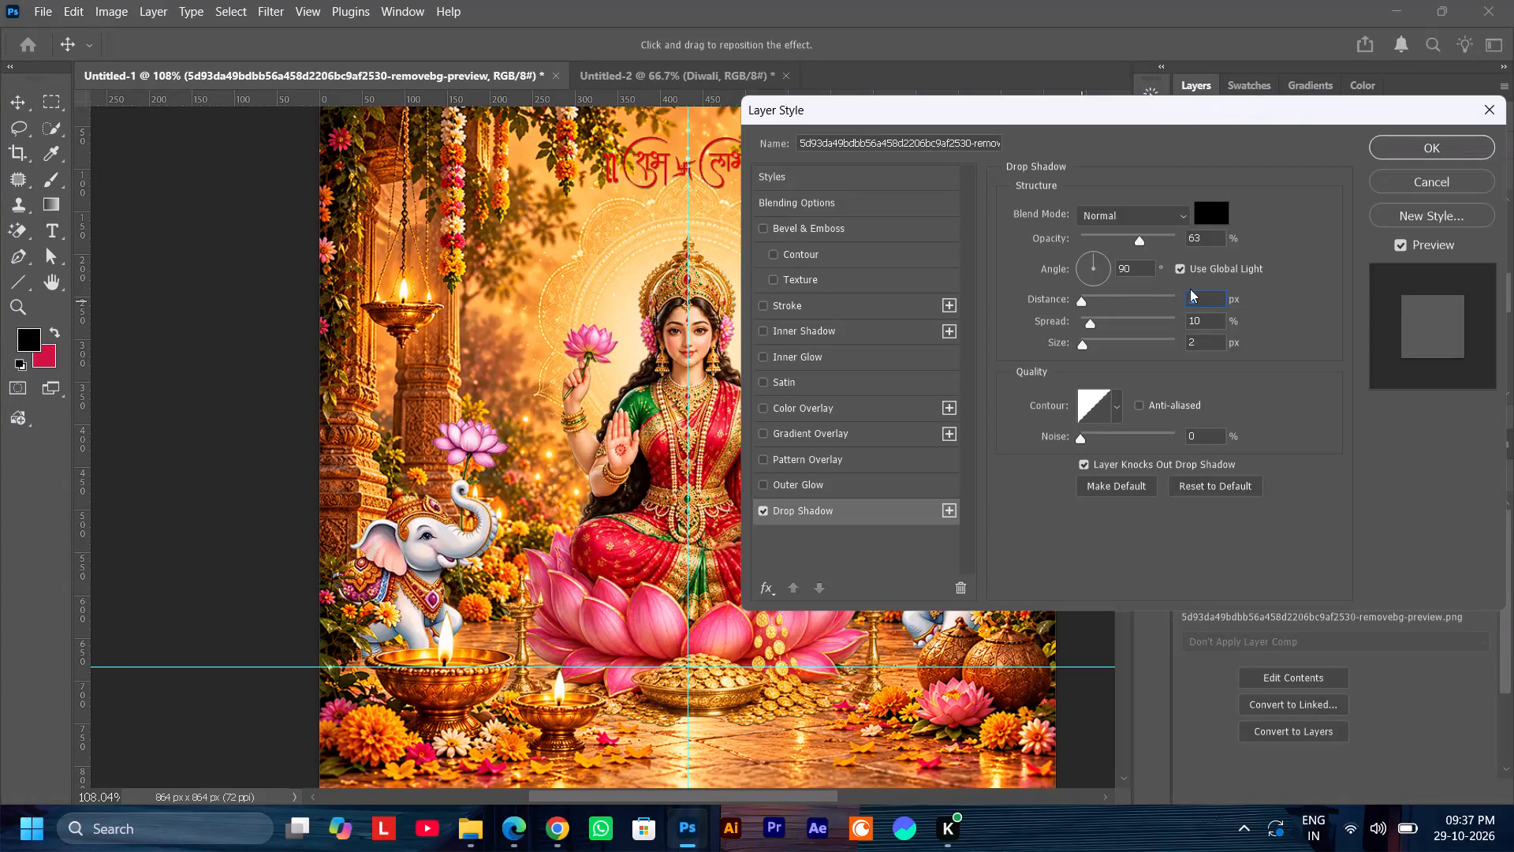
# Set the drop shadow's distance to 2 px and accept the layer style.
pyautogui.press('2')
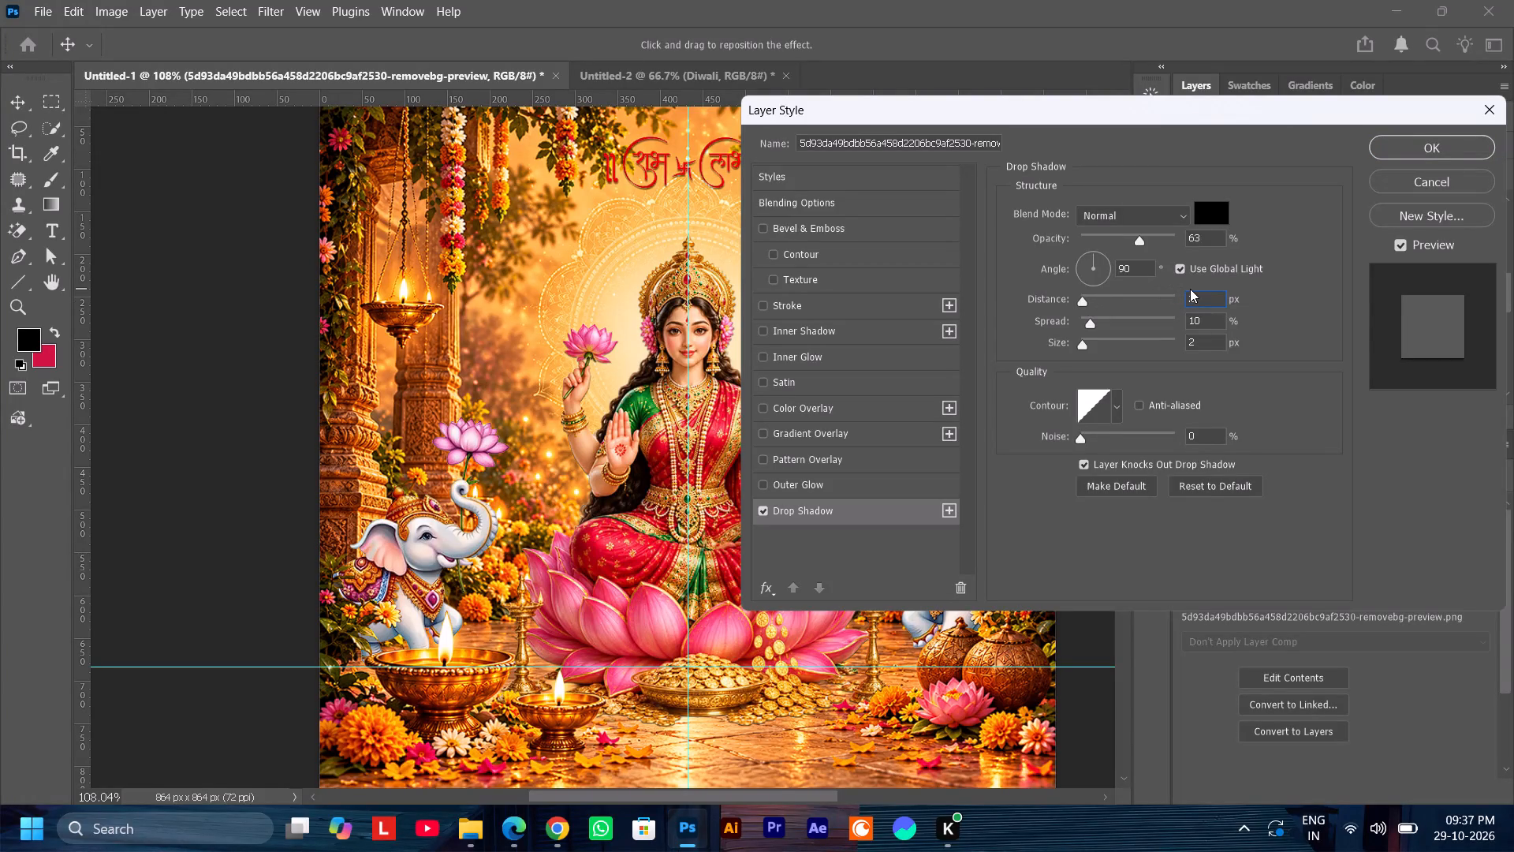
pyautogui.press('Return')
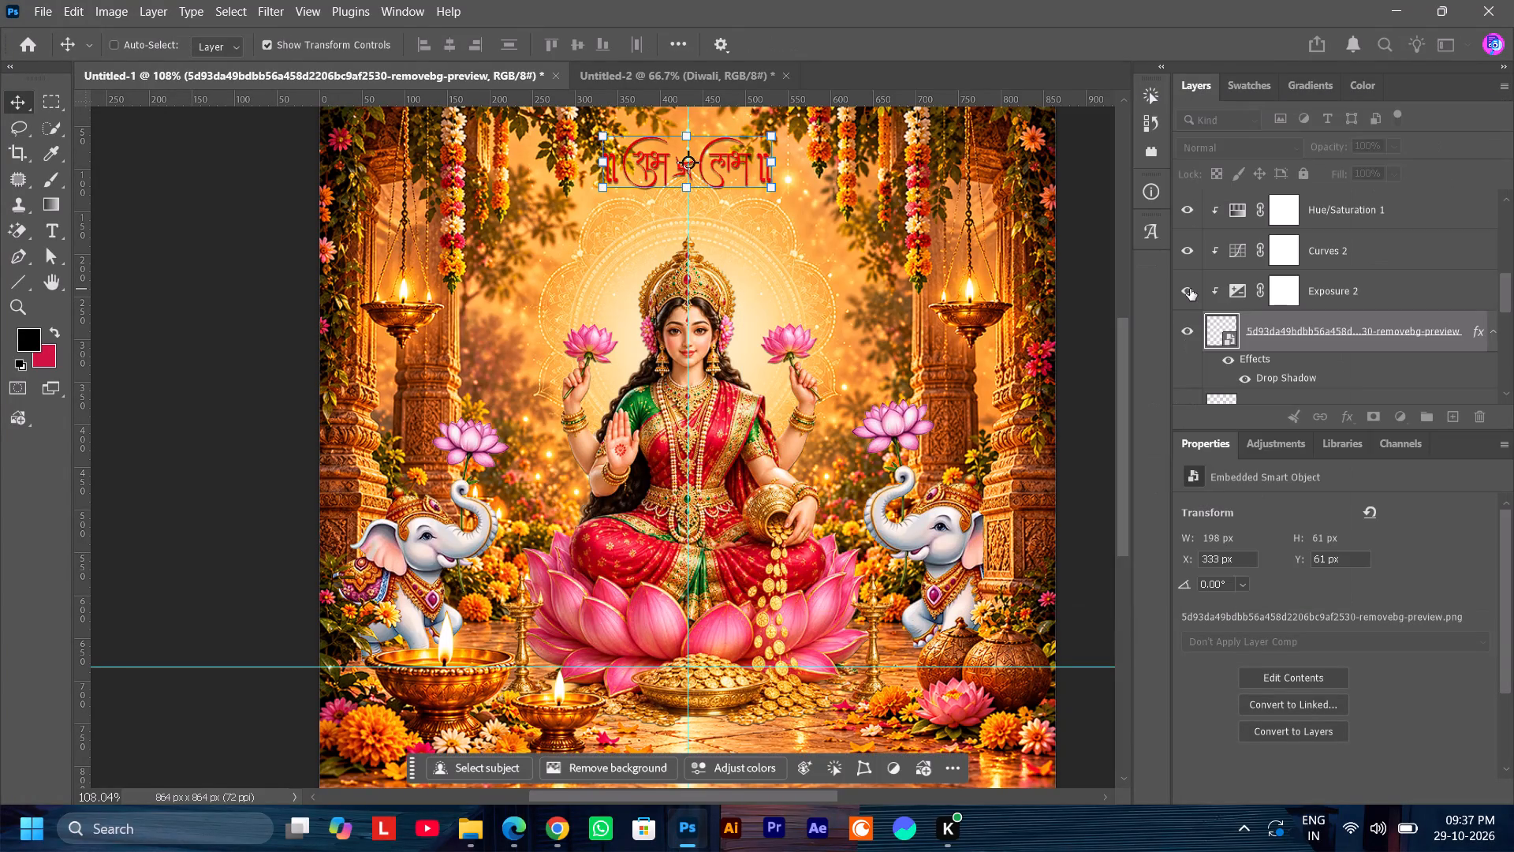
# Reopen the lettering layer's Drop Shadow settings and set the spread to 23% and the opacity to 100%.
pyautogui.doubleClick(1288, 375)
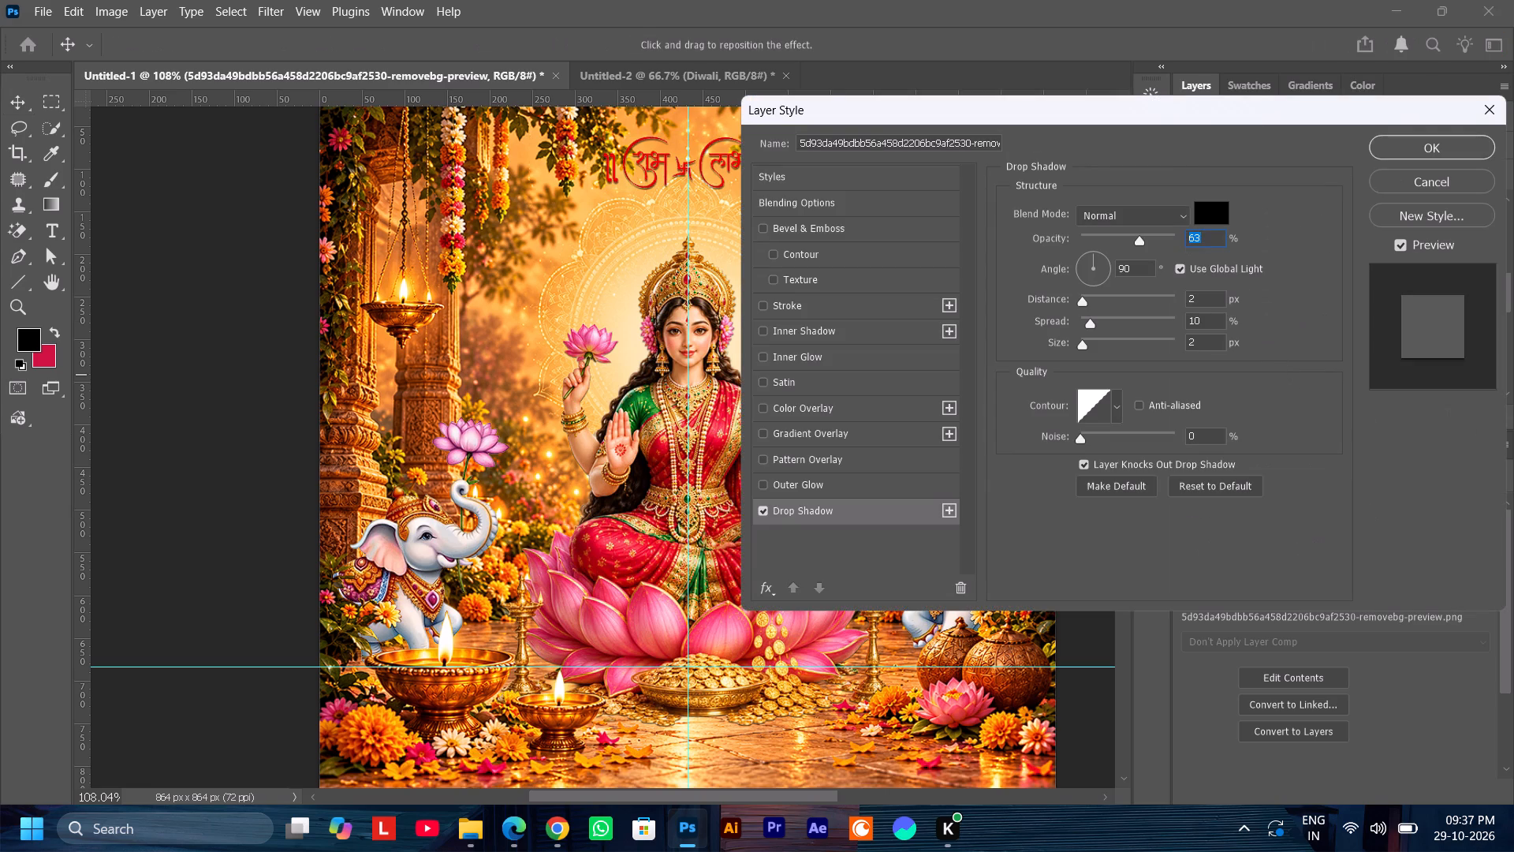
pyautogui.moveTo(1152, 106); pyautogui.dragTo(1222, 107)
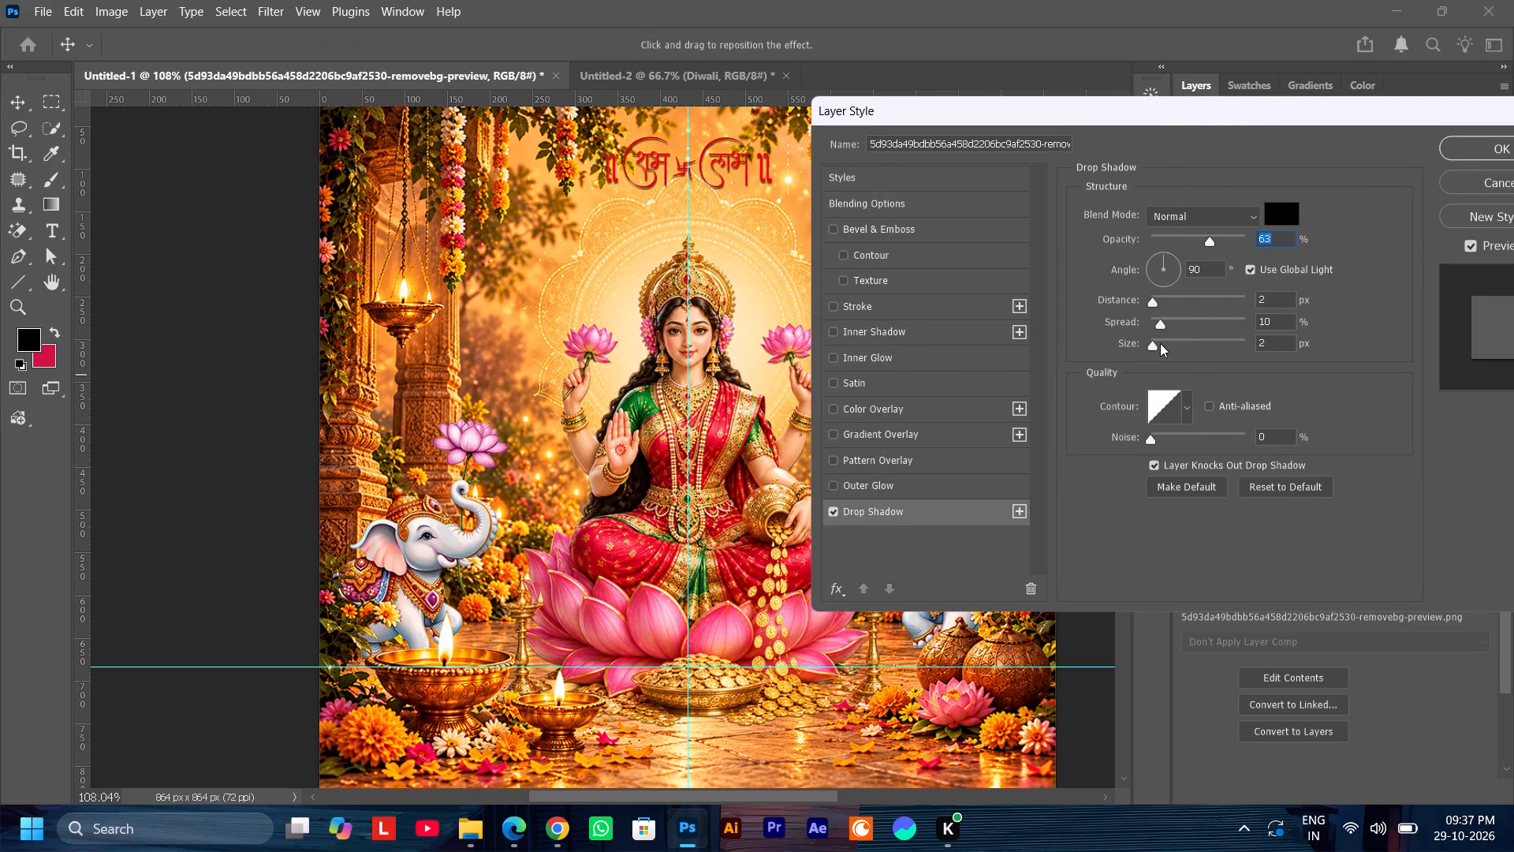
pyautogui.click(1154, 345)
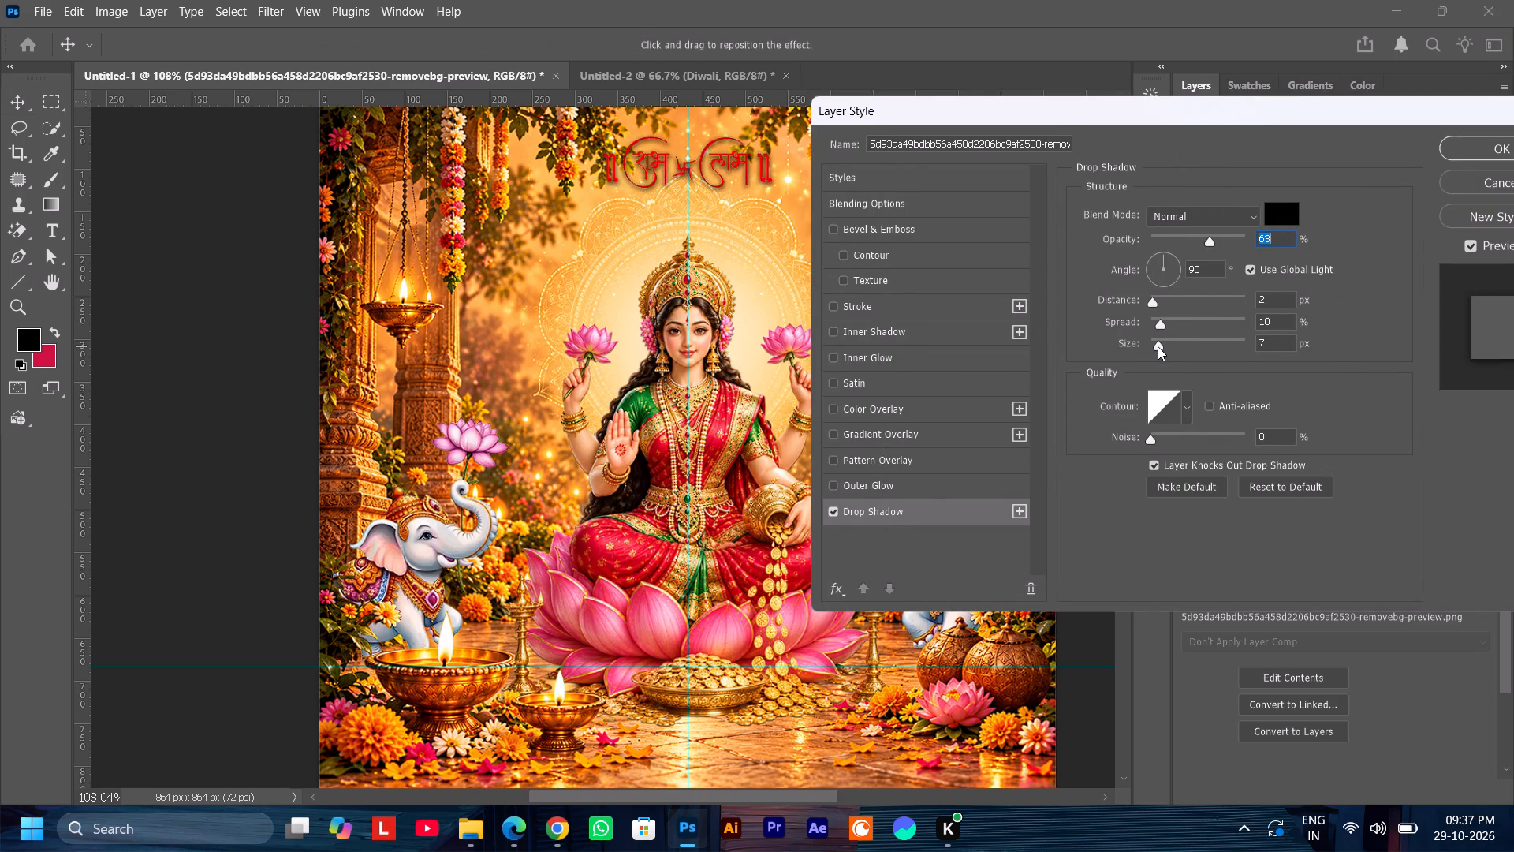
pyautogui.moveTo(1162, 323); pyautogui.dragTo(1163, 323)
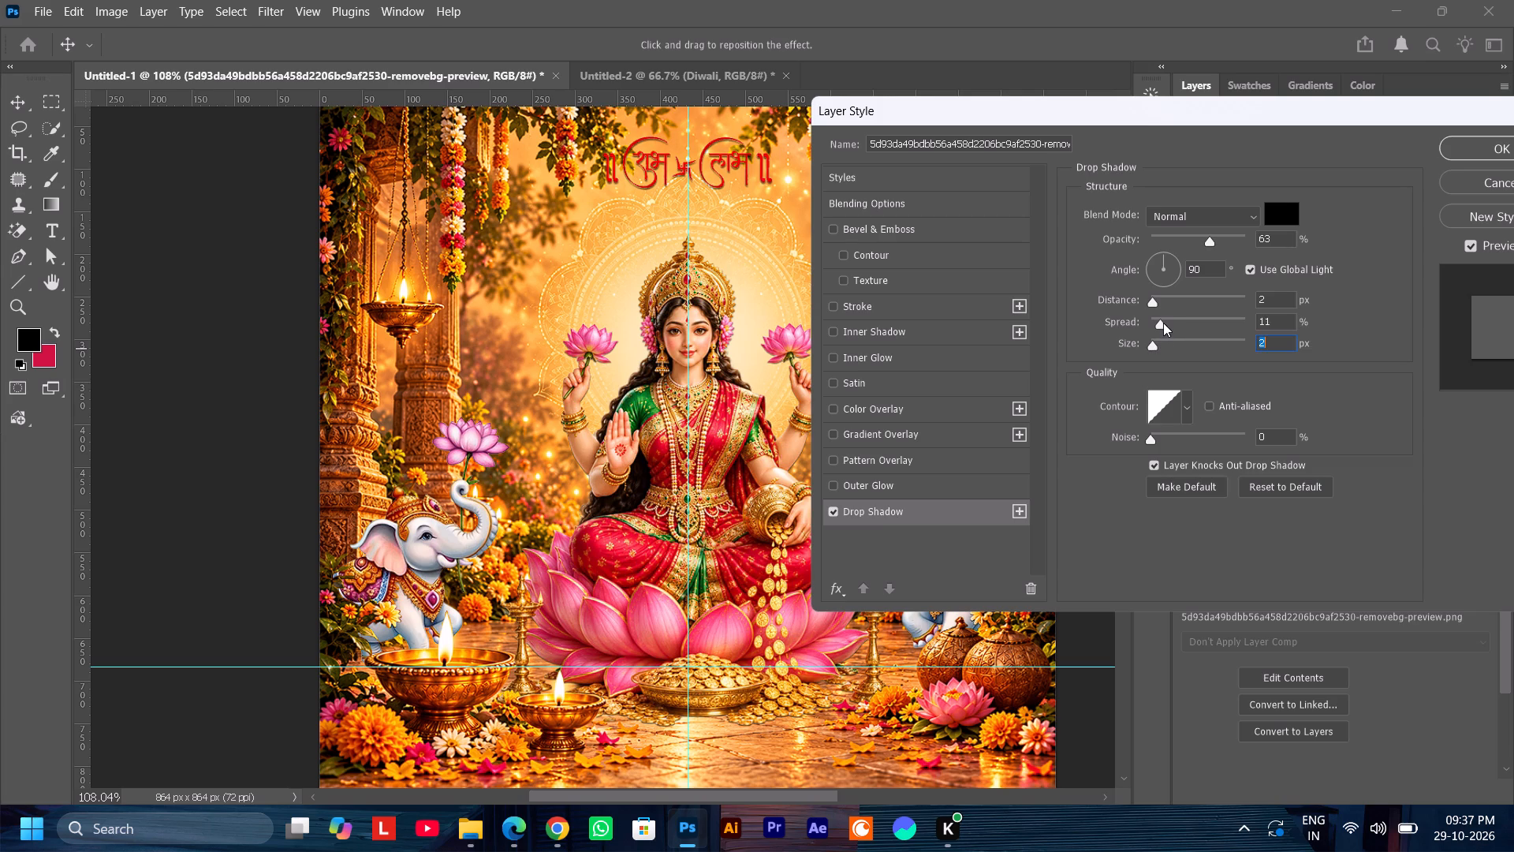
pyautogui.moveTo(1163, 323); pyautogui.dragTo(1173, 326)
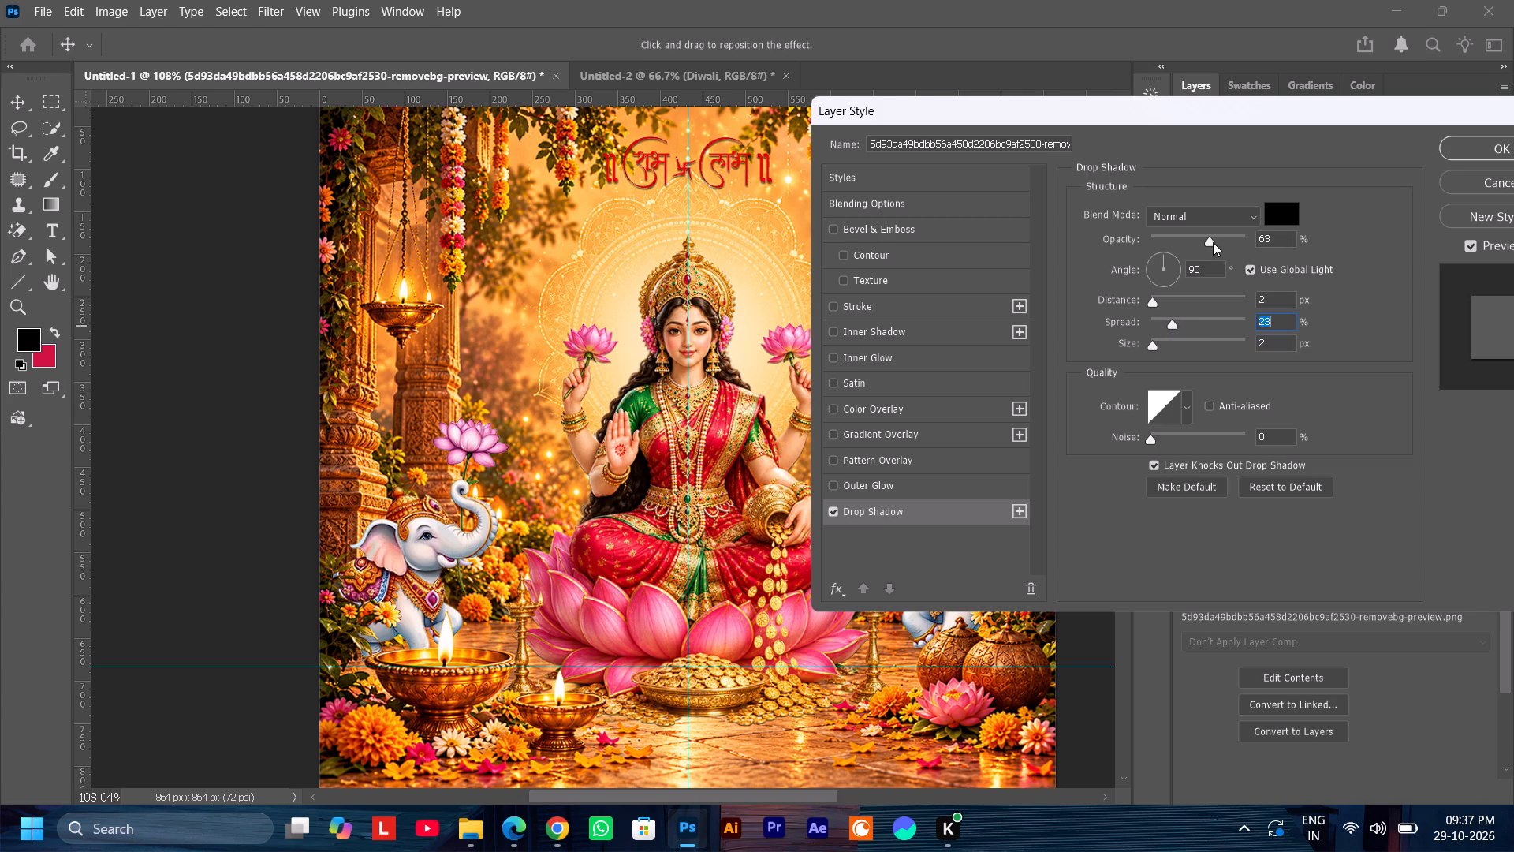
pyautogui.moveTo(1213, 242); pyautogui.dragTo(1233, 243)
pyautogui.moveTo(1233, 243); pyautogui.dragTo(1294, 234)
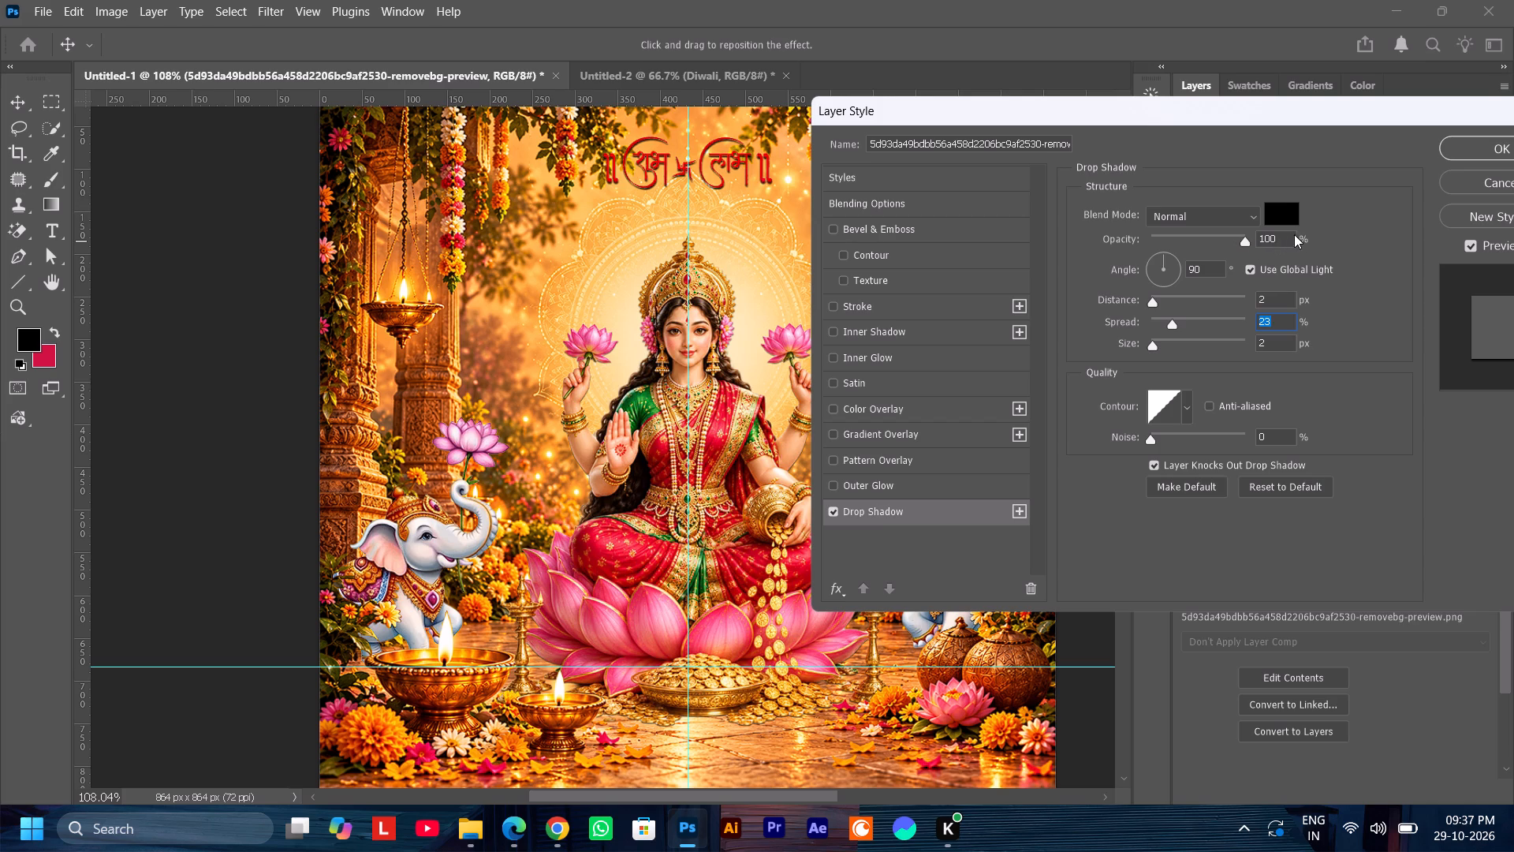
pyautogui.moveTo(1294, 234); pyautogui.dragTo(1297, 234)
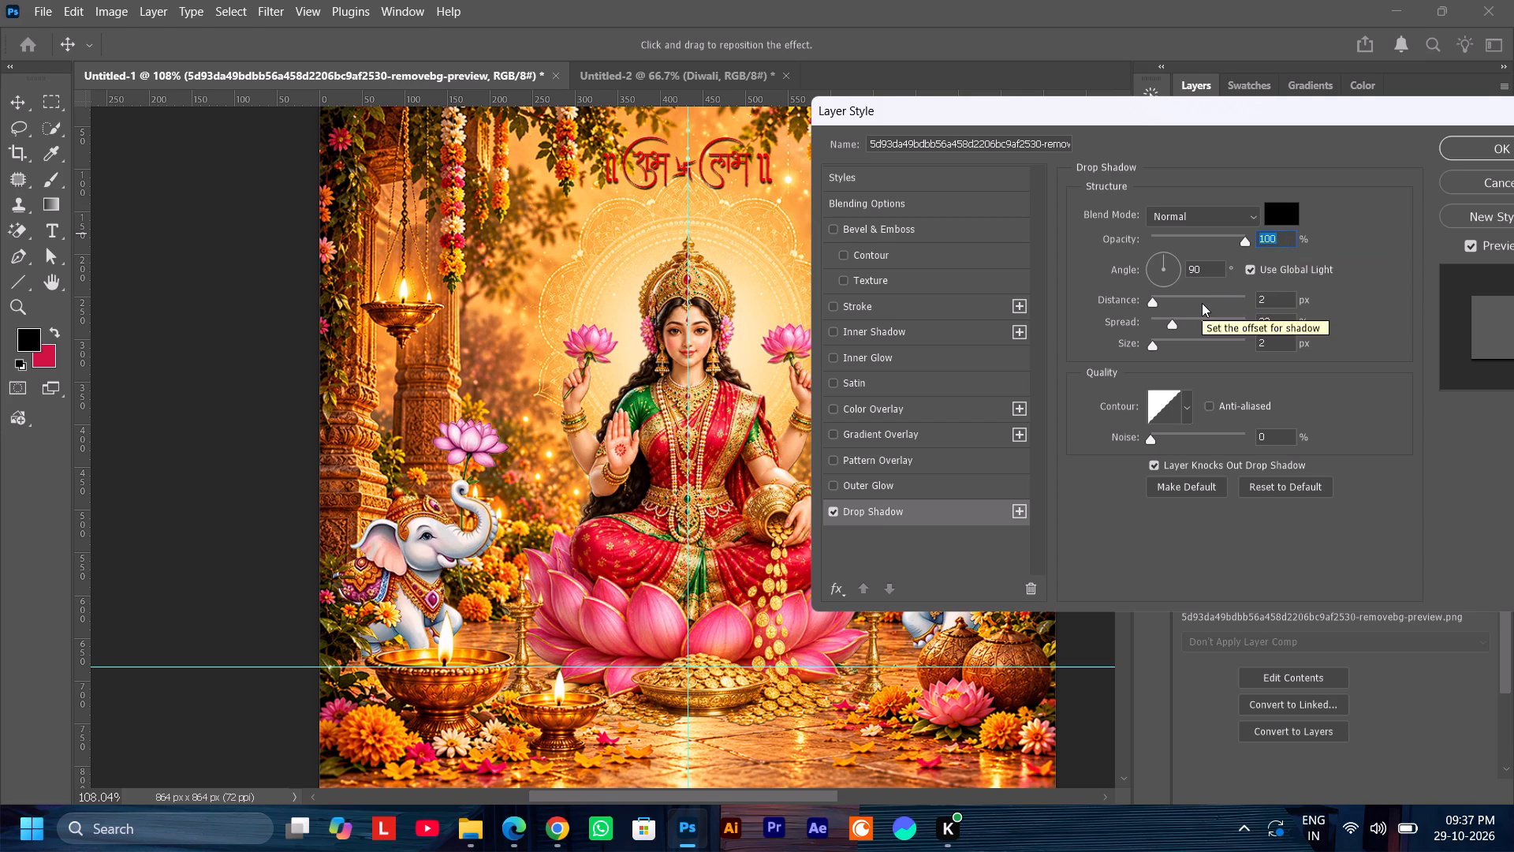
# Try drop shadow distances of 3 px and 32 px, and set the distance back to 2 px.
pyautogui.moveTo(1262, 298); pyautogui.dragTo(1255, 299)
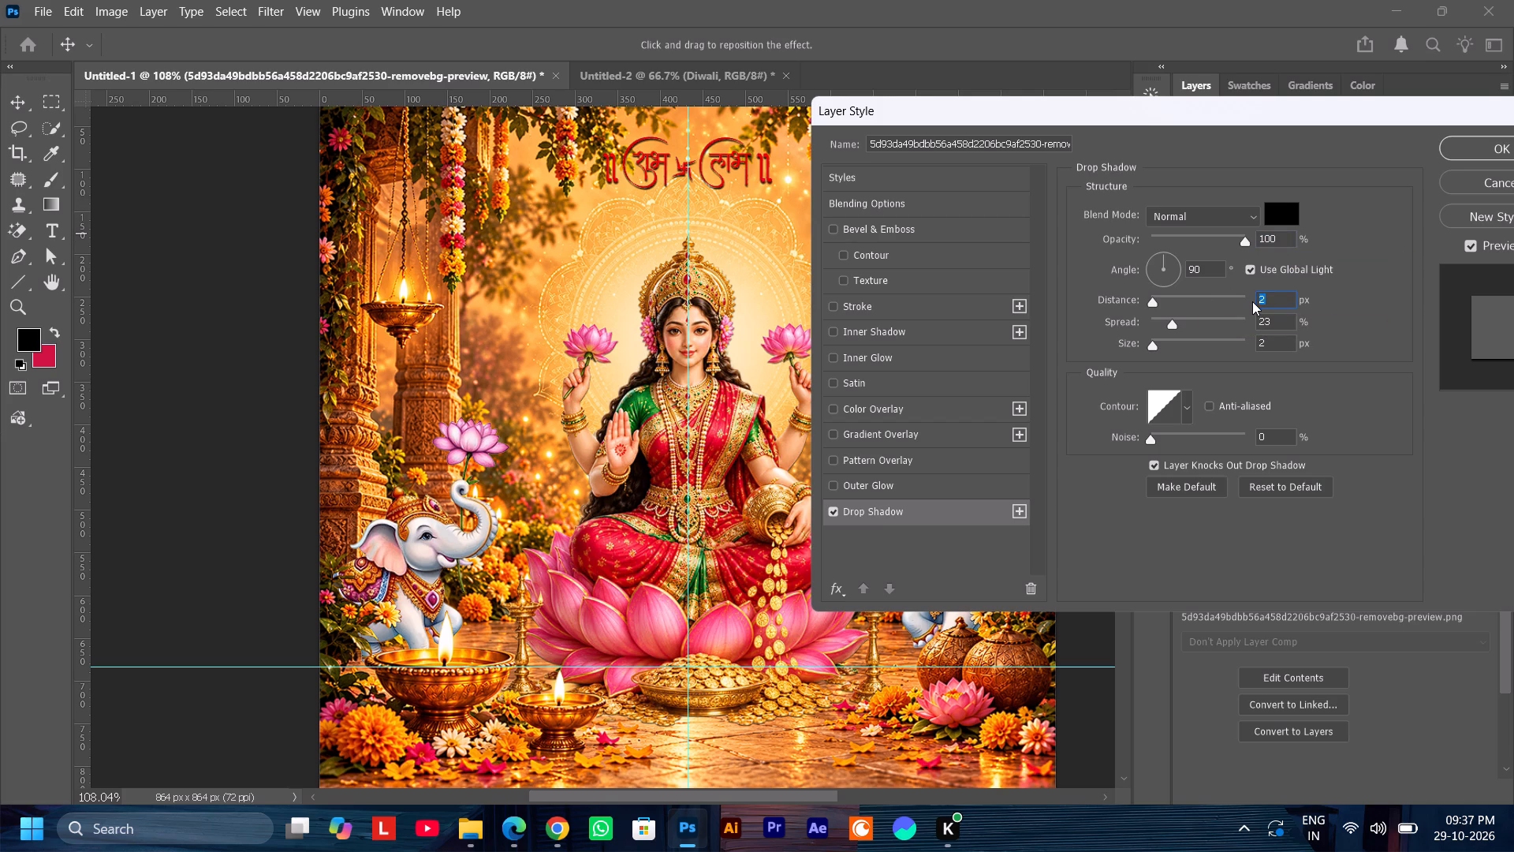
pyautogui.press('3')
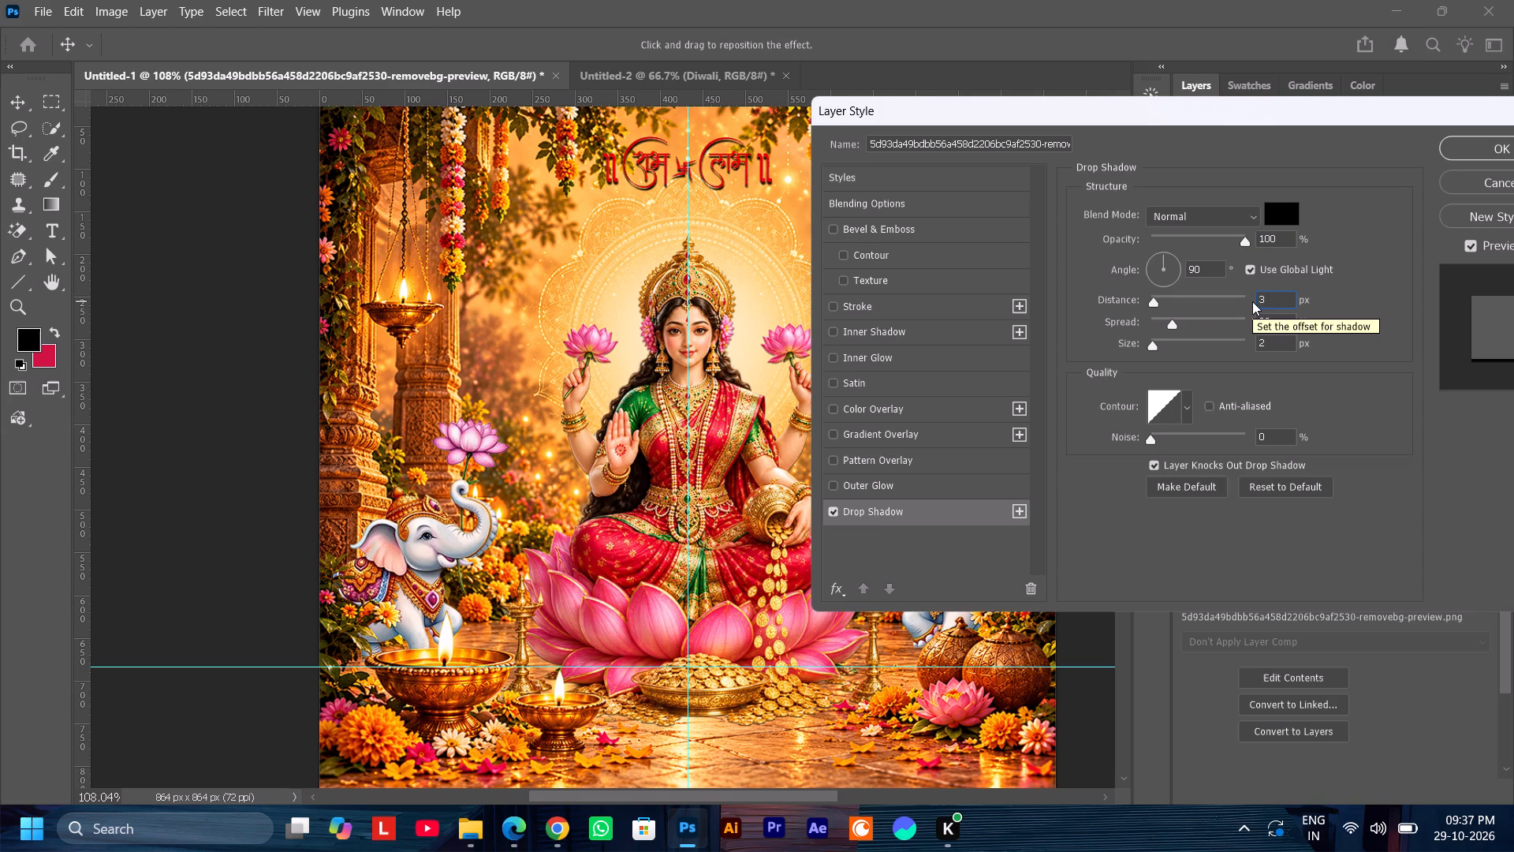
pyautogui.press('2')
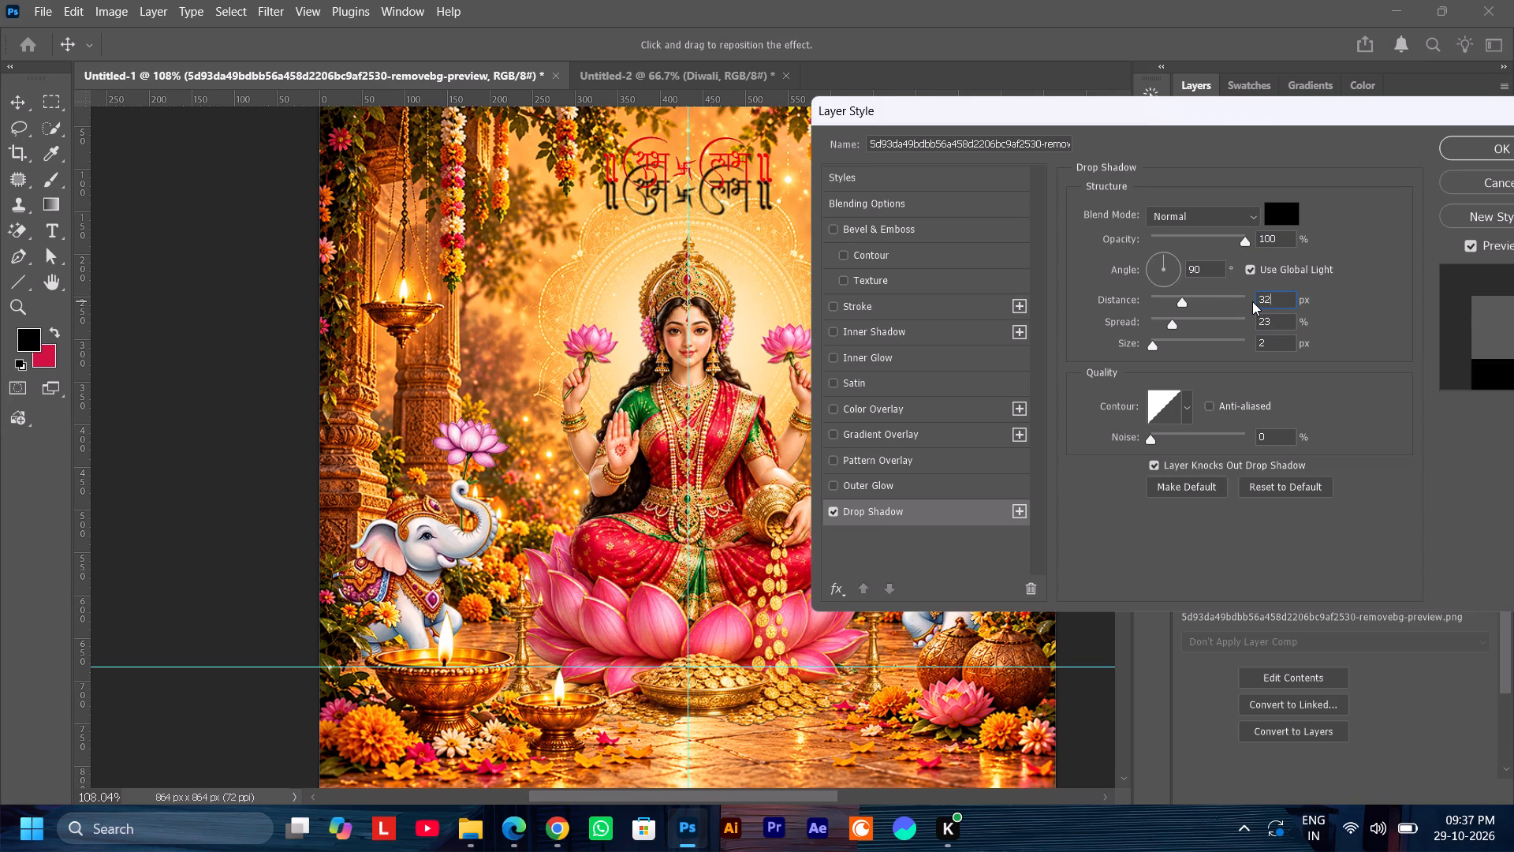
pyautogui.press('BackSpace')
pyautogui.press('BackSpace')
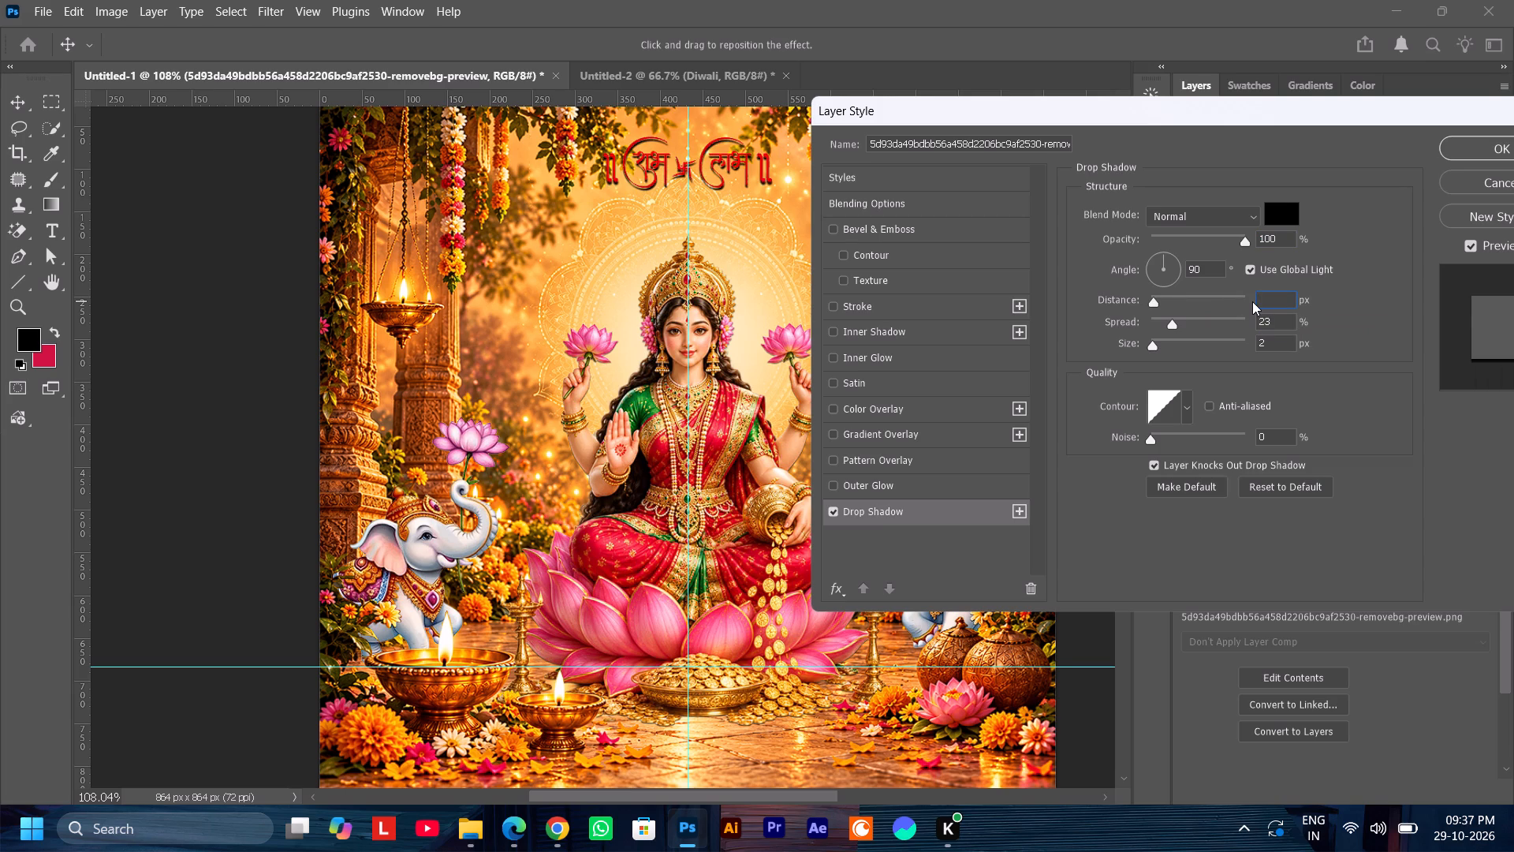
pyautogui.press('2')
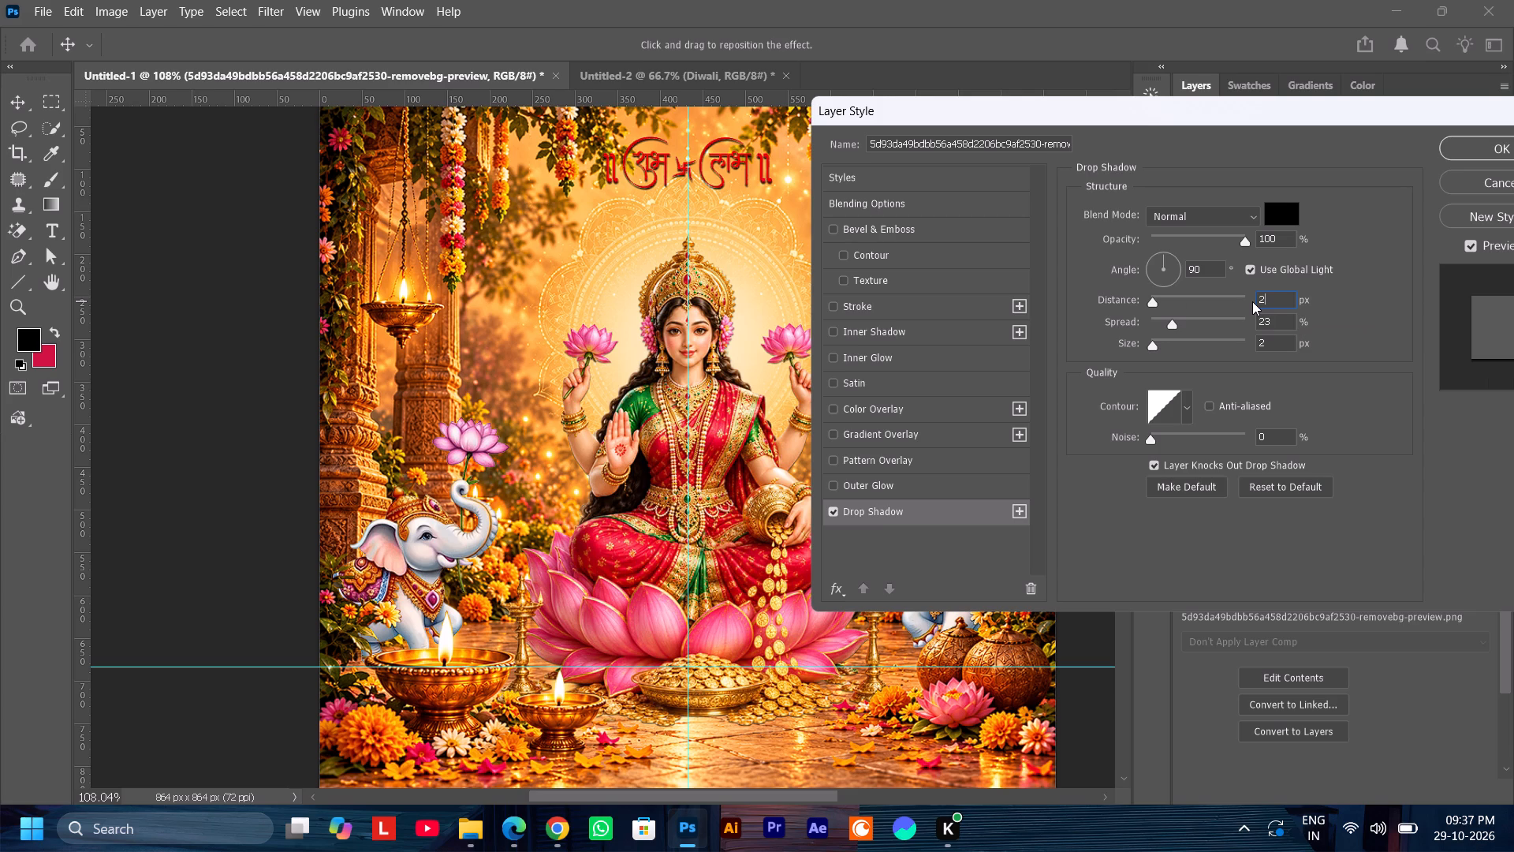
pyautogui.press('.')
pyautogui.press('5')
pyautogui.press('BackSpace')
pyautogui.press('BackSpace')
# Apply the layer style with Drop Shadow as the only enabled effect.
pyautogui.click(832, 482)
pyautogui.click(832, 482)
pyautogui.click(1463, 150)
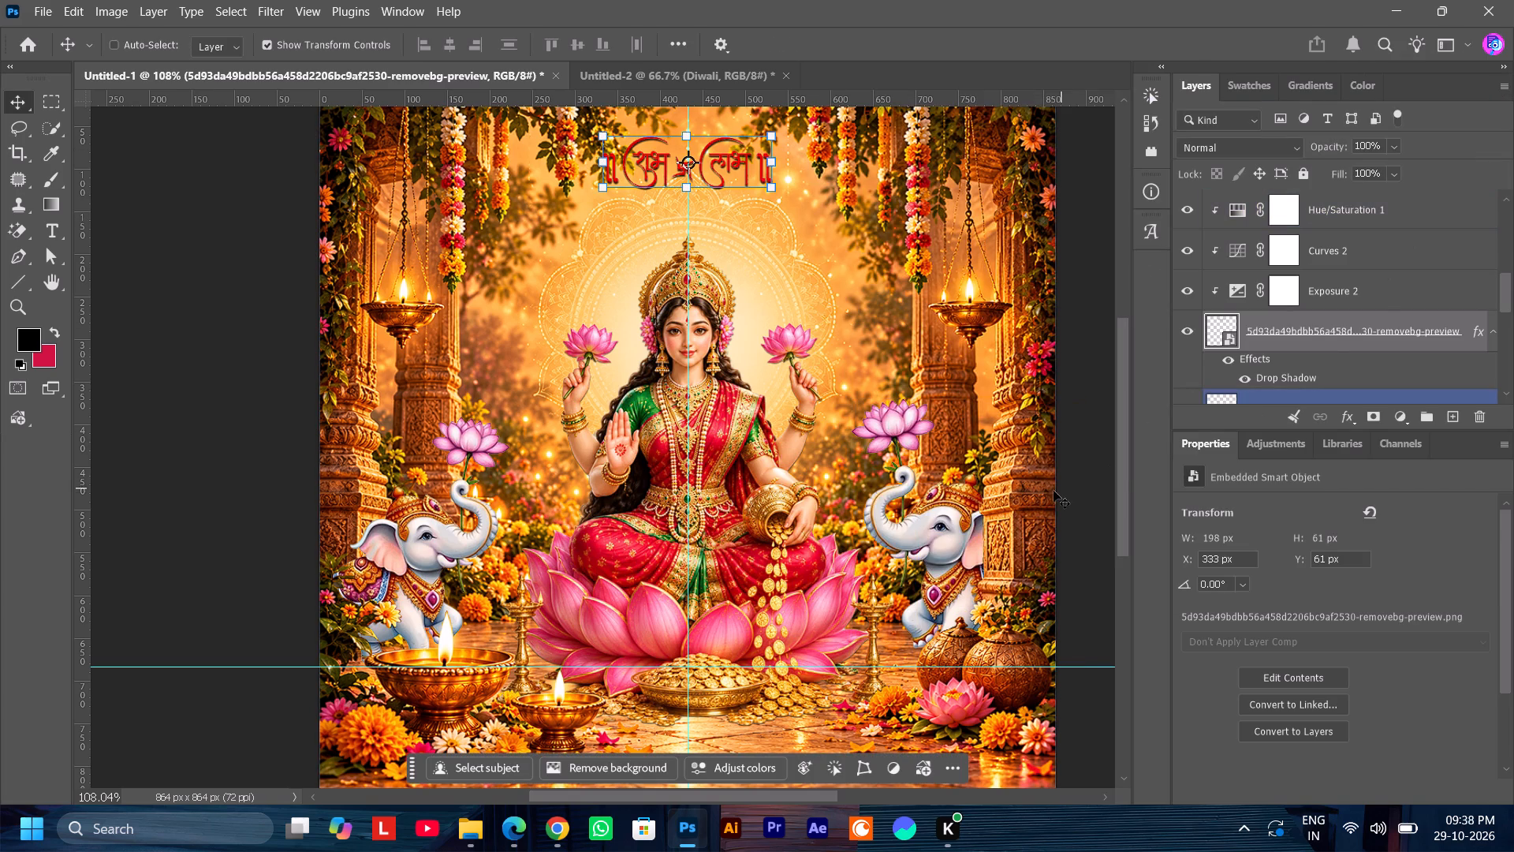
# Examine the shadowed lettering within the whole composition and the open floor area along the poster's lower edge.
pyautogui.keyDown('alt'); pyautogui.scroll(-5, 1030, 501); pyautogui.keyUp('alt')
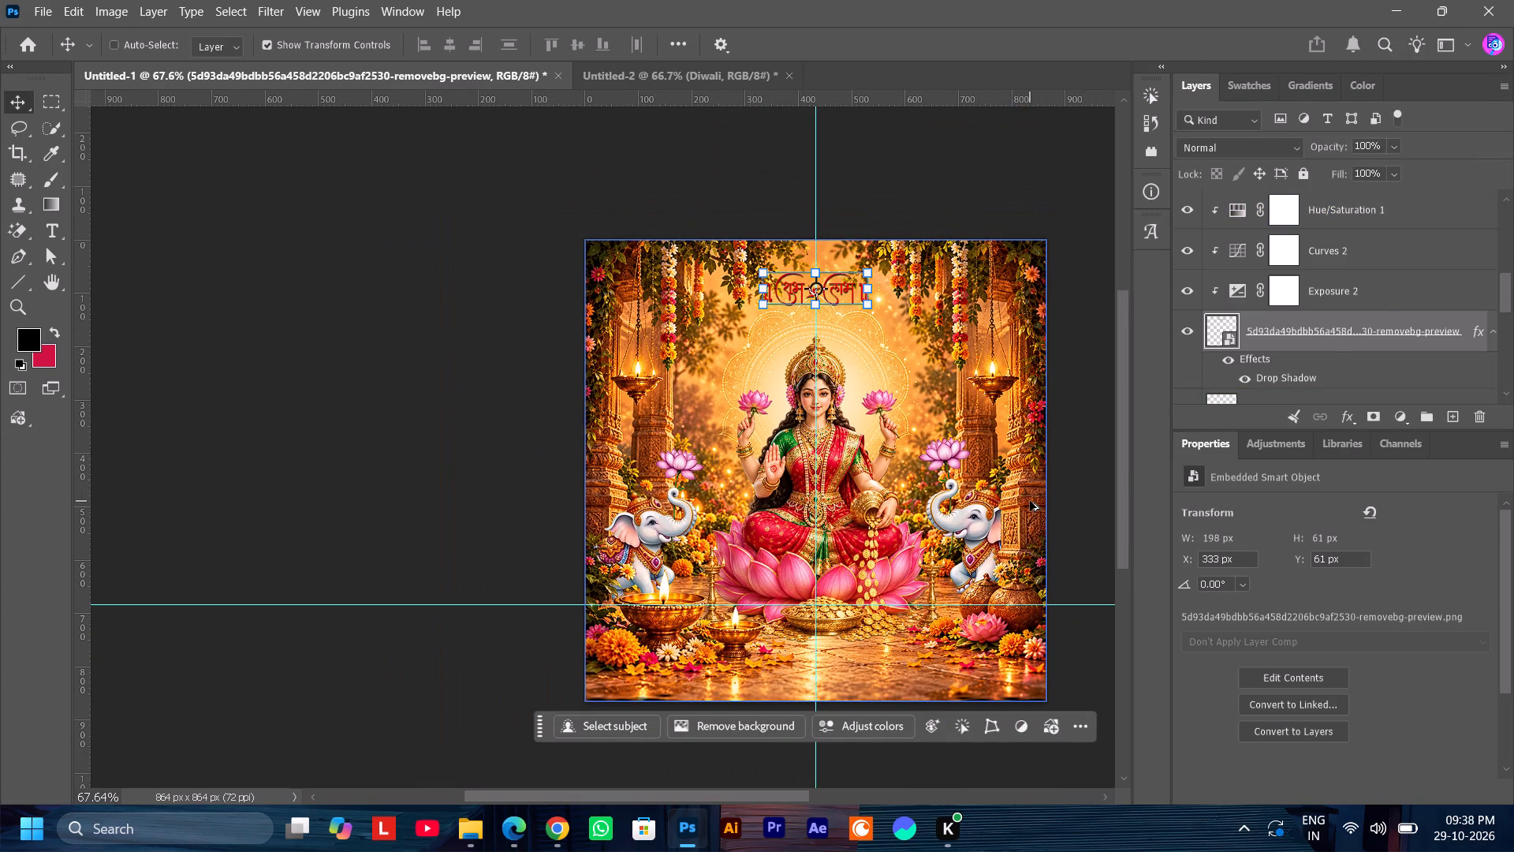
pyautogui.keyDown('ctrl'); pyautogui.scroll(-6, 1030, 501); pyautogui.keyUp('ctrl')
pyautogui.scroll(-2, 1030, 501)
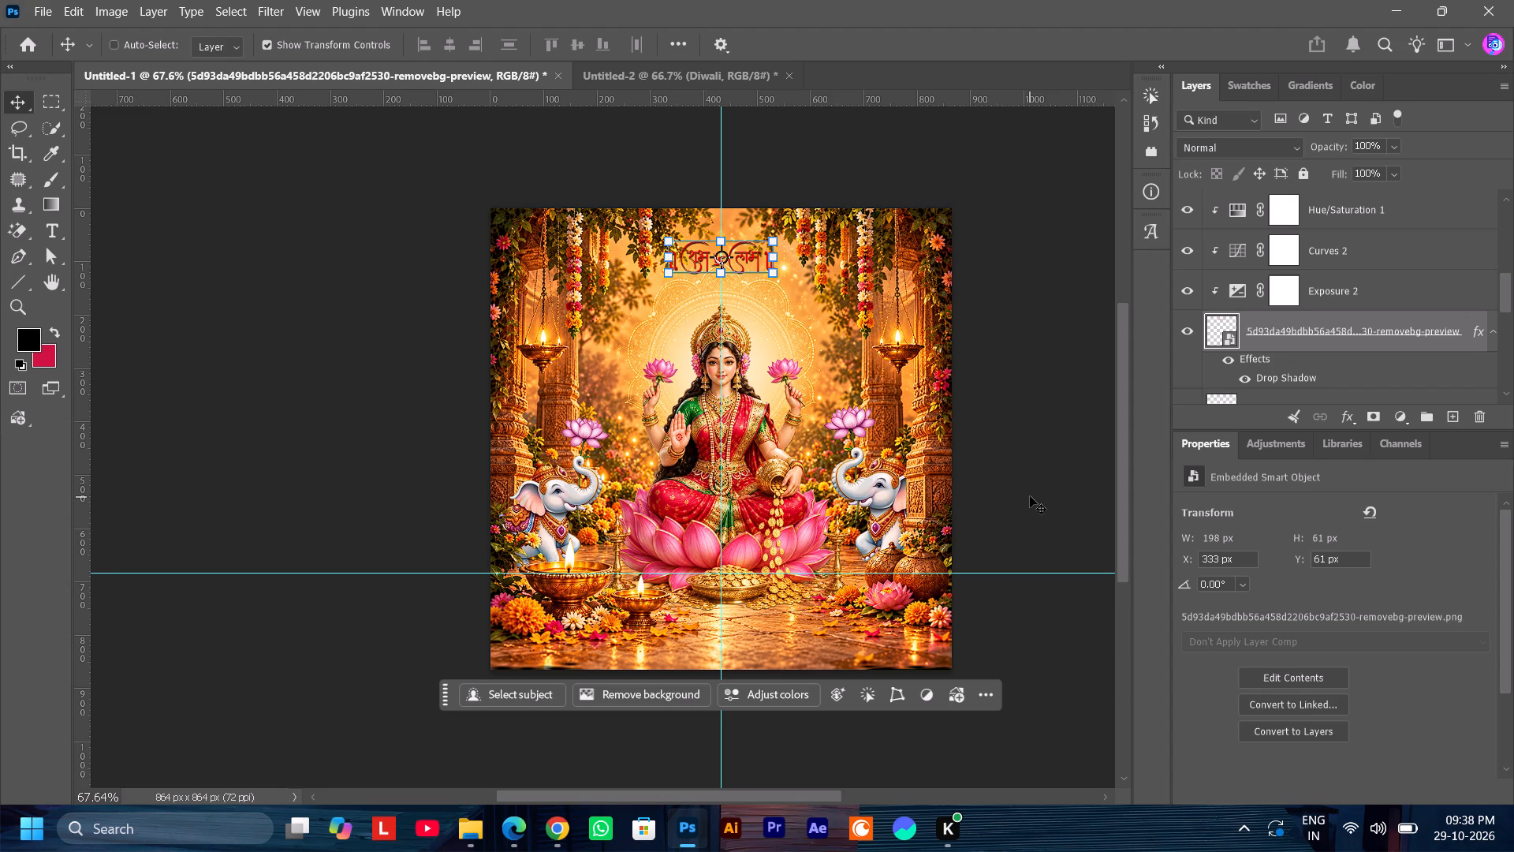
pyautogui.scroll(-1, 1030, 496)
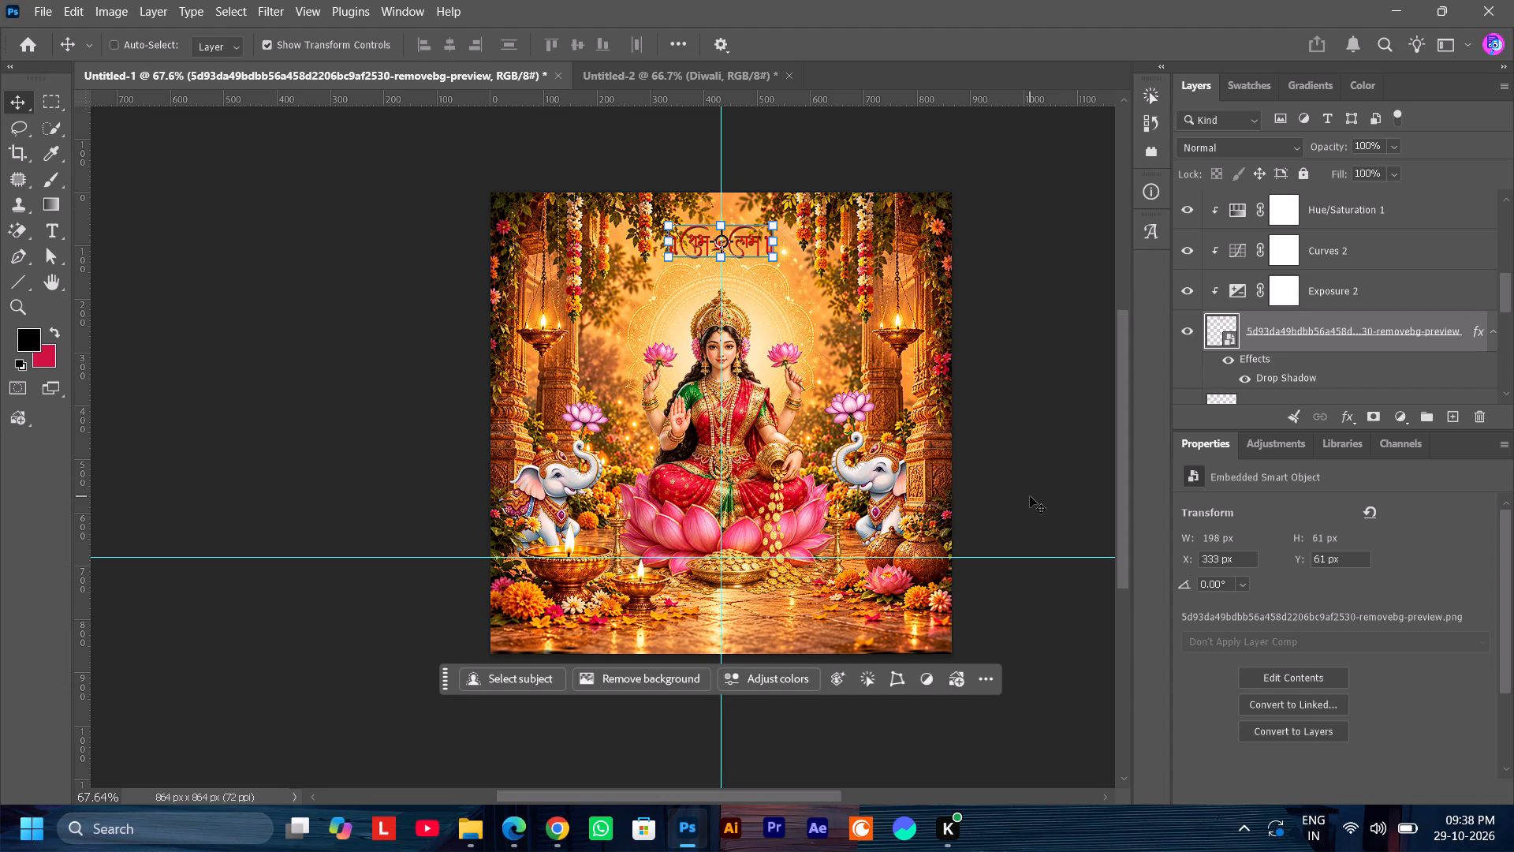
pyautogui.keyDown('alt'); pyautogui.scroll(1, 729, 621); pyautogui.keyUp('alt')
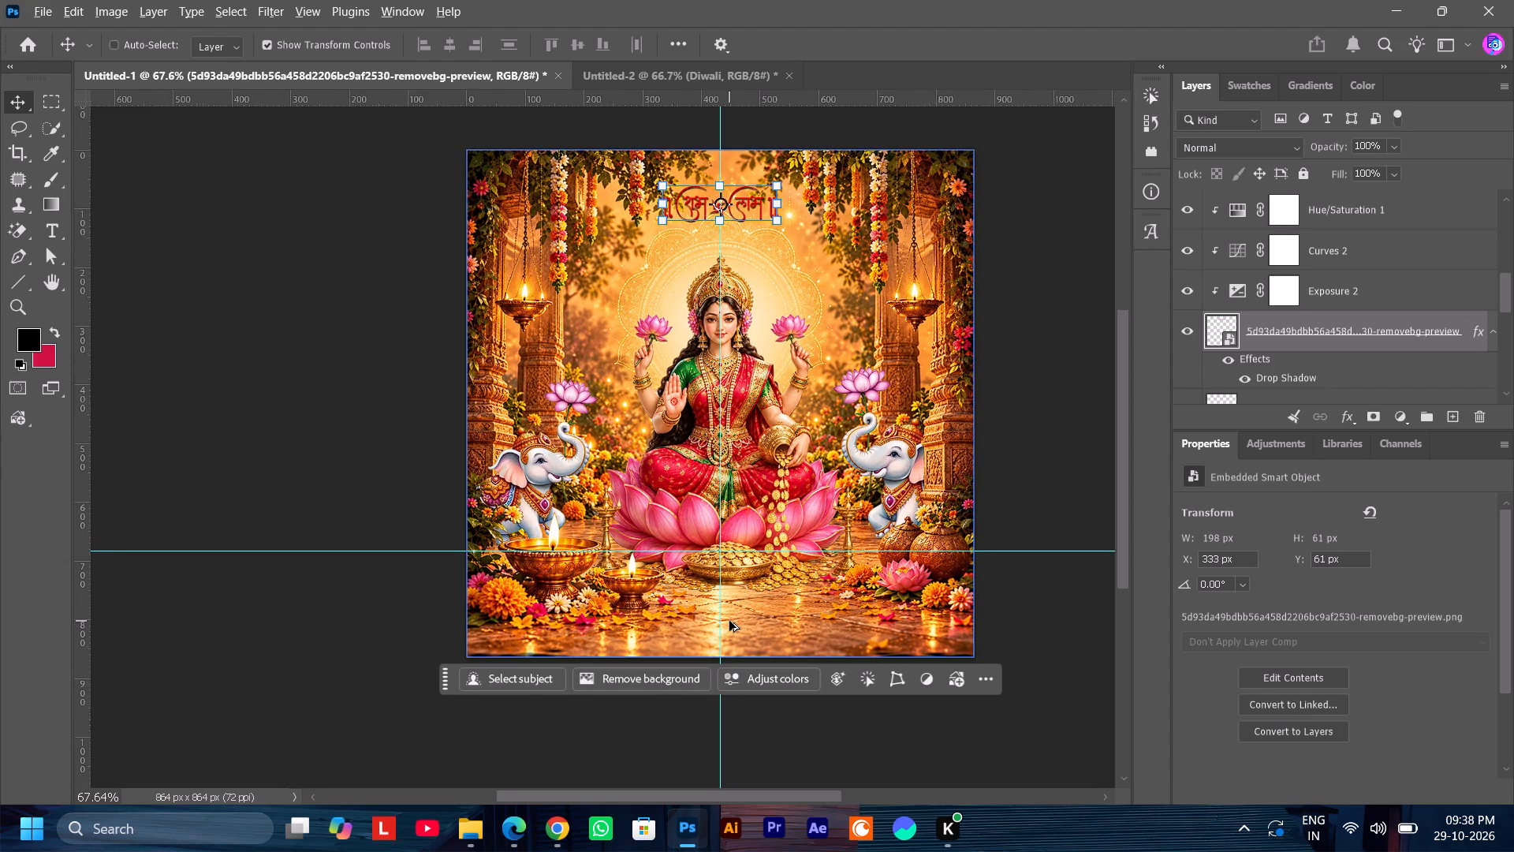
pyautogui.keyDown('alt'); pyautogui.scroll(6, 729, 621); pyautogui.keyUp('alt')
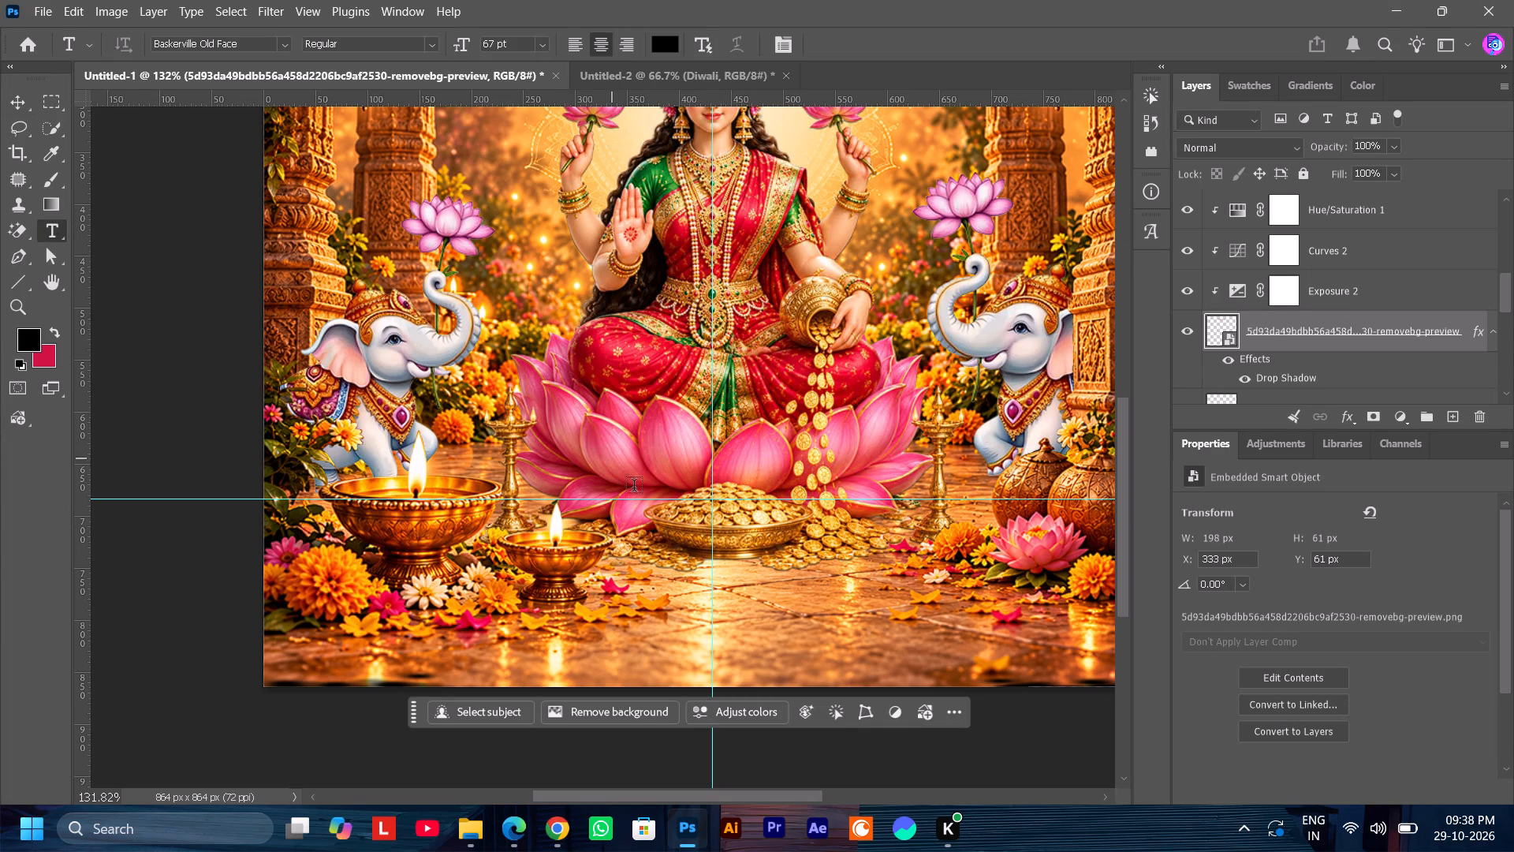
pyautogui.click(664, 545)
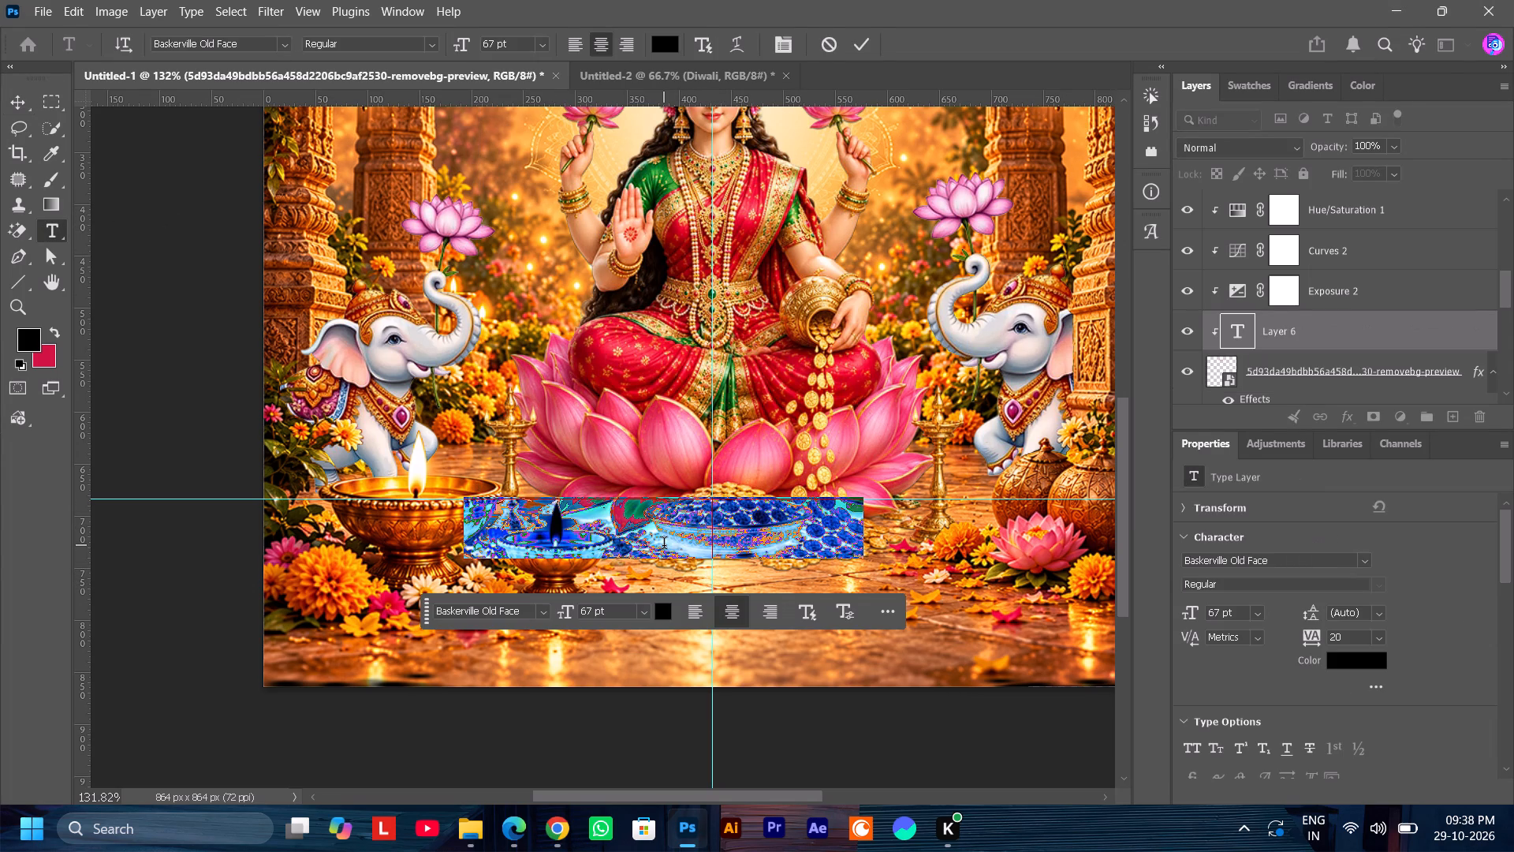
pyautogui.moveTo(1319, 331); pyautogui.dragTo(1320, 146)
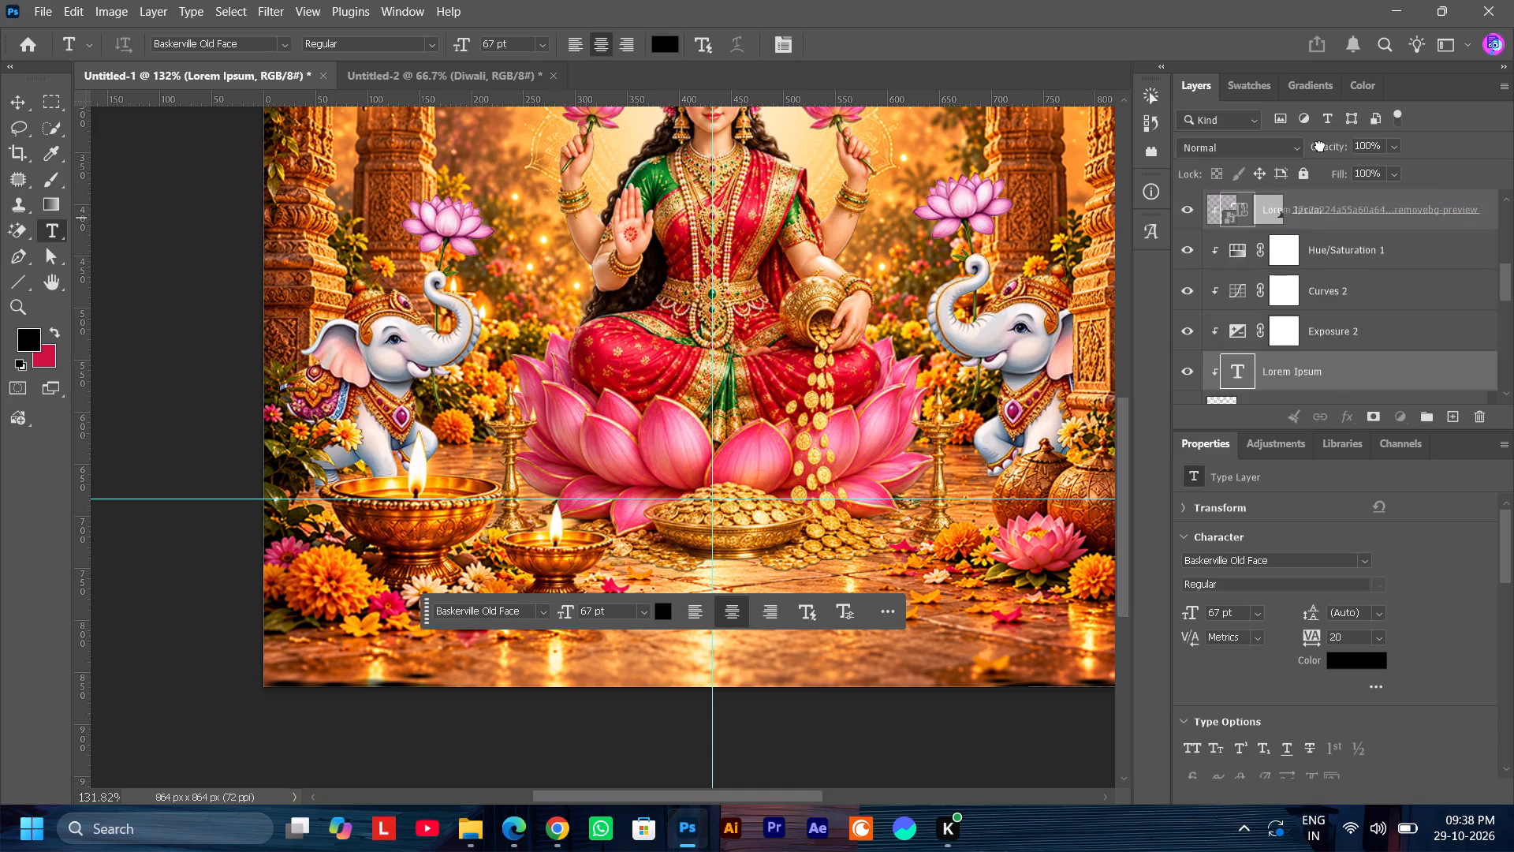
pyautogui.moveTo(1320, 146); pyautogui.dragTo(1320, 145)
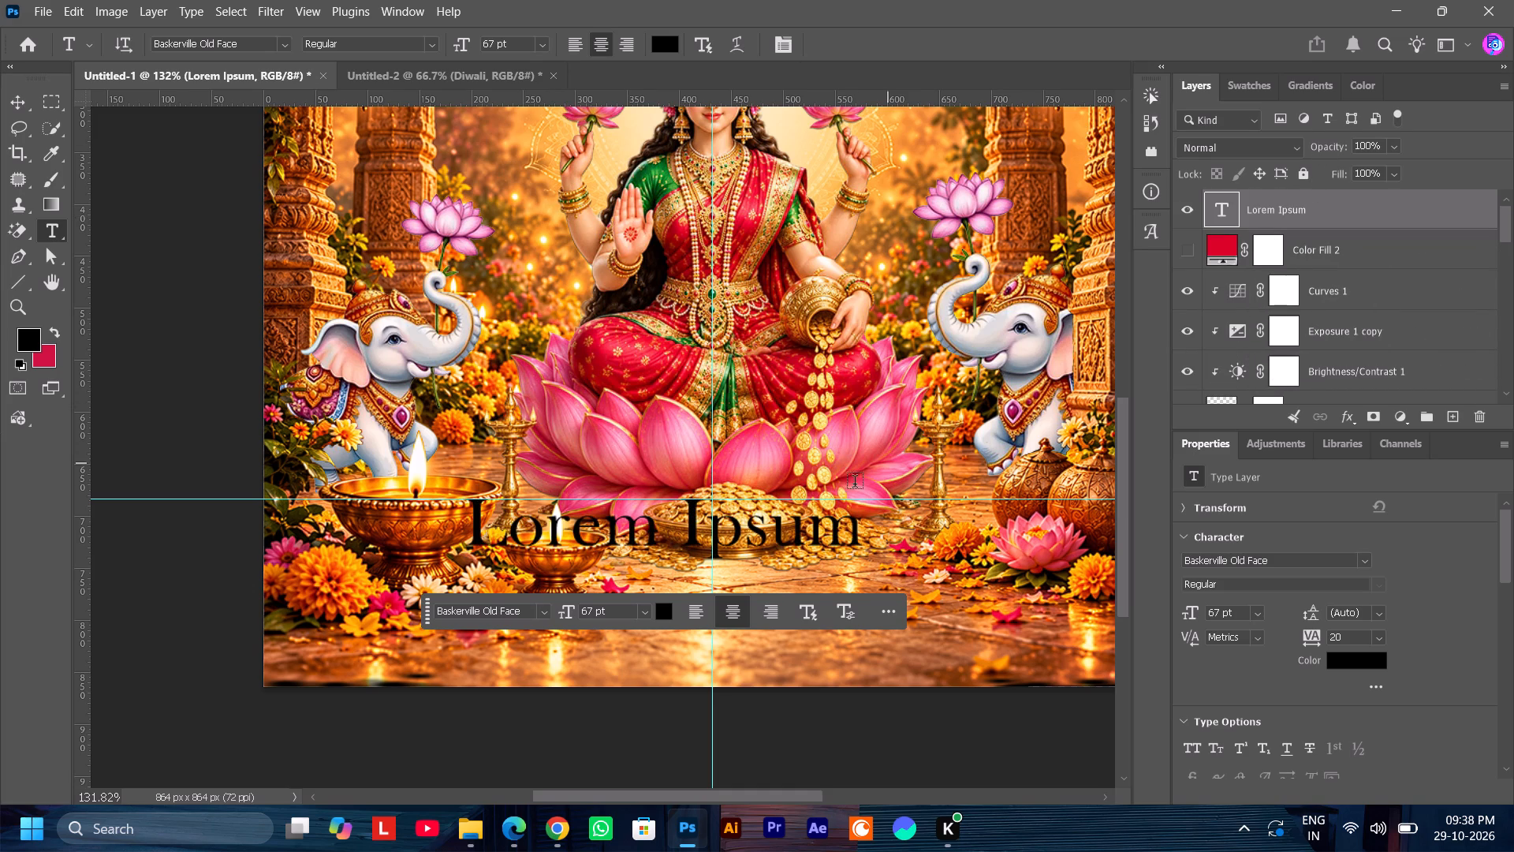
# Replace the Lorem Ipsum placeholder with the copied two-line Hindi couplet and switch to the Move tool.
pyautogui.moveTo(855, 535); pyautogui.dragTo(457, 518)
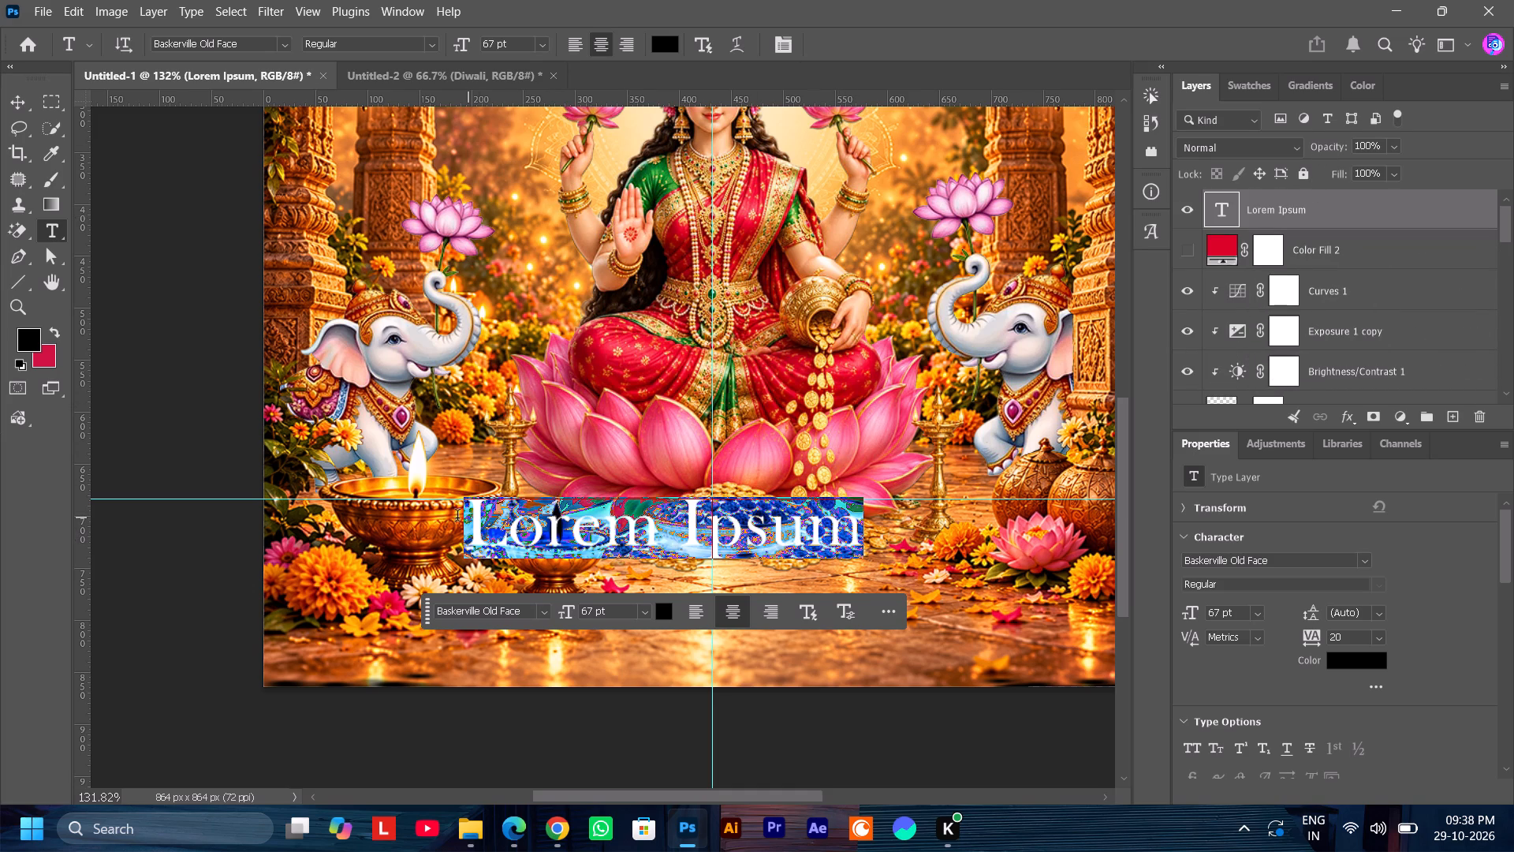
pyautogui.moveTo(457, 518); pyautogui.dragTo(452, 518)
pyautogui.hotkey('ctrl', 'v')
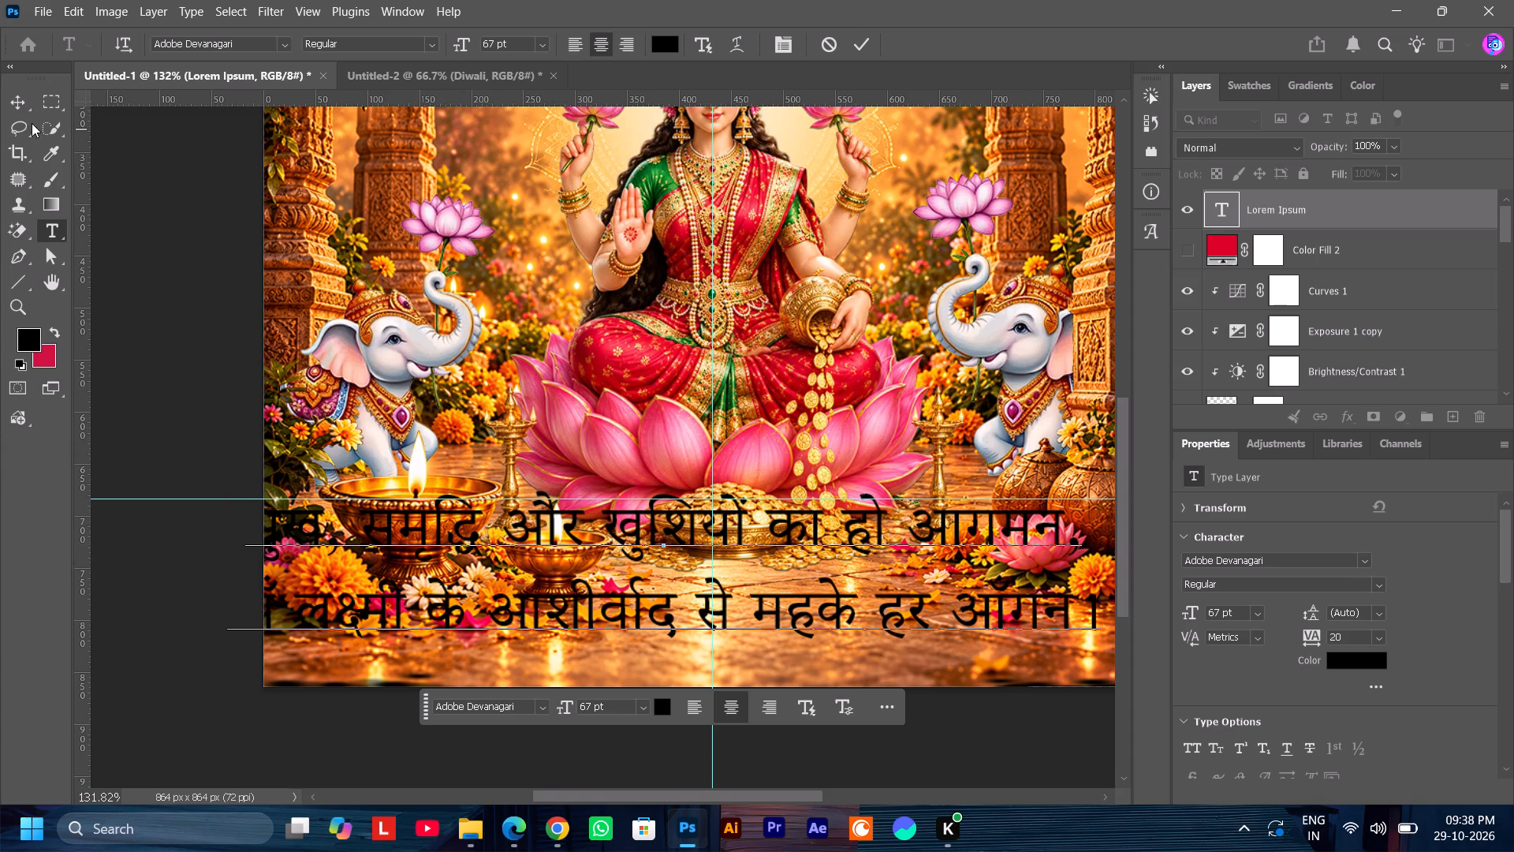
pyautogui.click(9, 92)
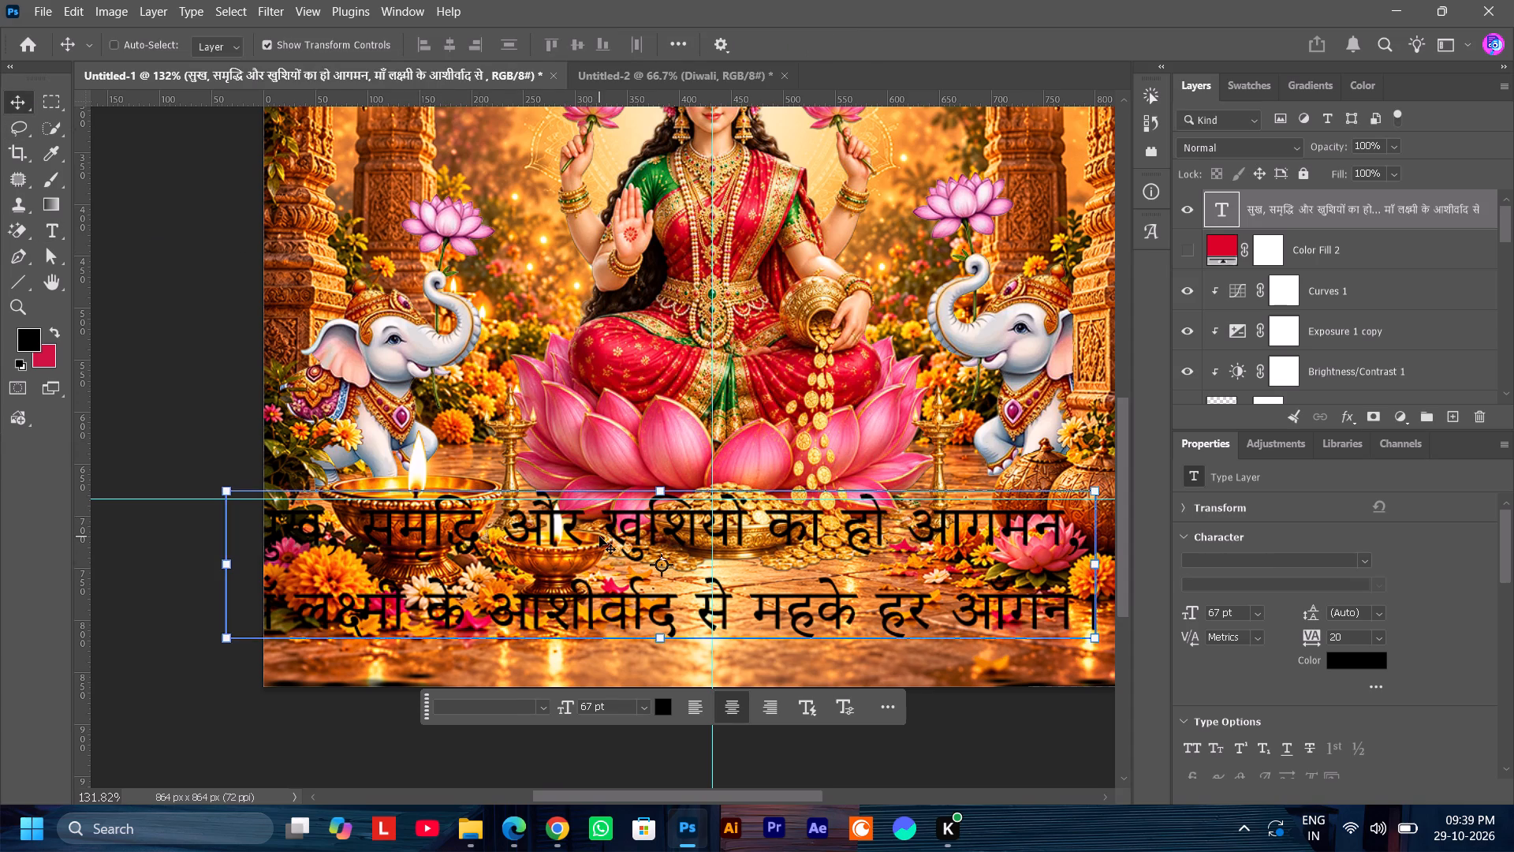
# Move the two-line Hindi couplet across the floor area so its centre point sits close to the vertical centre guide.
pyautogui.moveTo(599, 536); pyautogui.dragTo(666, 534)
pyautogui.keyDown('ctrl'); pyautogui.scroll(-6, 666, 534); pyautogui.keyUp('ctrl')
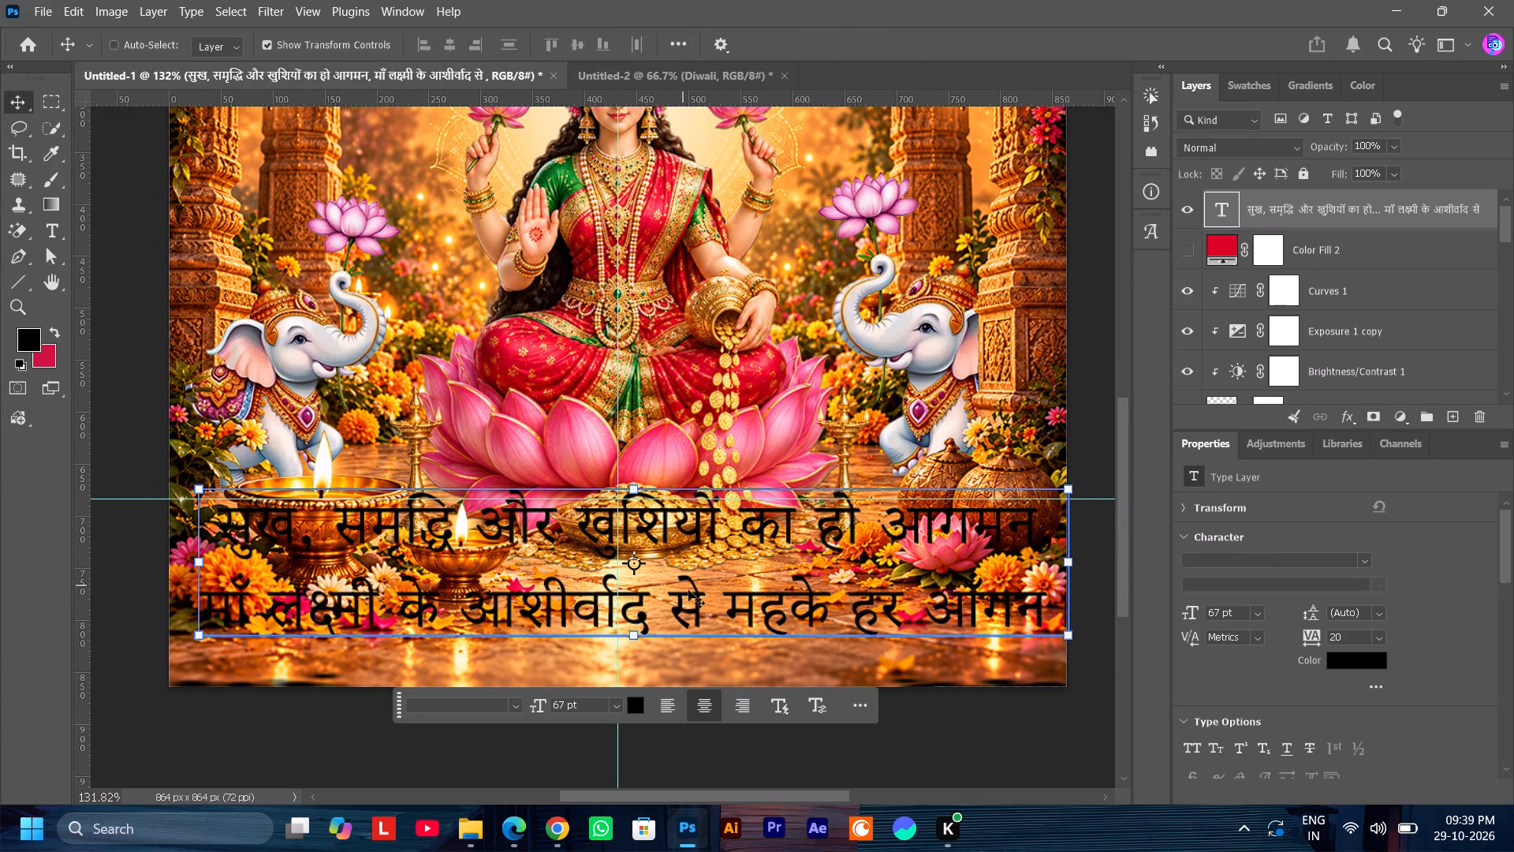
pyautogui.keyDown('alt'); pyautogui.scroll(4, 679, 589); pyautogui.keyUp('alt')
pyautogui.keyDown('alt'); pyautogui.scroll(9, 608, 595); pyautogui.keyUp('alt')
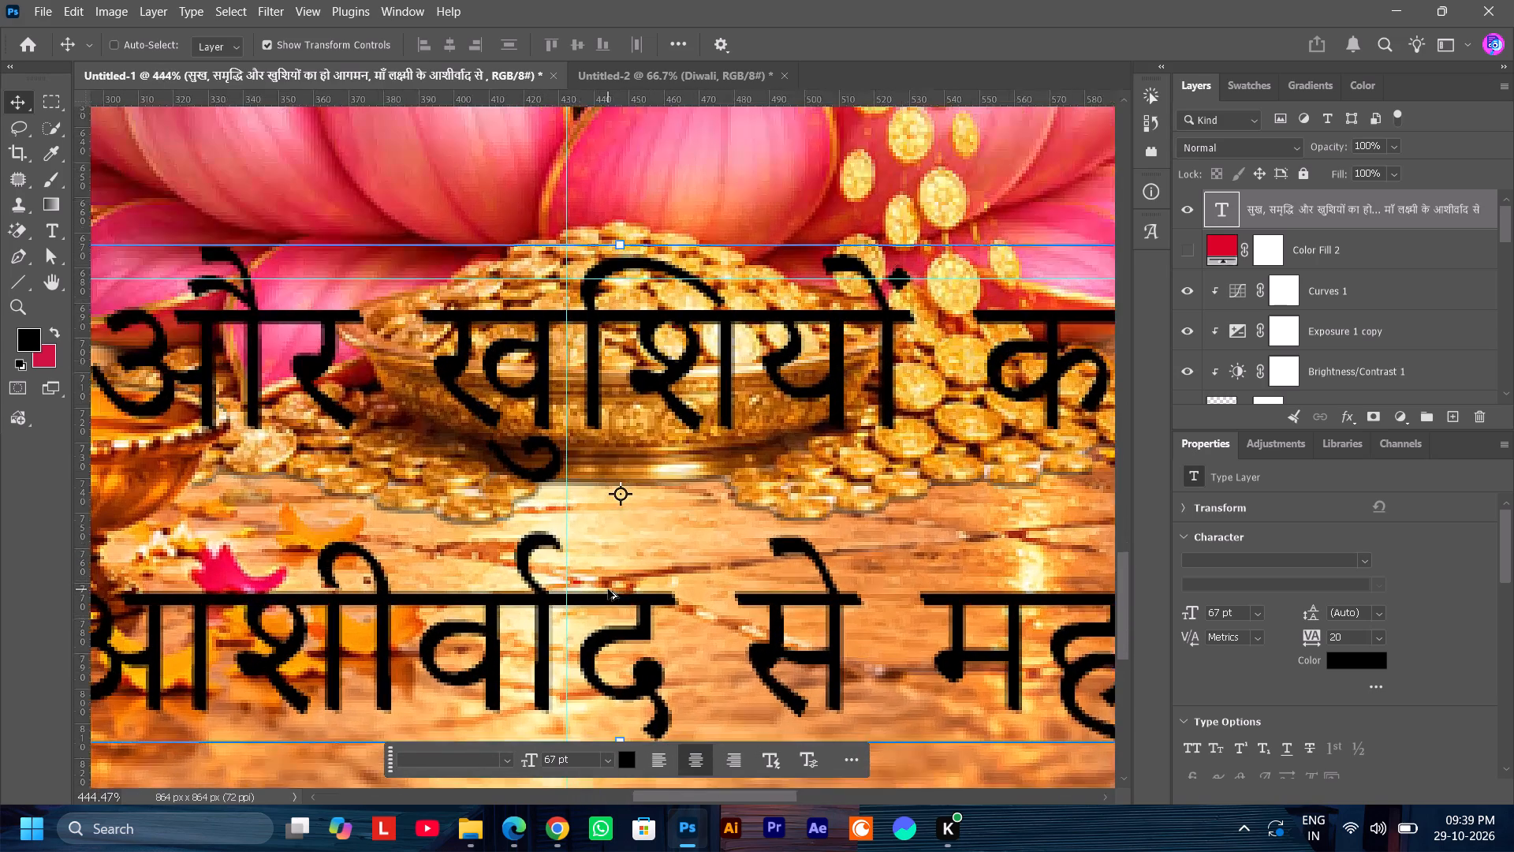
pyautogui.moveTo(682, 597); pyautogui.dragTo(649, 600)
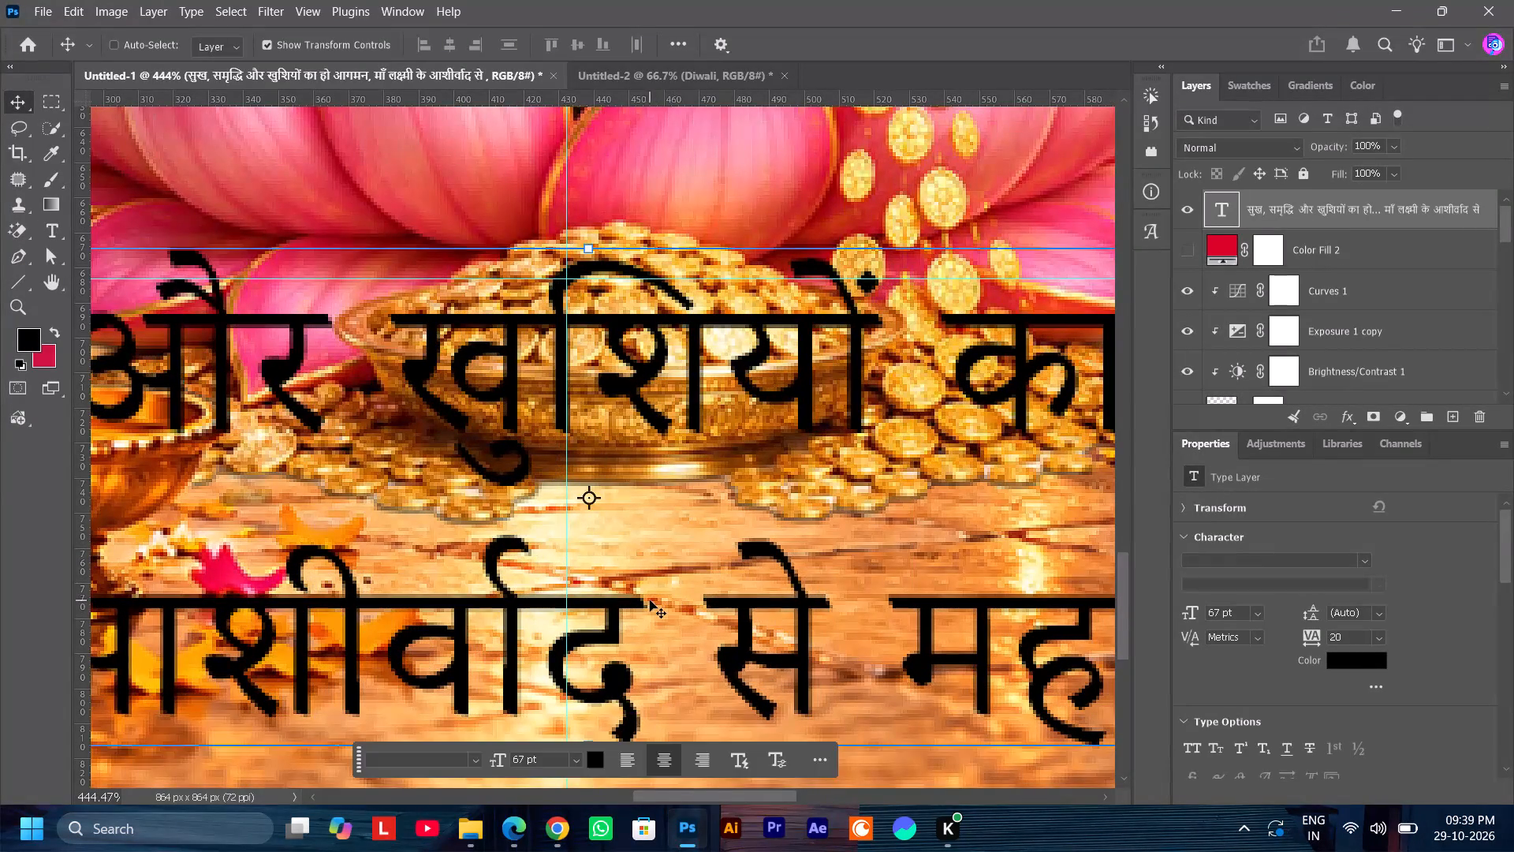
pyautogui.moveTo(661, 605); pyautogui.dragTo(638, 602)
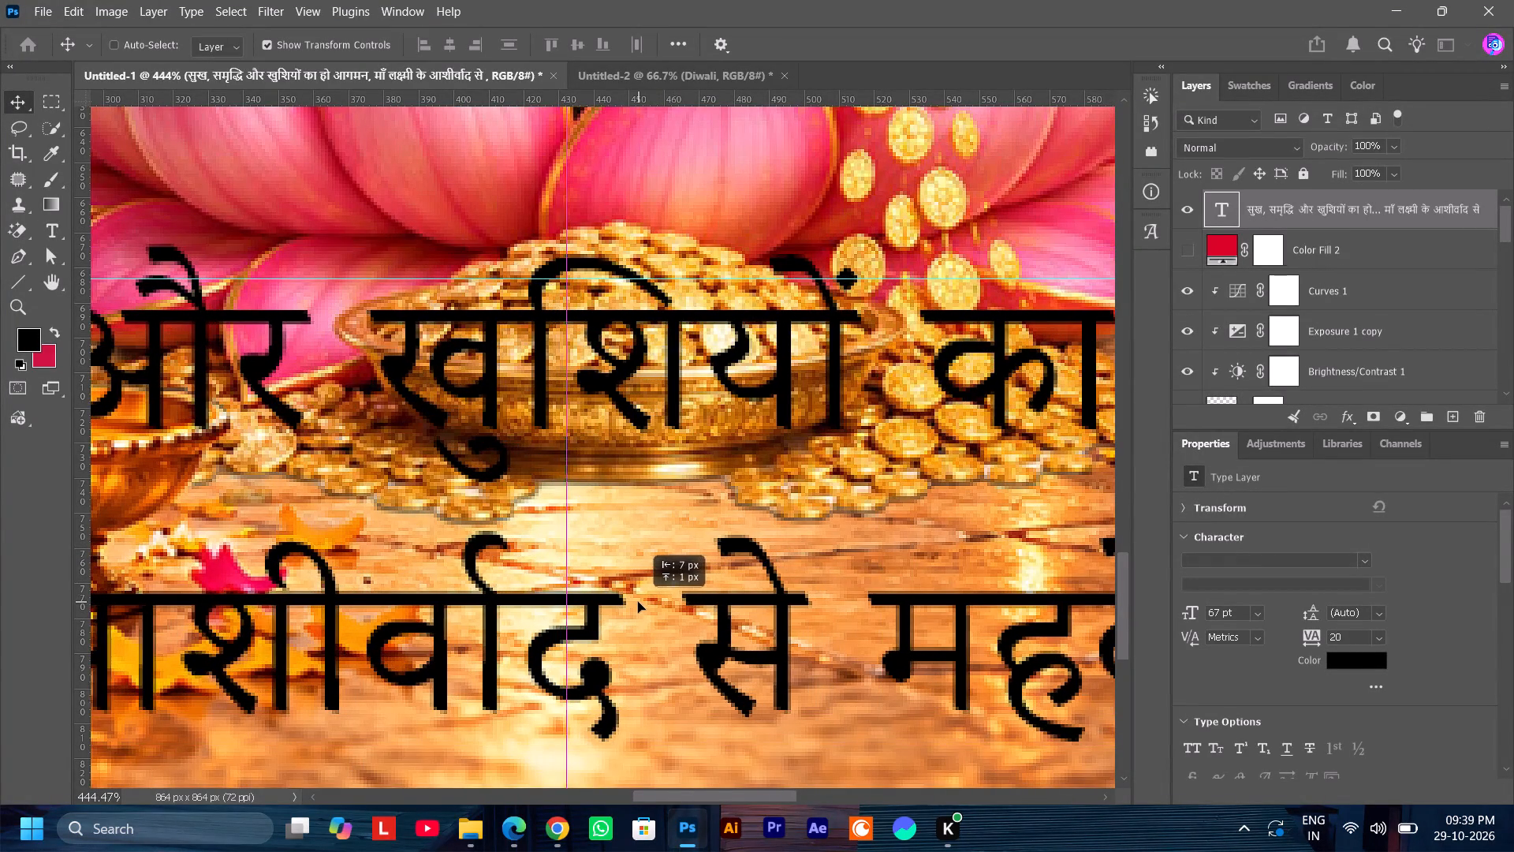
pyautogui.moveTo(638, 602); pyautogui.dragTo(636, 602)
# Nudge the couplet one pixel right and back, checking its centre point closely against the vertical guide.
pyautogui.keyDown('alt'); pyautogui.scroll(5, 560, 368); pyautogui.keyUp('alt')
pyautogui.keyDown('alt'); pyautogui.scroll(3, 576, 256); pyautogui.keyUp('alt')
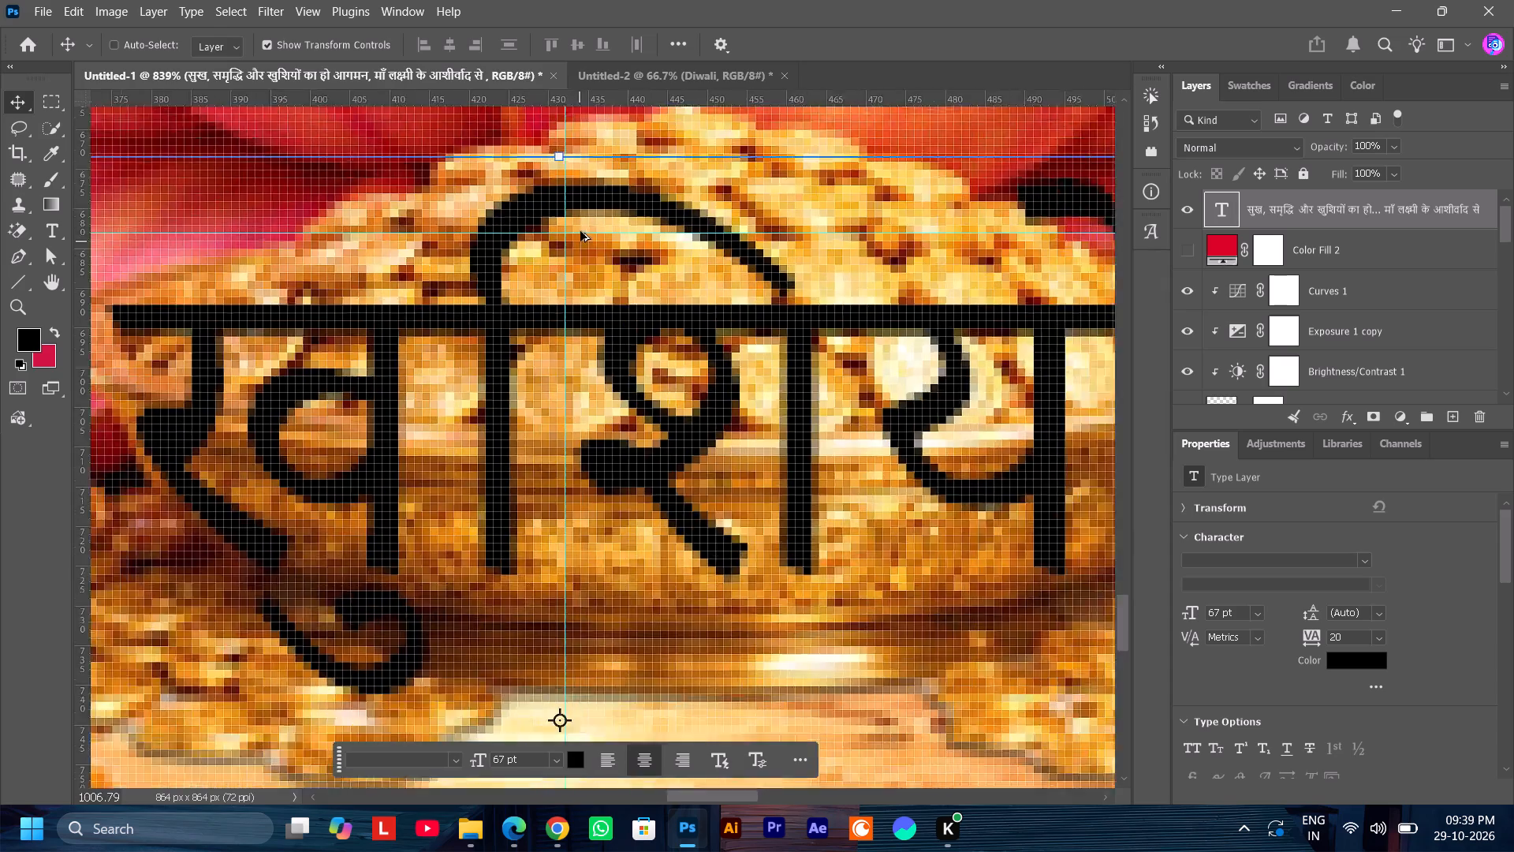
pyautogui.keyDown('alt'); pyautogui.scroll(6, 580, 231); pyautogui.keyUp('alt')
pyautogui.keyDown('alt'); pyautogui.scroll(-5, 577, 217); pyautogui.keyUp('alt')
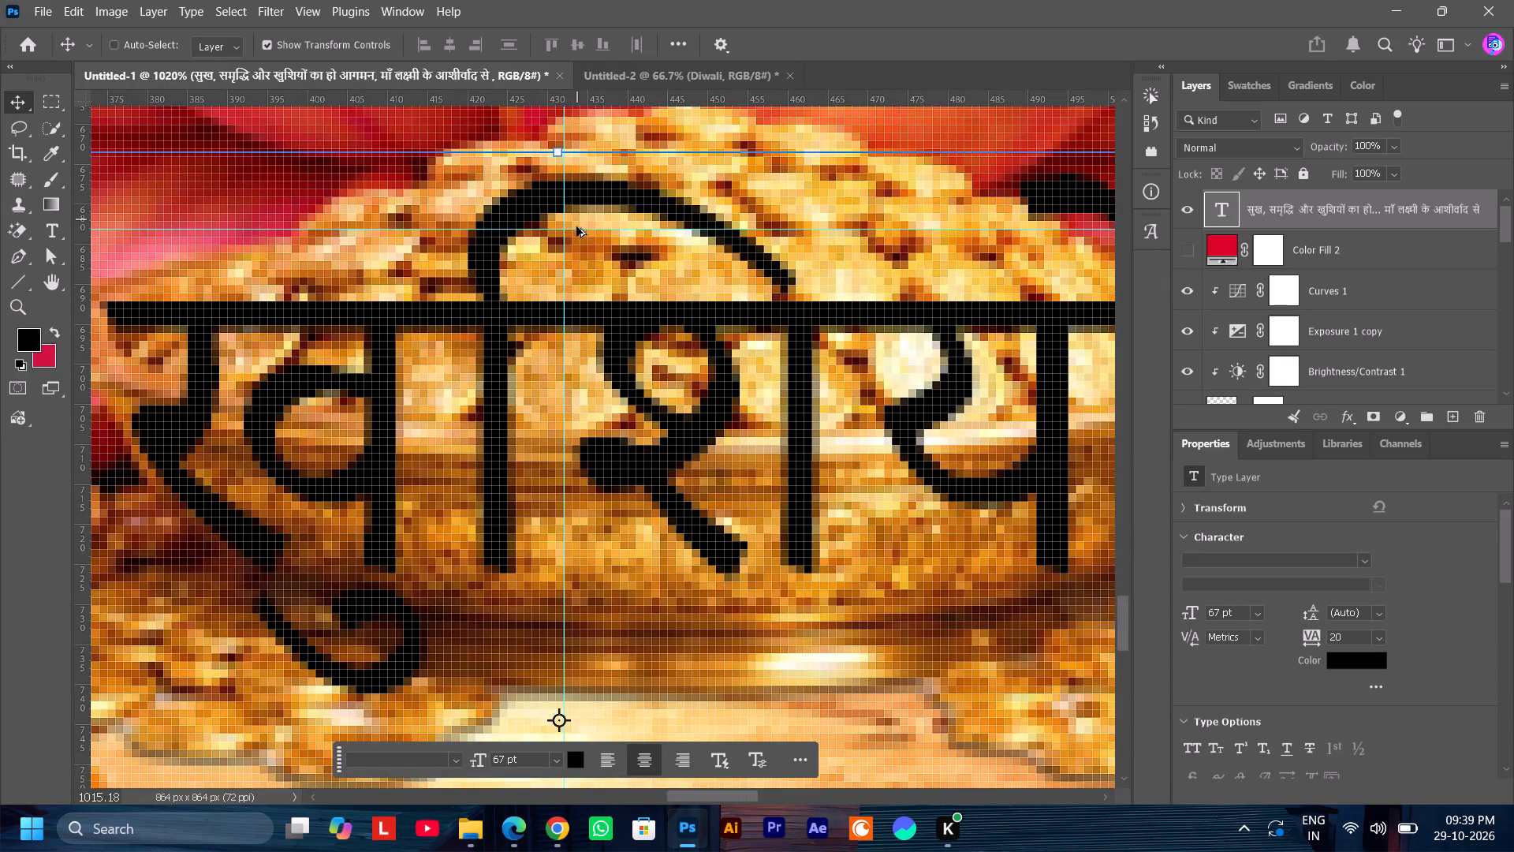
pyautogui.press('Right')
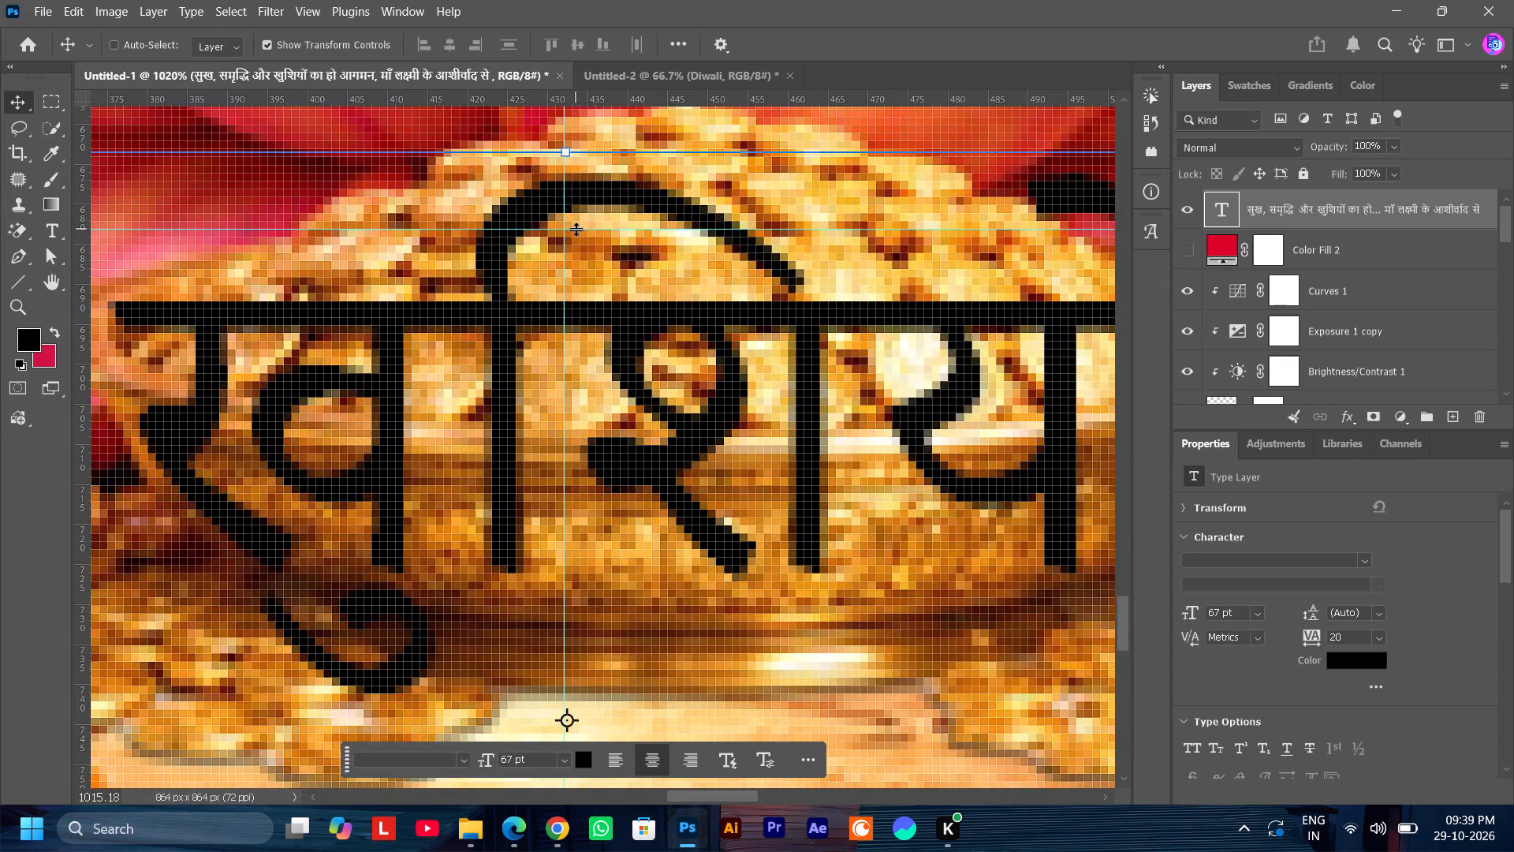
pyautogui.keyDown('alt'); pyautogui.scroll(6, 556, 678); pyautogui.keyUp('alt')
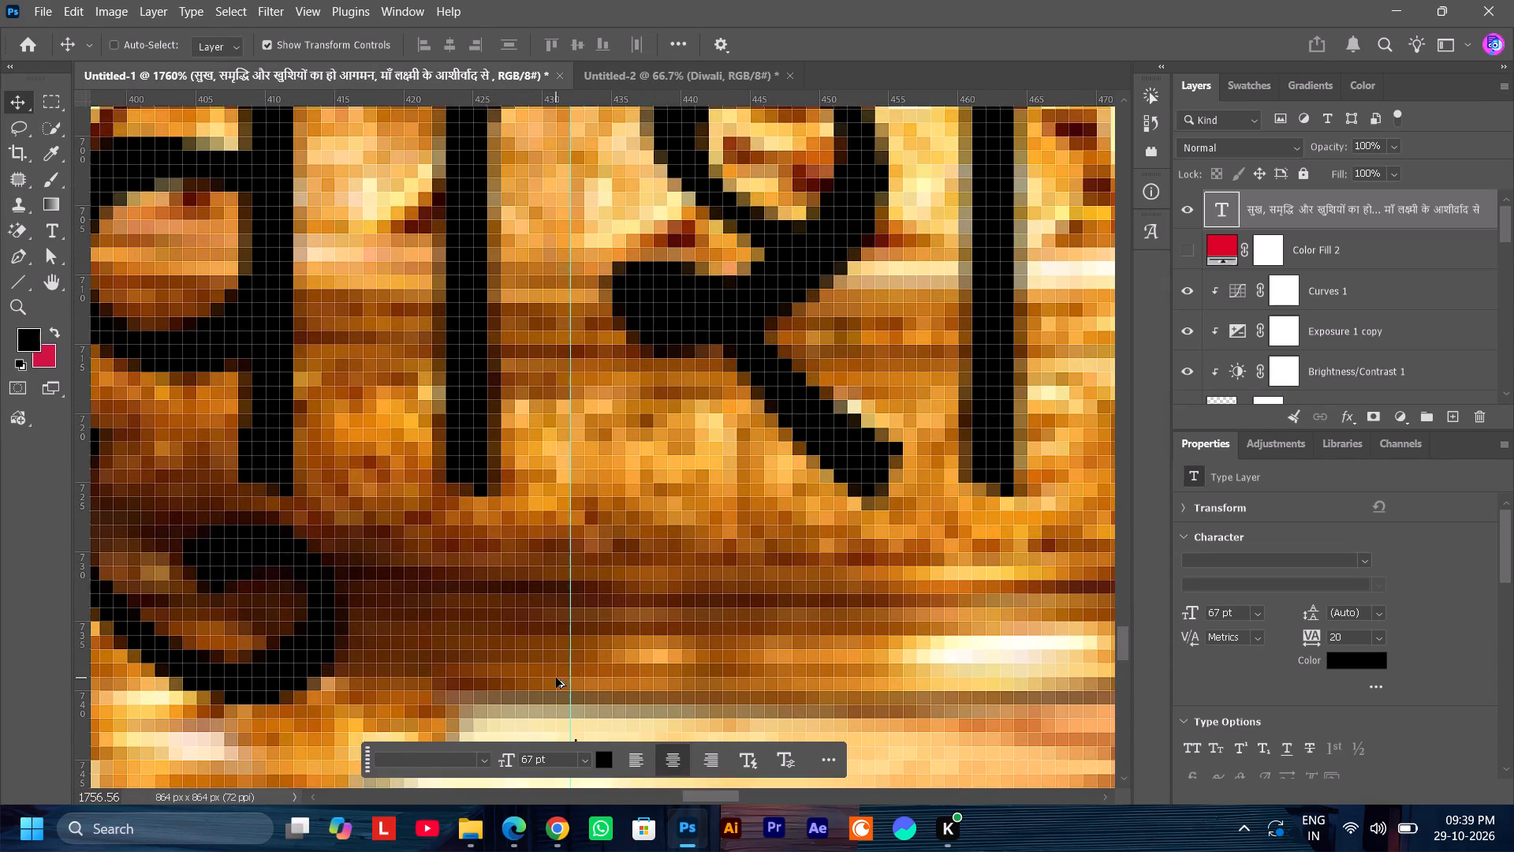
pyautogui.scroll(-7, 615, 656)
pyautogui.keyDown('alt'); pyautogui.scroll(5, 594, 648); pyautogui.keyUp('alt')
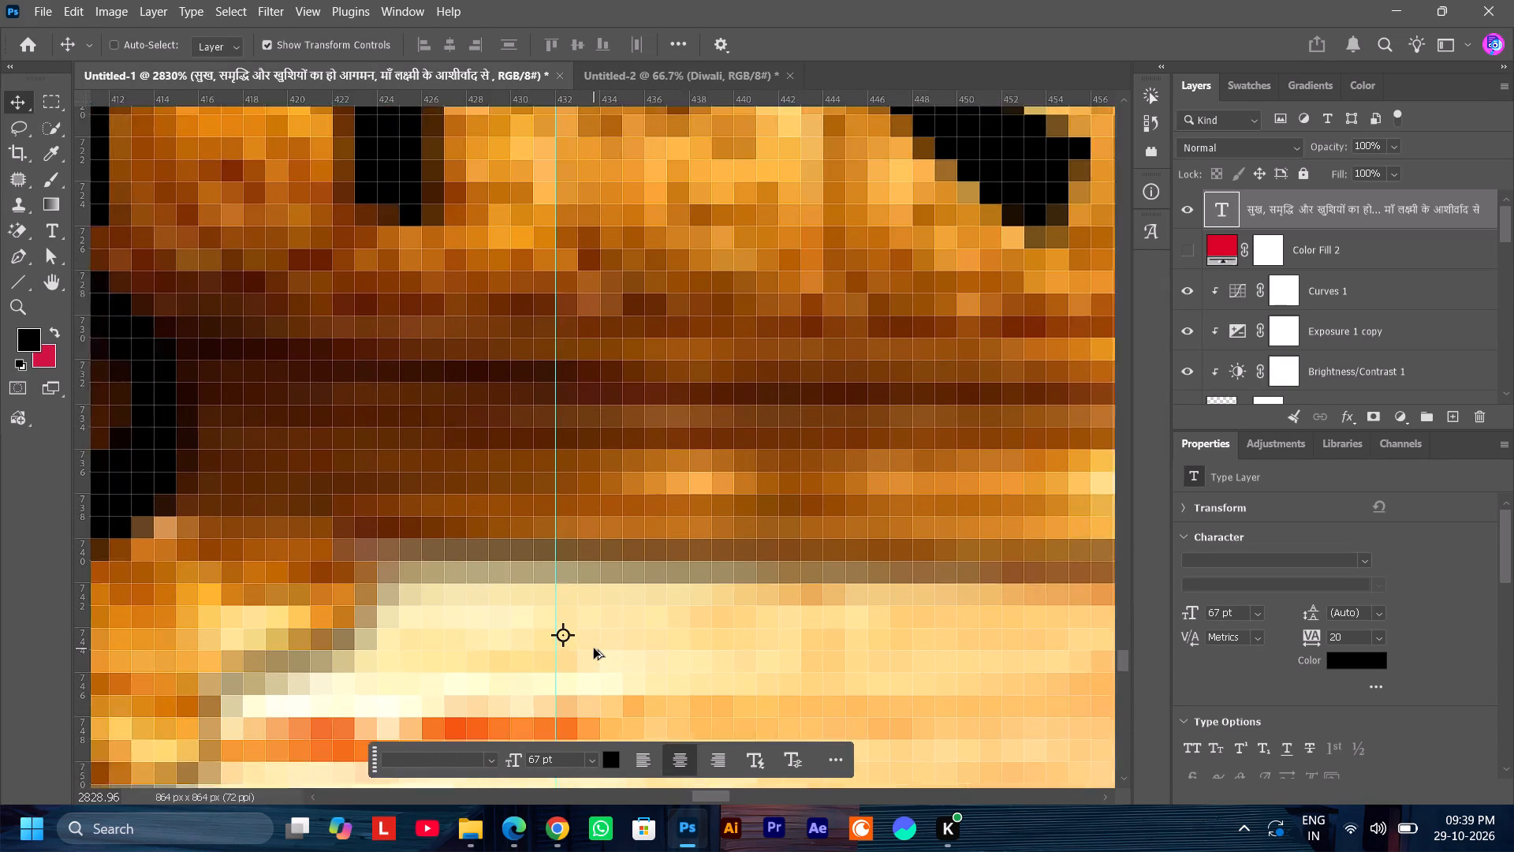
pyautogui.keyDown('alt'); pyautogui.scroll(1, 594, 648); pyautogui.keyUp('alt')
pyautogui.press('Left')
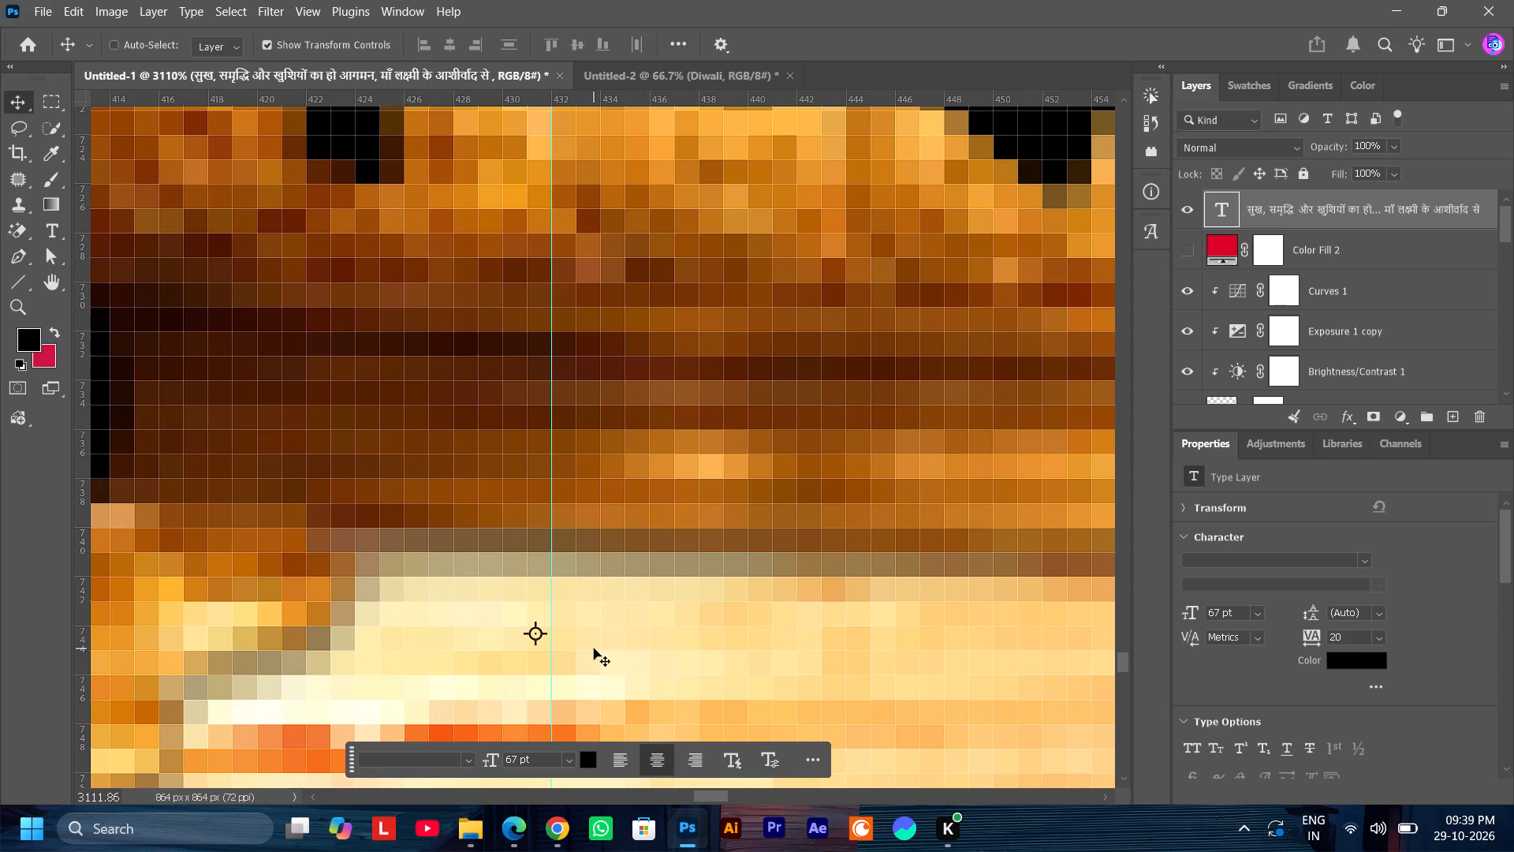
# Scale the couplet about its centre to 43.54% and place it below the coin plate at about X 431.6, Y 786.7 px.
pyautogui.keyDown('alt'); pyautogui.scroll(-18, 602, 644); pyautogui.keyUp('alt')
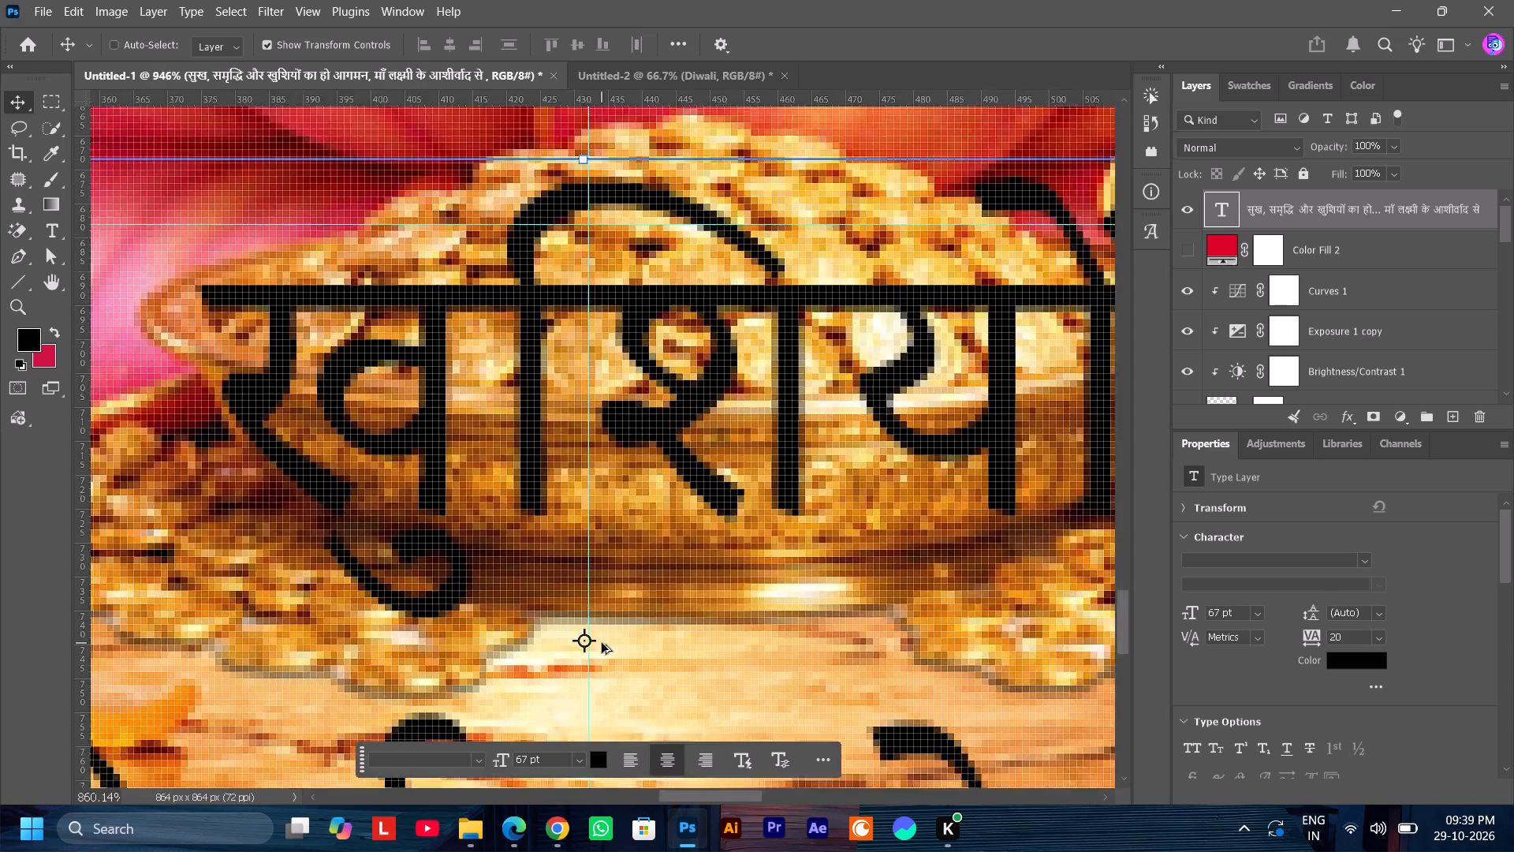
pyautogui.keyDown('alt'); pyautogui.scroll(-18, 602, 643); pyautogui.keyUp('alt')
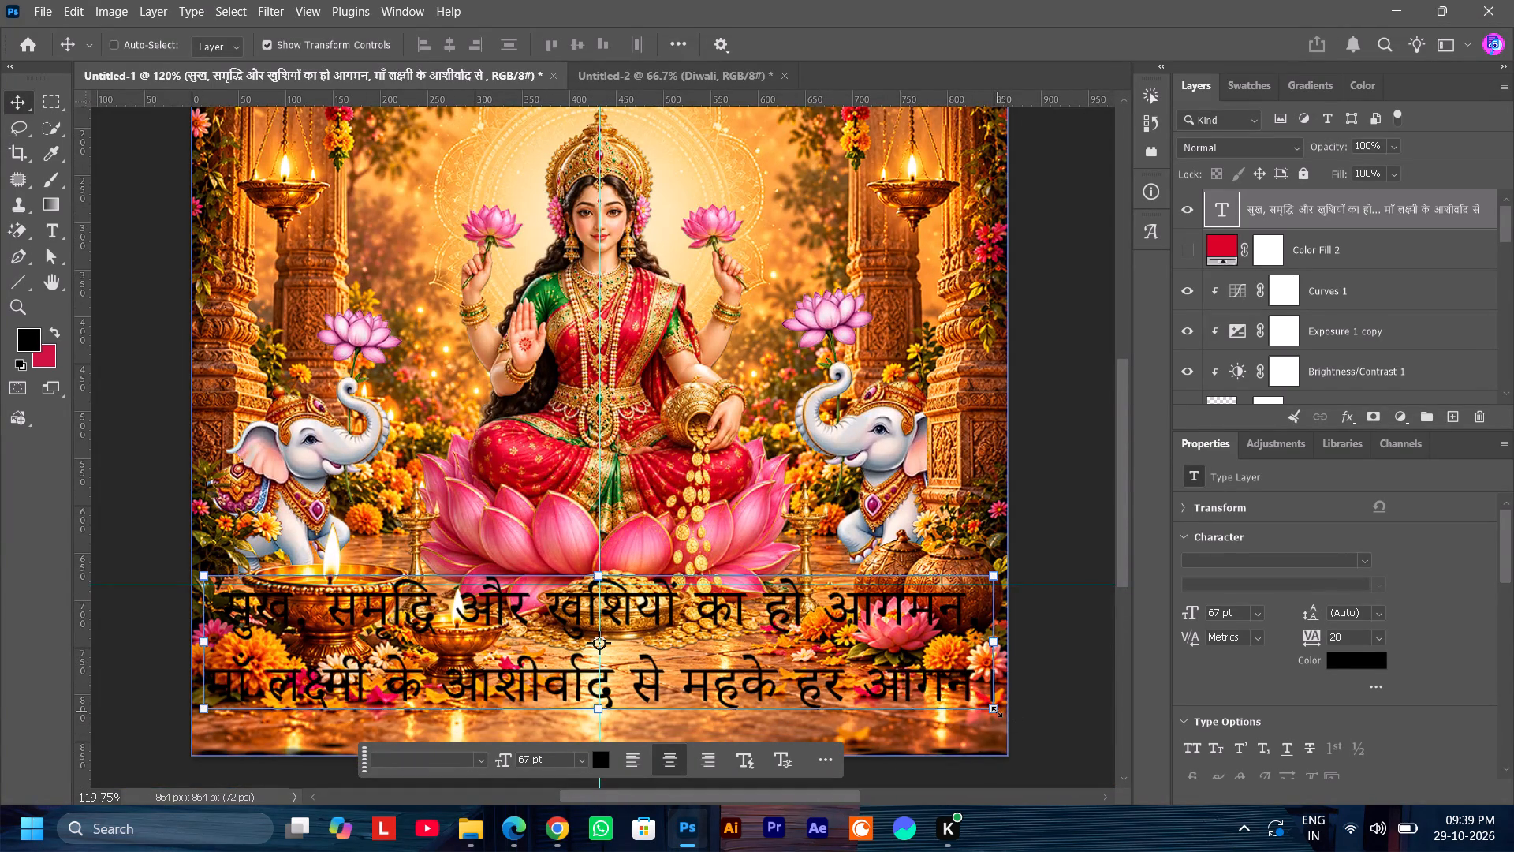
pyautogui.keyDown('alt'); pyautogui.keyDown('shift'); pyautogui.moveTo(997, 712); pyautogui.dragTo(951, 698); pyautogui.keyUp('shift'); pyautogui.keyUp('alt')
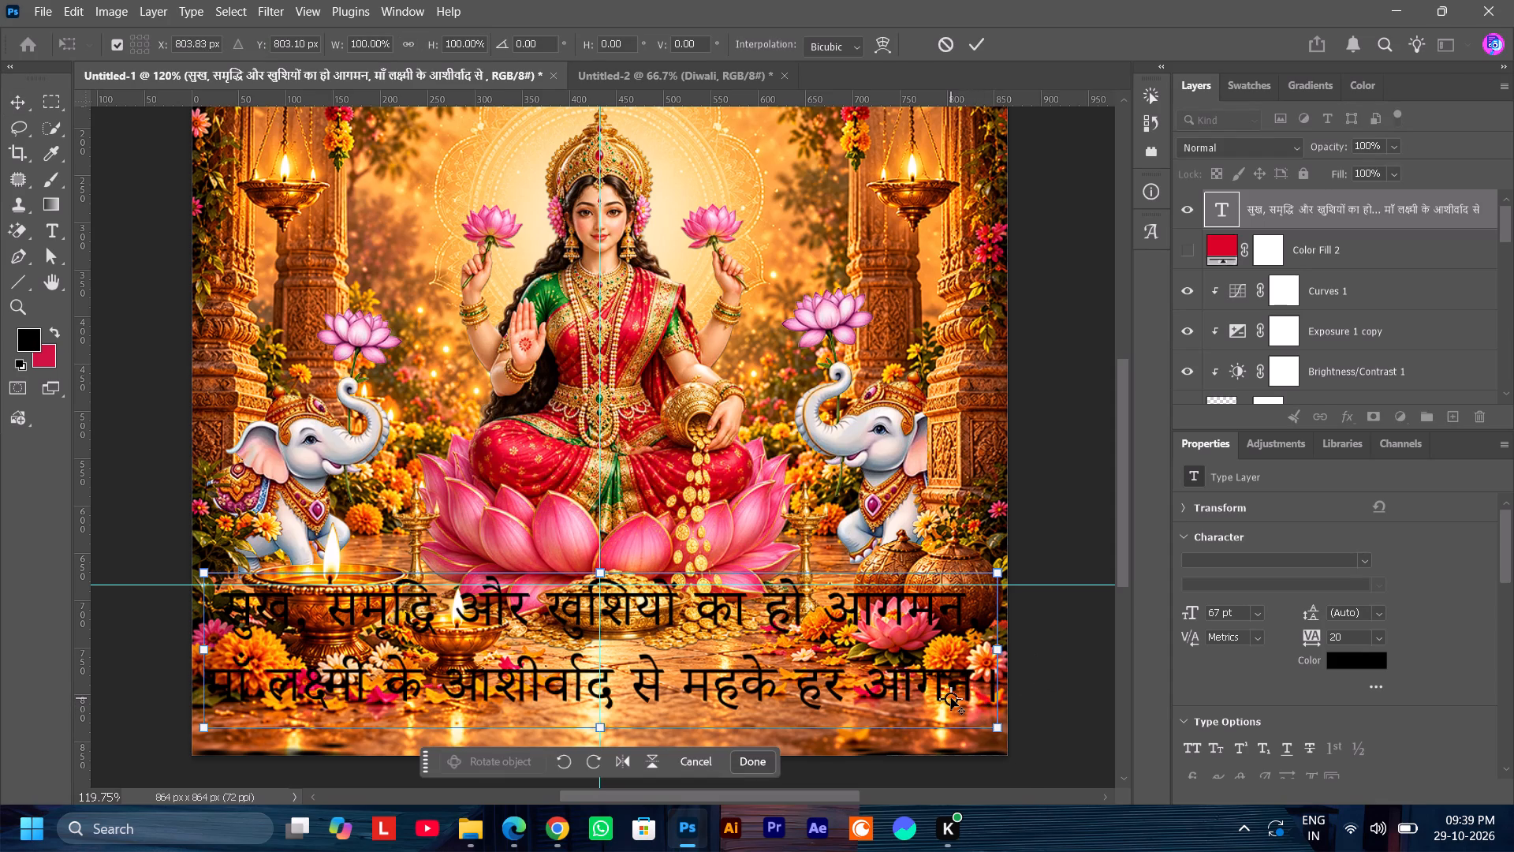
pyautogui.hotkey('ctrl', 'z')
pyautogui.keyDown('alt'); pyautogui.keyDown('shift'); pyautogui.moveTo(998, 727); pyautogui.dragTo(790, 673); pyautogui.keyUp('shift'); pyautogui.keyUp('alt')
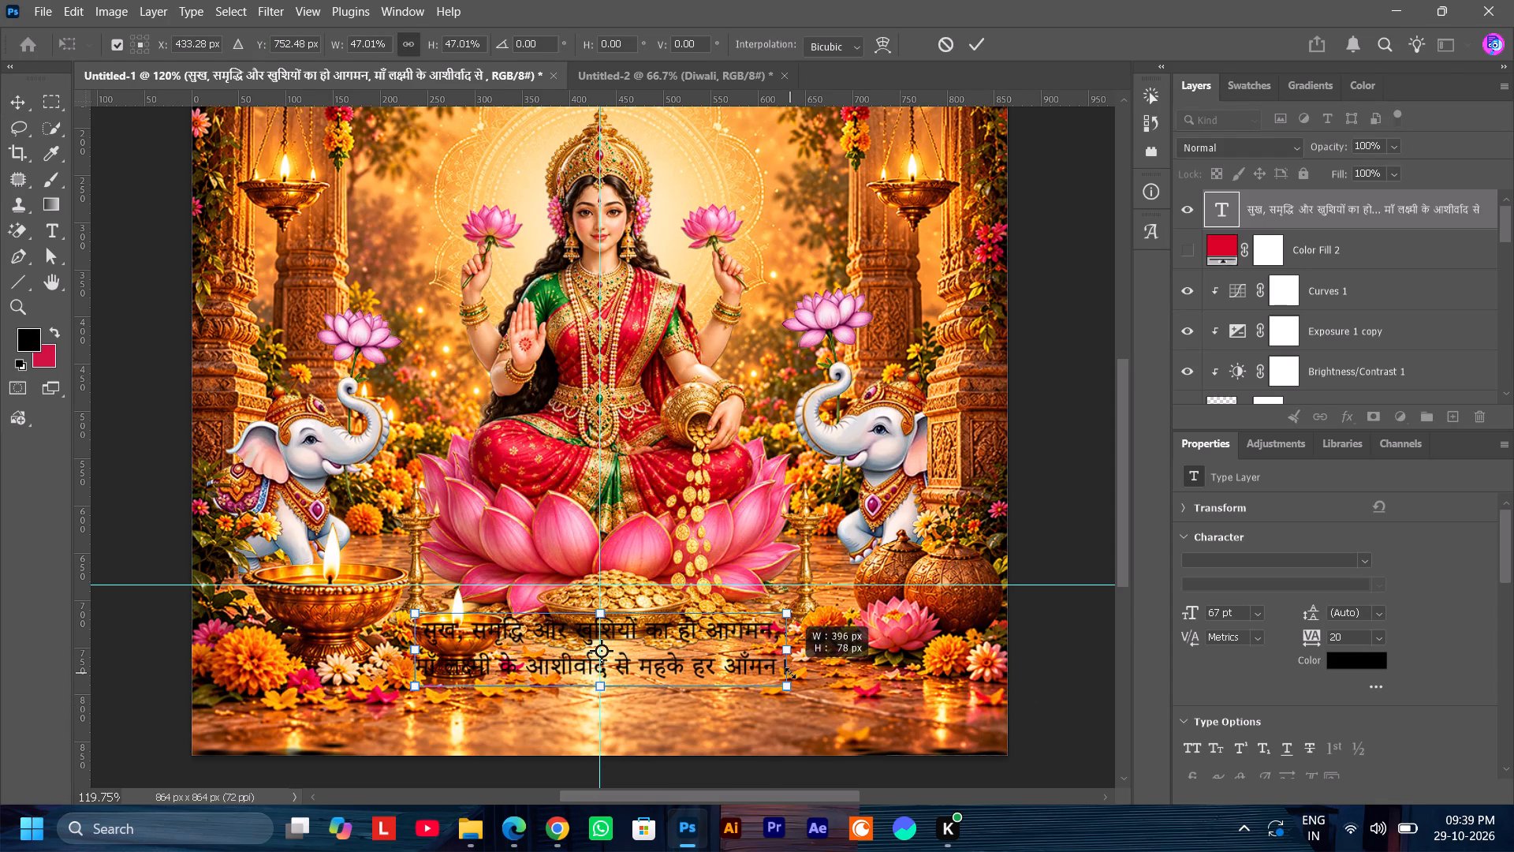
pyautogui.keyDown('alt'); pyautogui.keyDown('shift'); pyautogui.moveTo(790, 673); pyautogui.dragTo(778, 664); pyautogui.keyUp('shift'); pyautogui.keyUp('alt')
pyautogui.moveTo(704, 662); pyautogui.dragTo(701, 695)
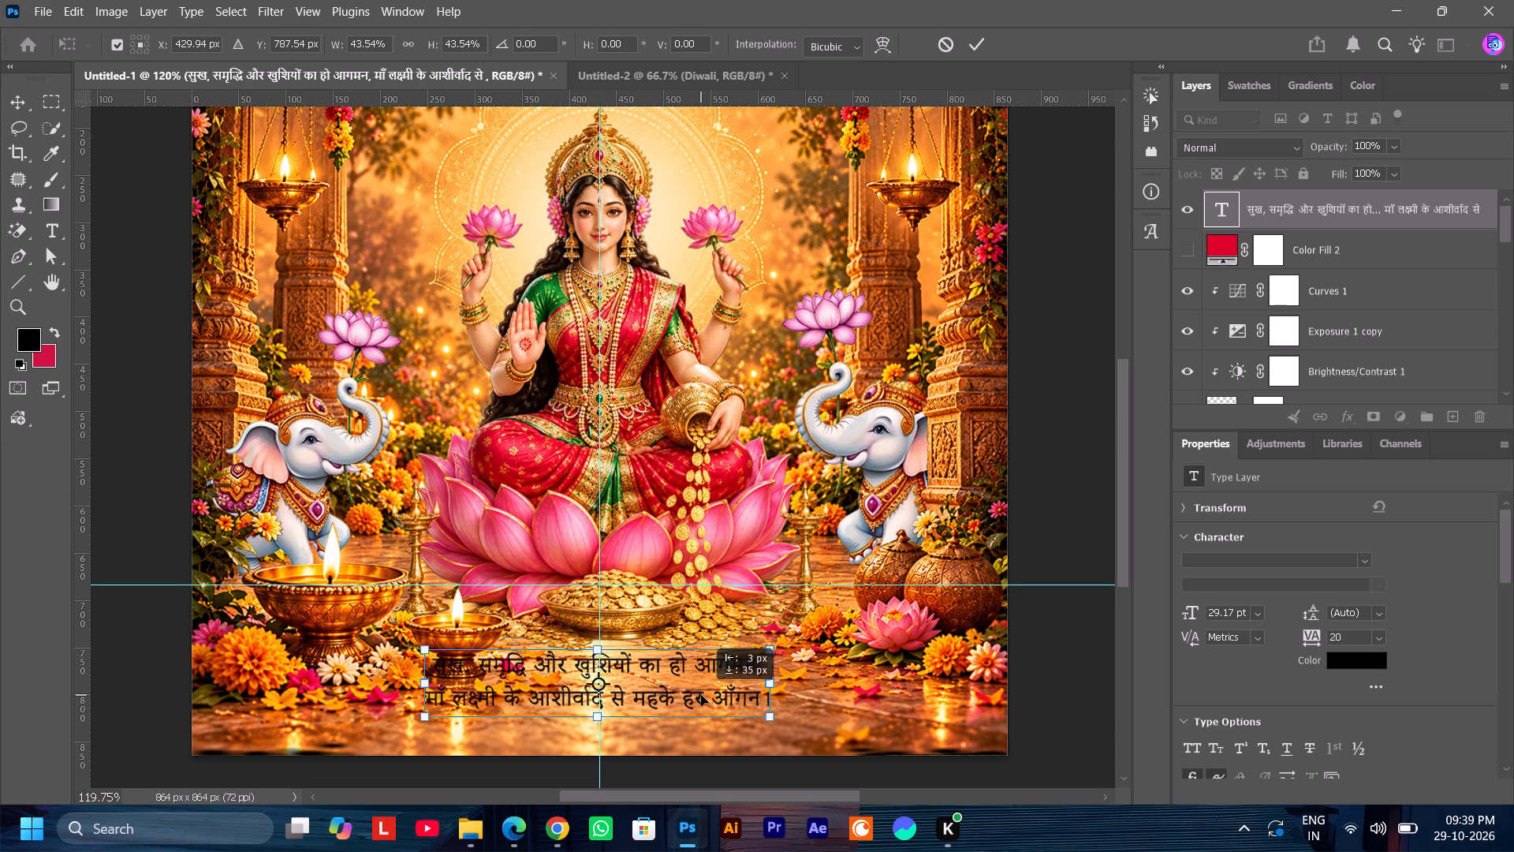
pyautogui.moveTo(701, 695); pyautogui.dragTo(703, 694)
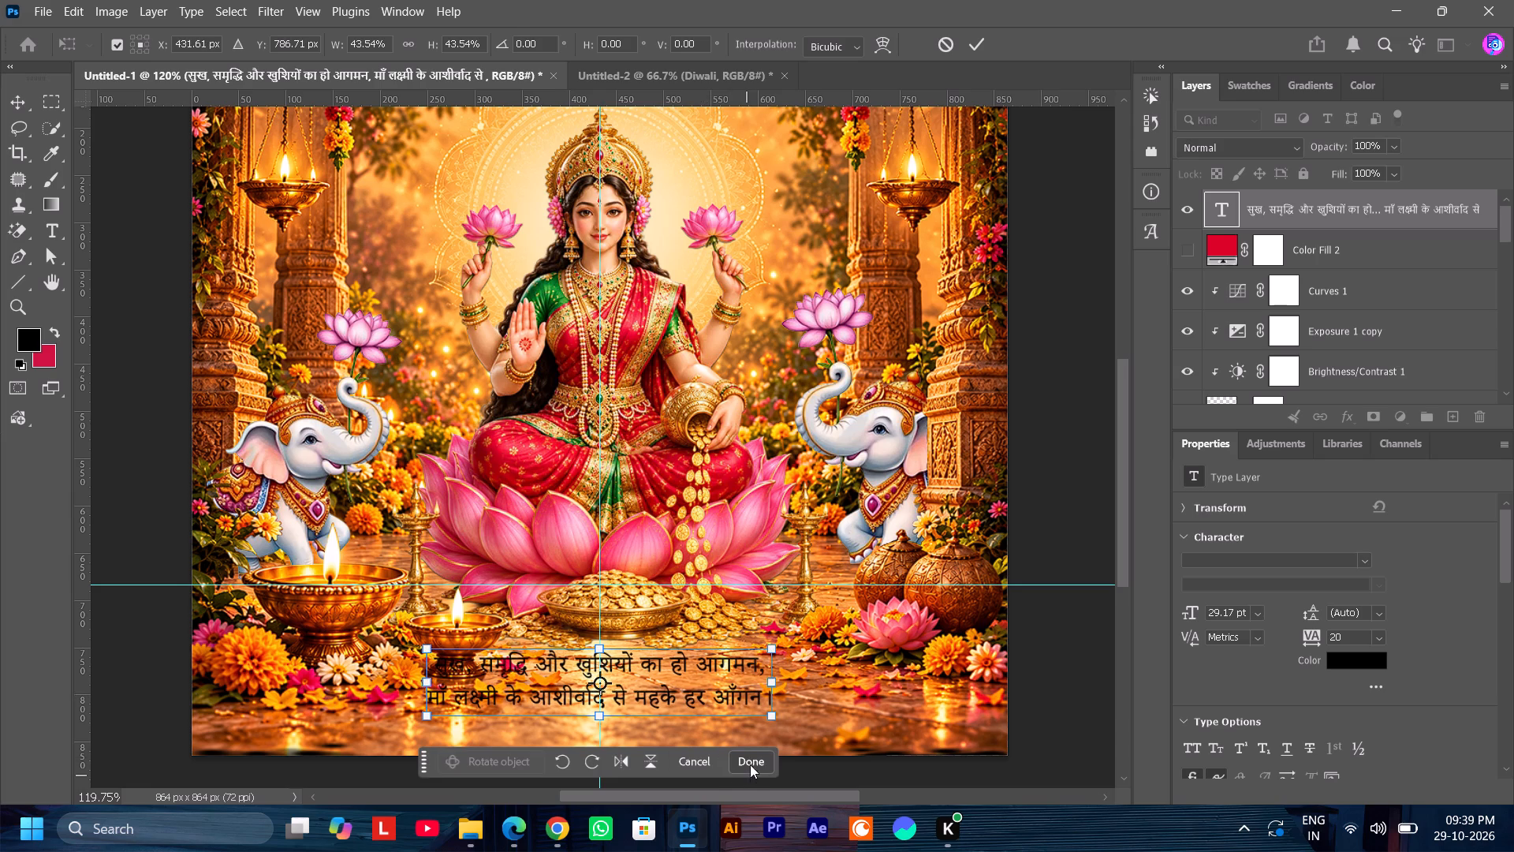
pyautogui.click(750, 763)
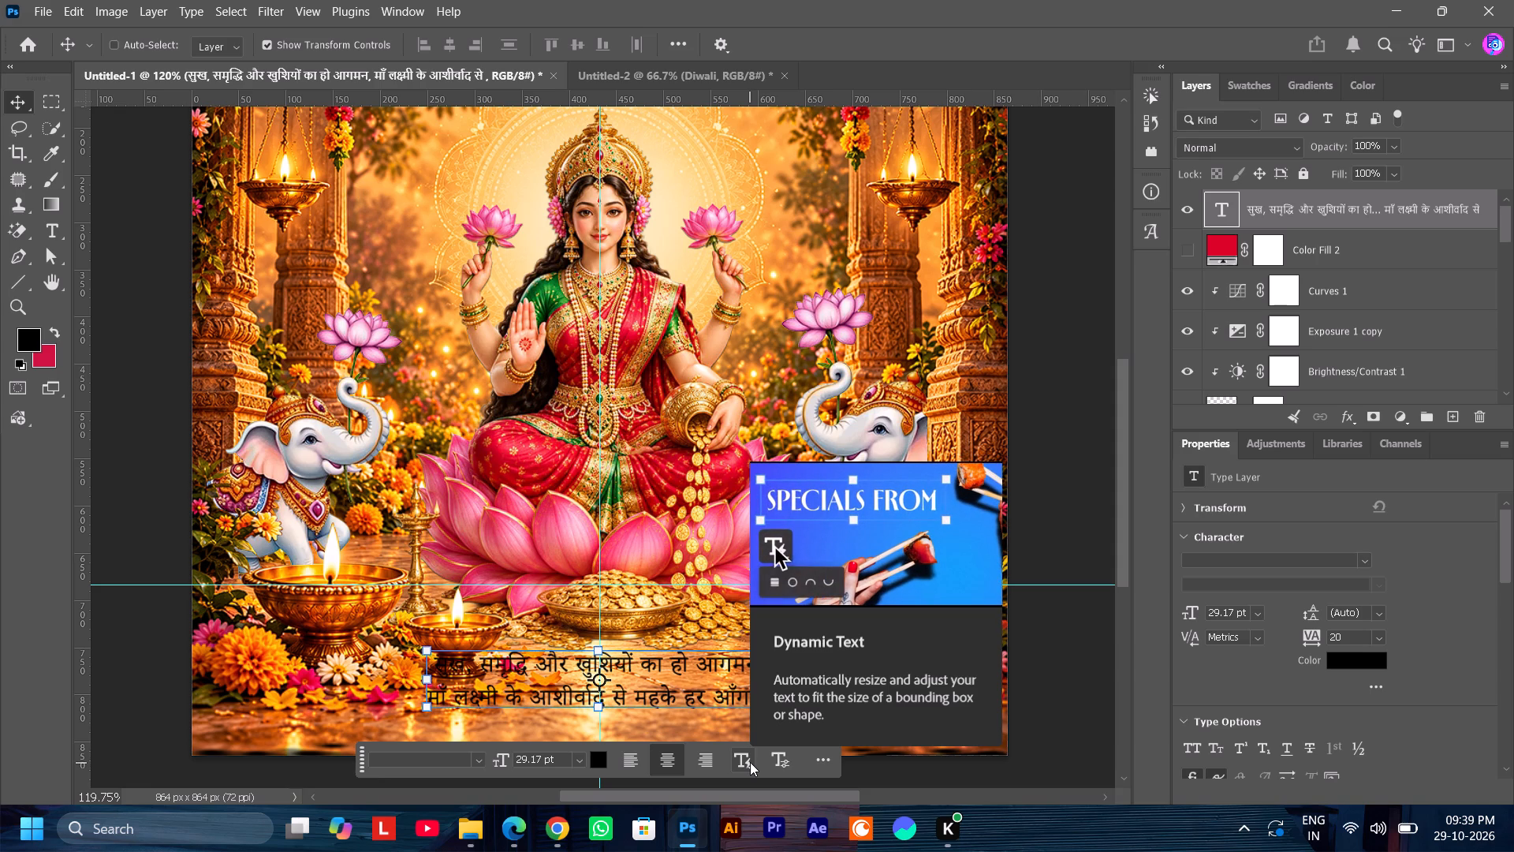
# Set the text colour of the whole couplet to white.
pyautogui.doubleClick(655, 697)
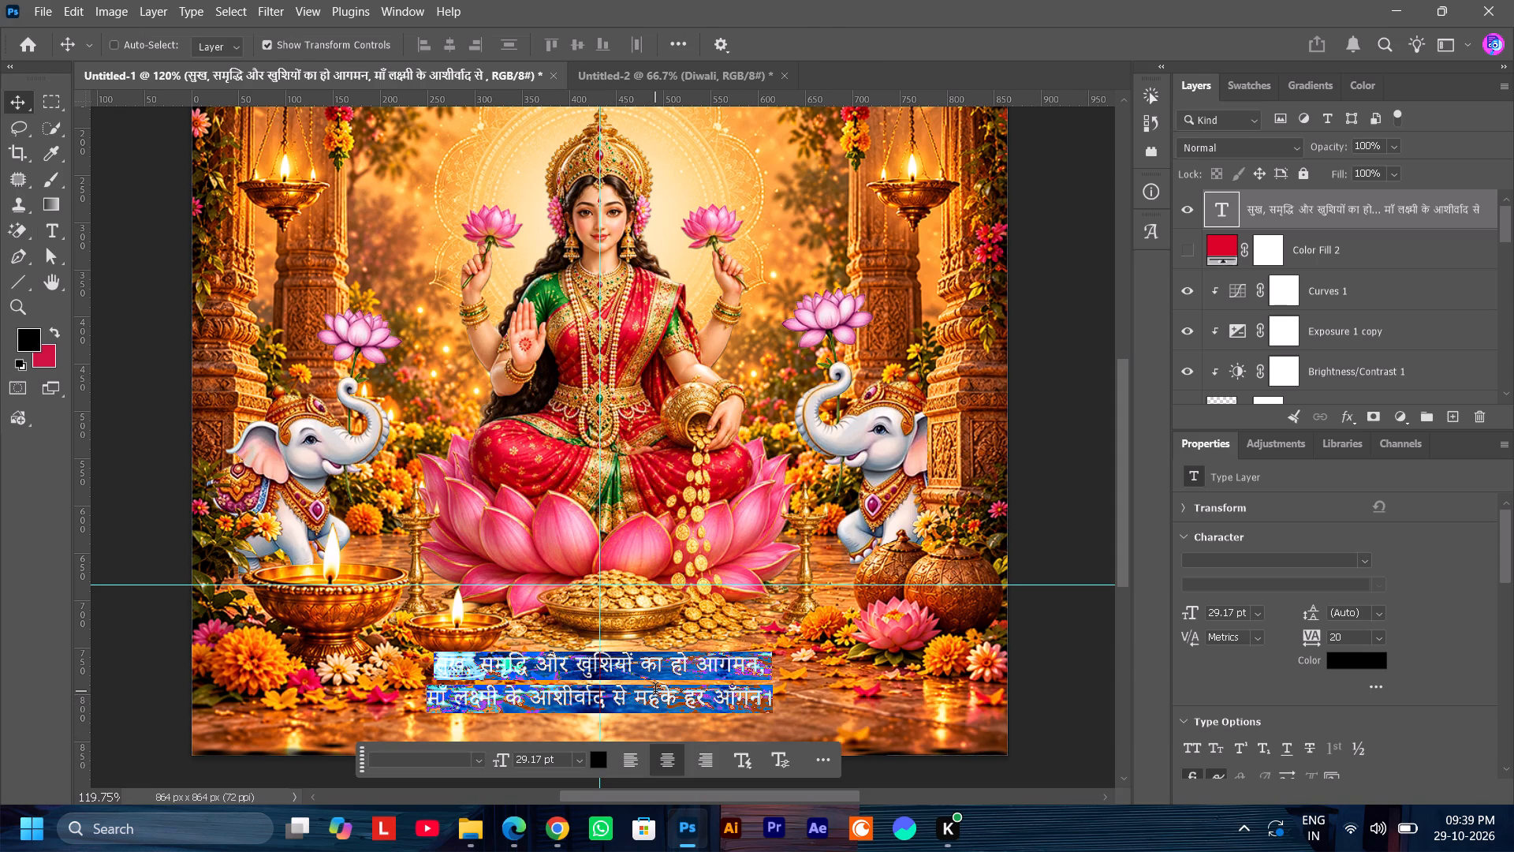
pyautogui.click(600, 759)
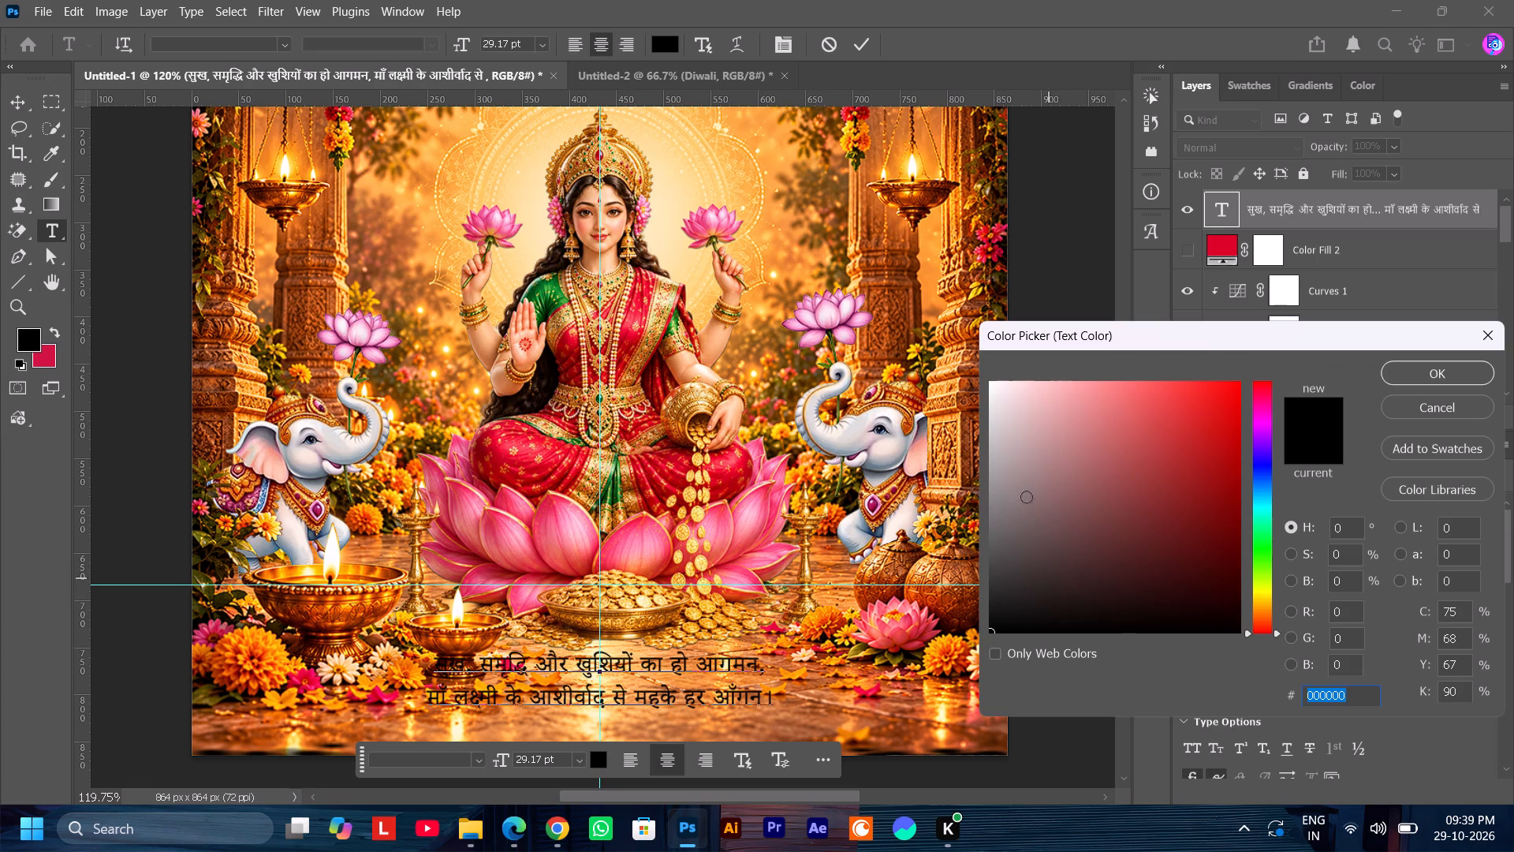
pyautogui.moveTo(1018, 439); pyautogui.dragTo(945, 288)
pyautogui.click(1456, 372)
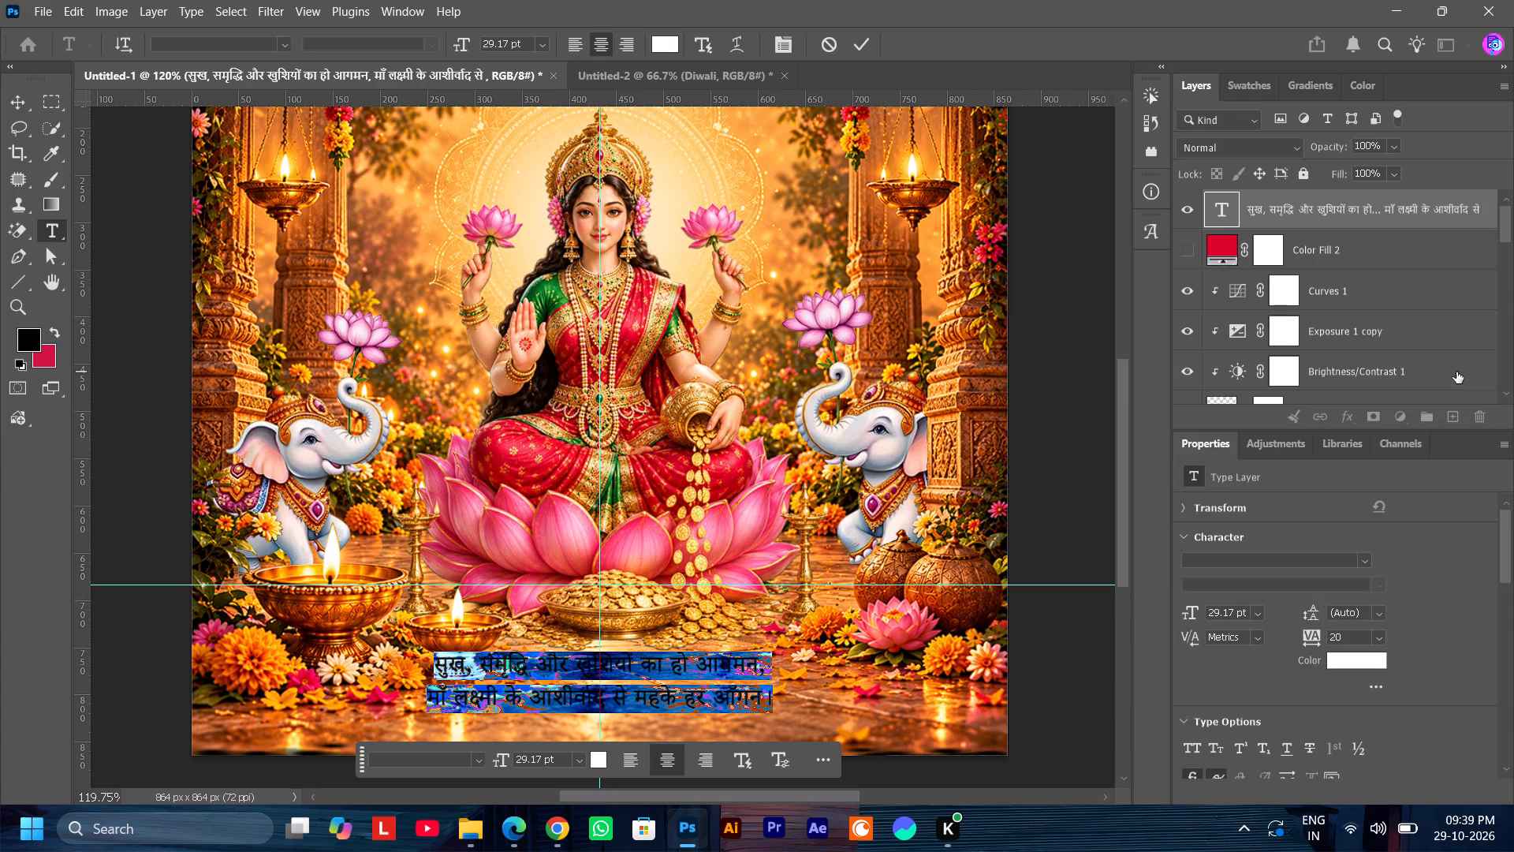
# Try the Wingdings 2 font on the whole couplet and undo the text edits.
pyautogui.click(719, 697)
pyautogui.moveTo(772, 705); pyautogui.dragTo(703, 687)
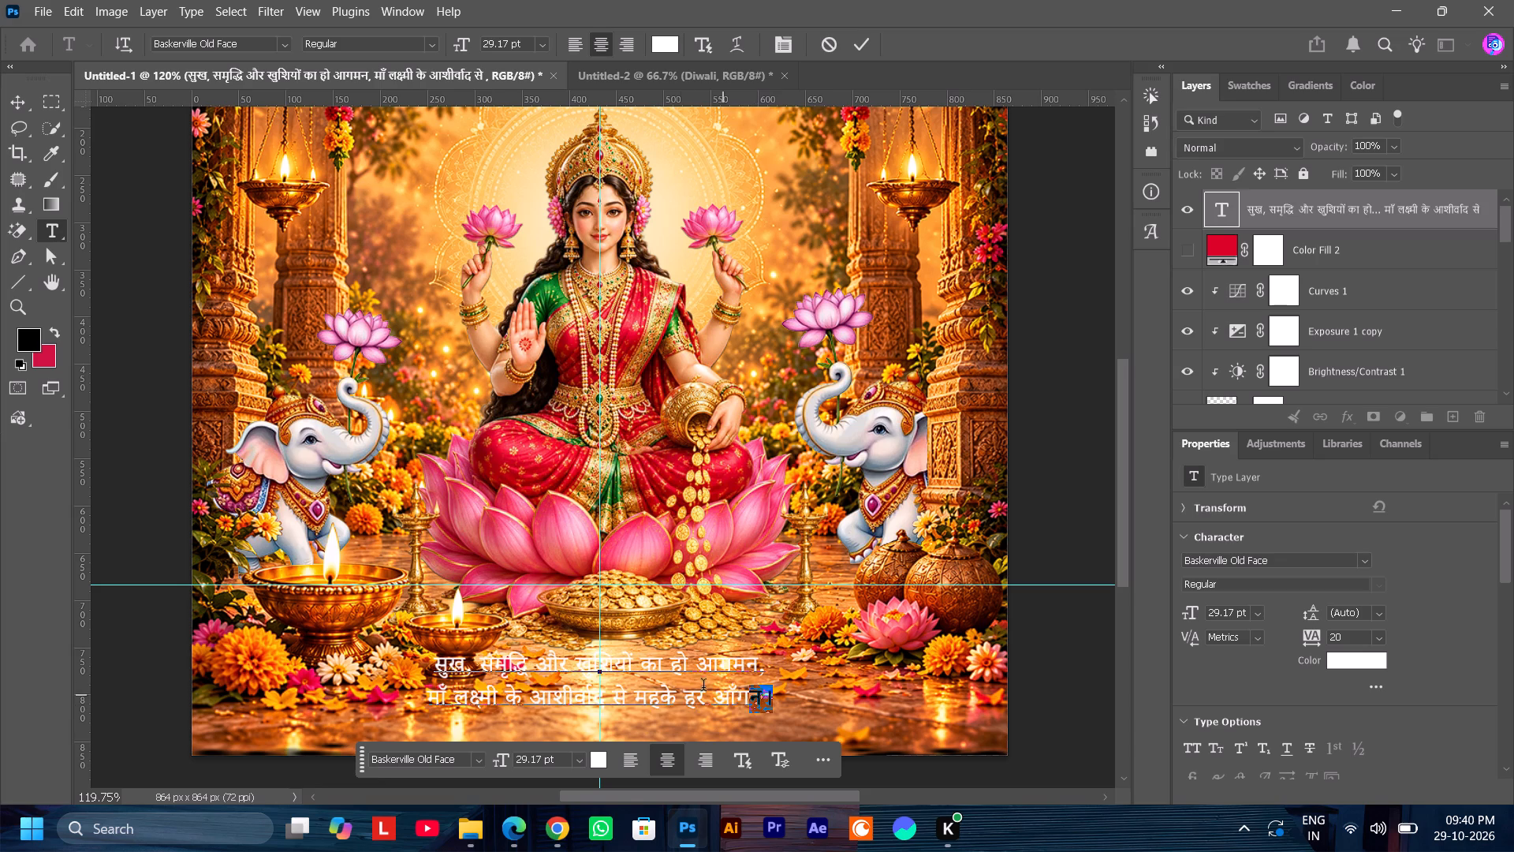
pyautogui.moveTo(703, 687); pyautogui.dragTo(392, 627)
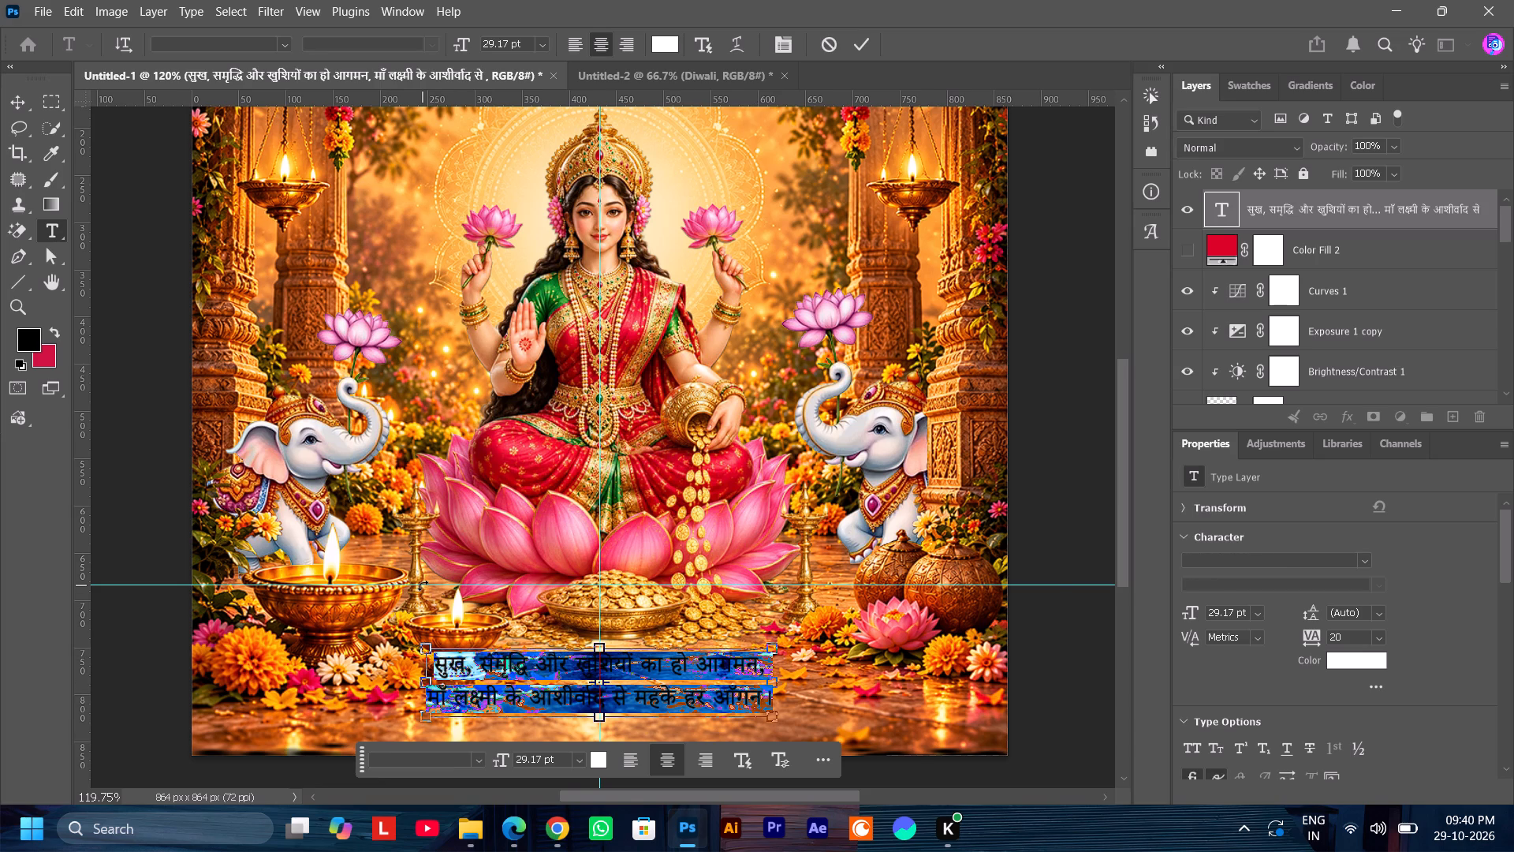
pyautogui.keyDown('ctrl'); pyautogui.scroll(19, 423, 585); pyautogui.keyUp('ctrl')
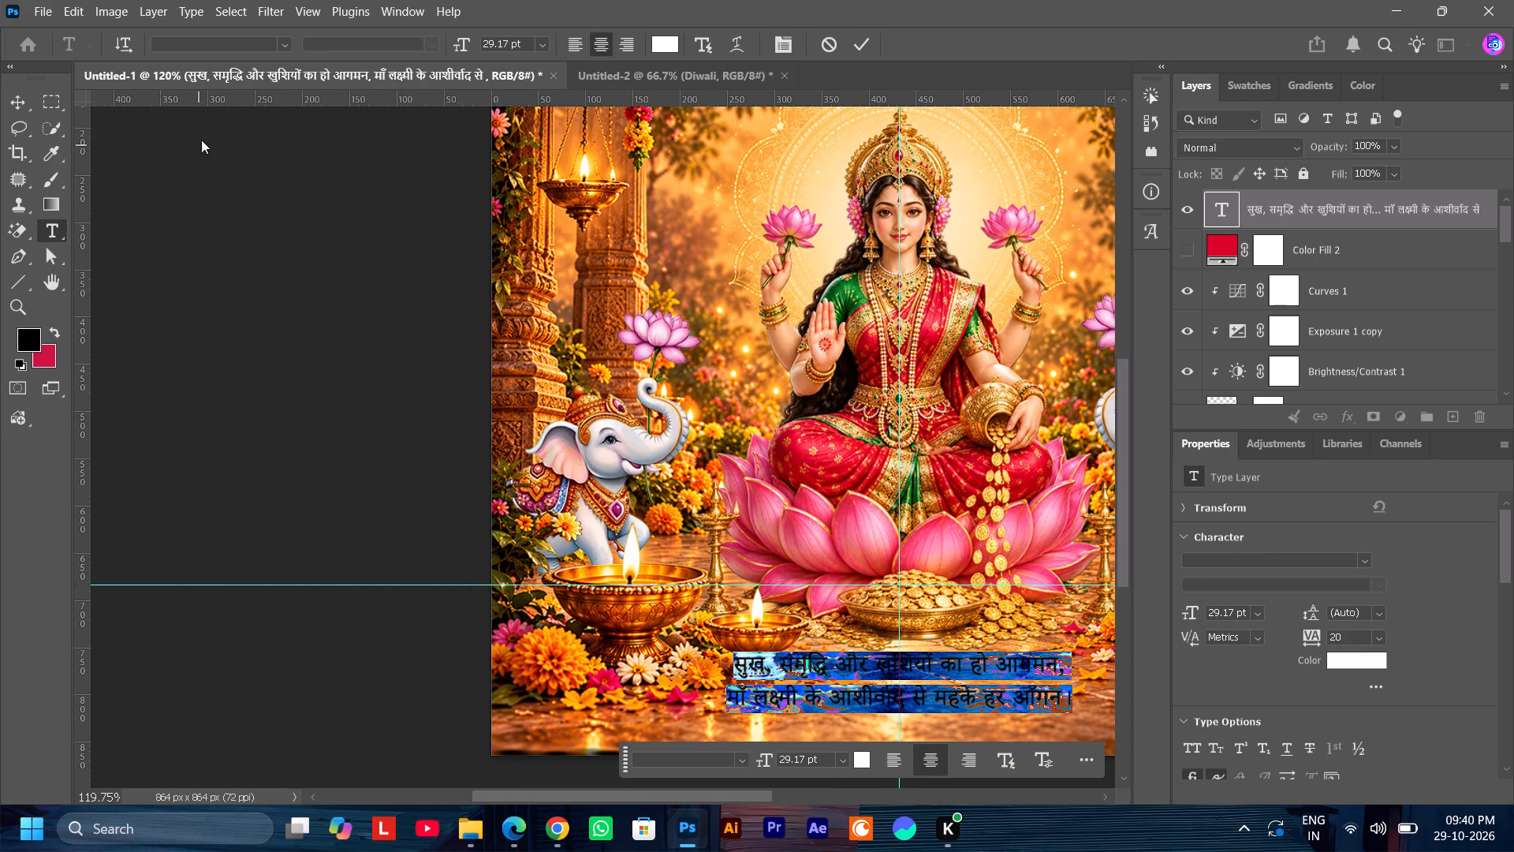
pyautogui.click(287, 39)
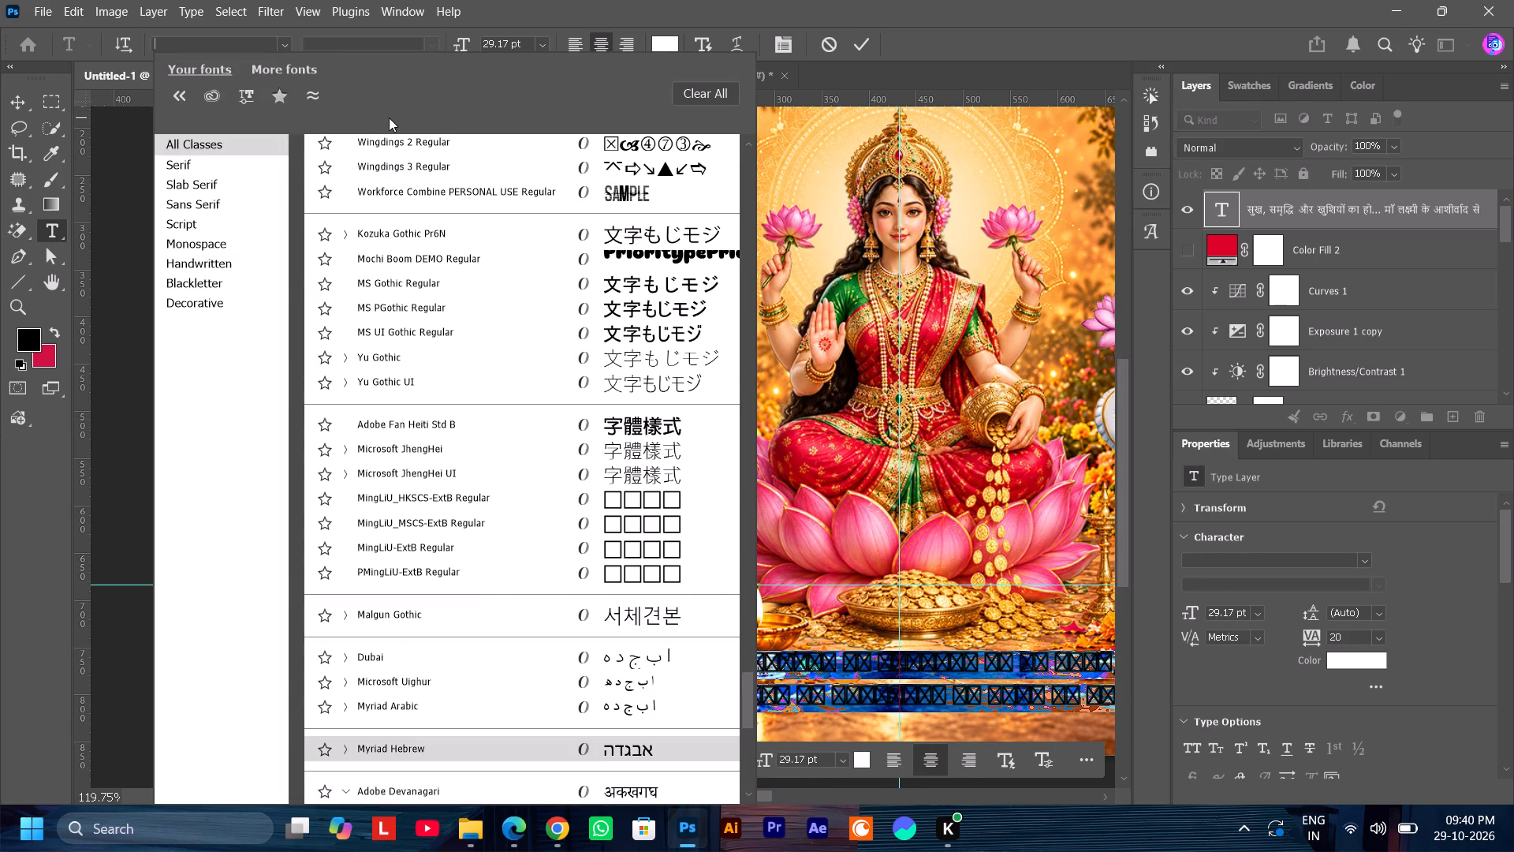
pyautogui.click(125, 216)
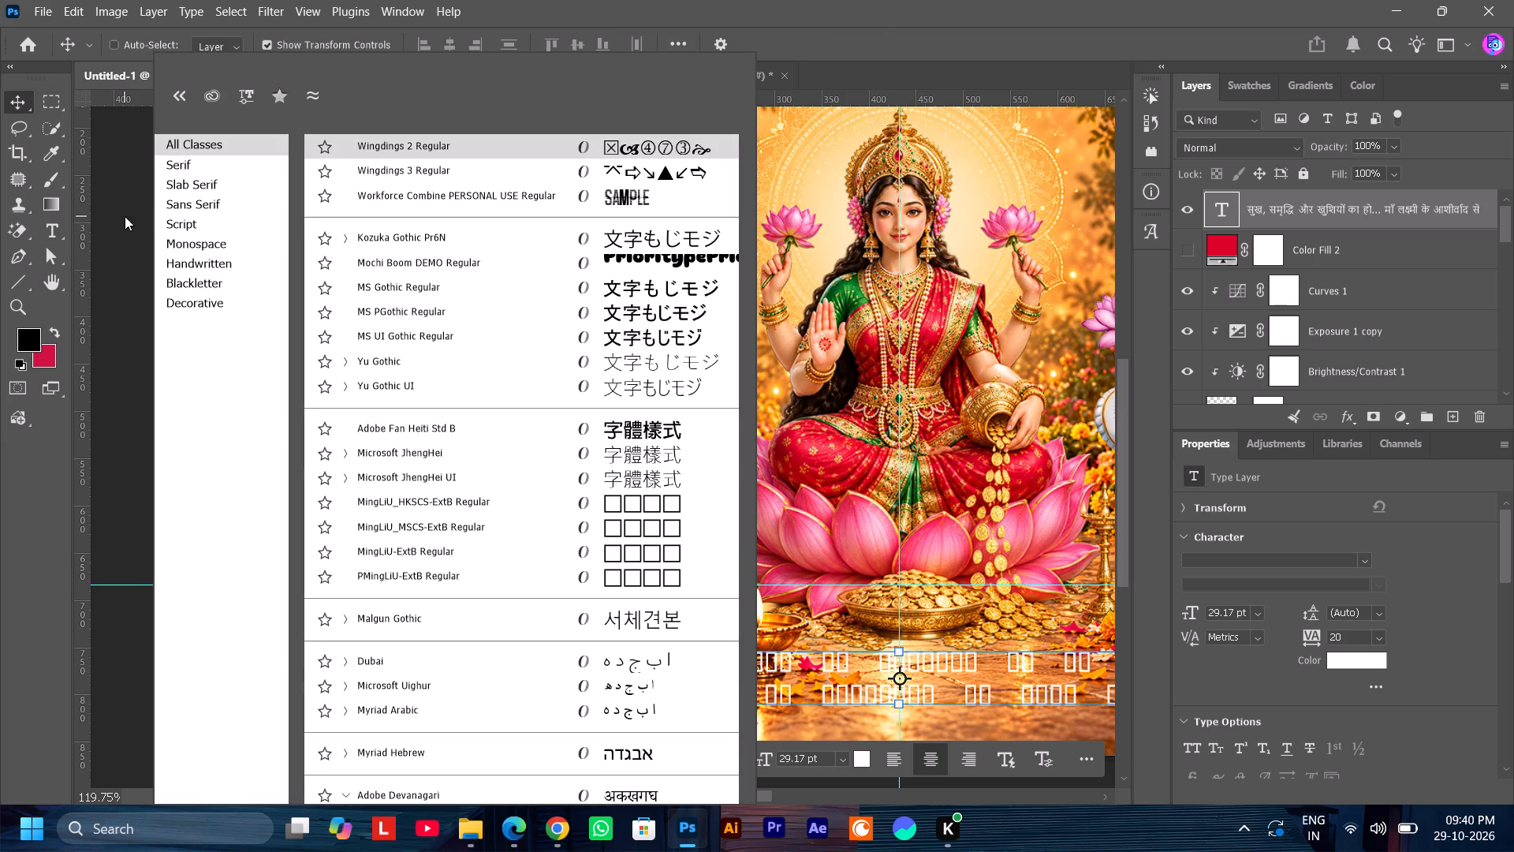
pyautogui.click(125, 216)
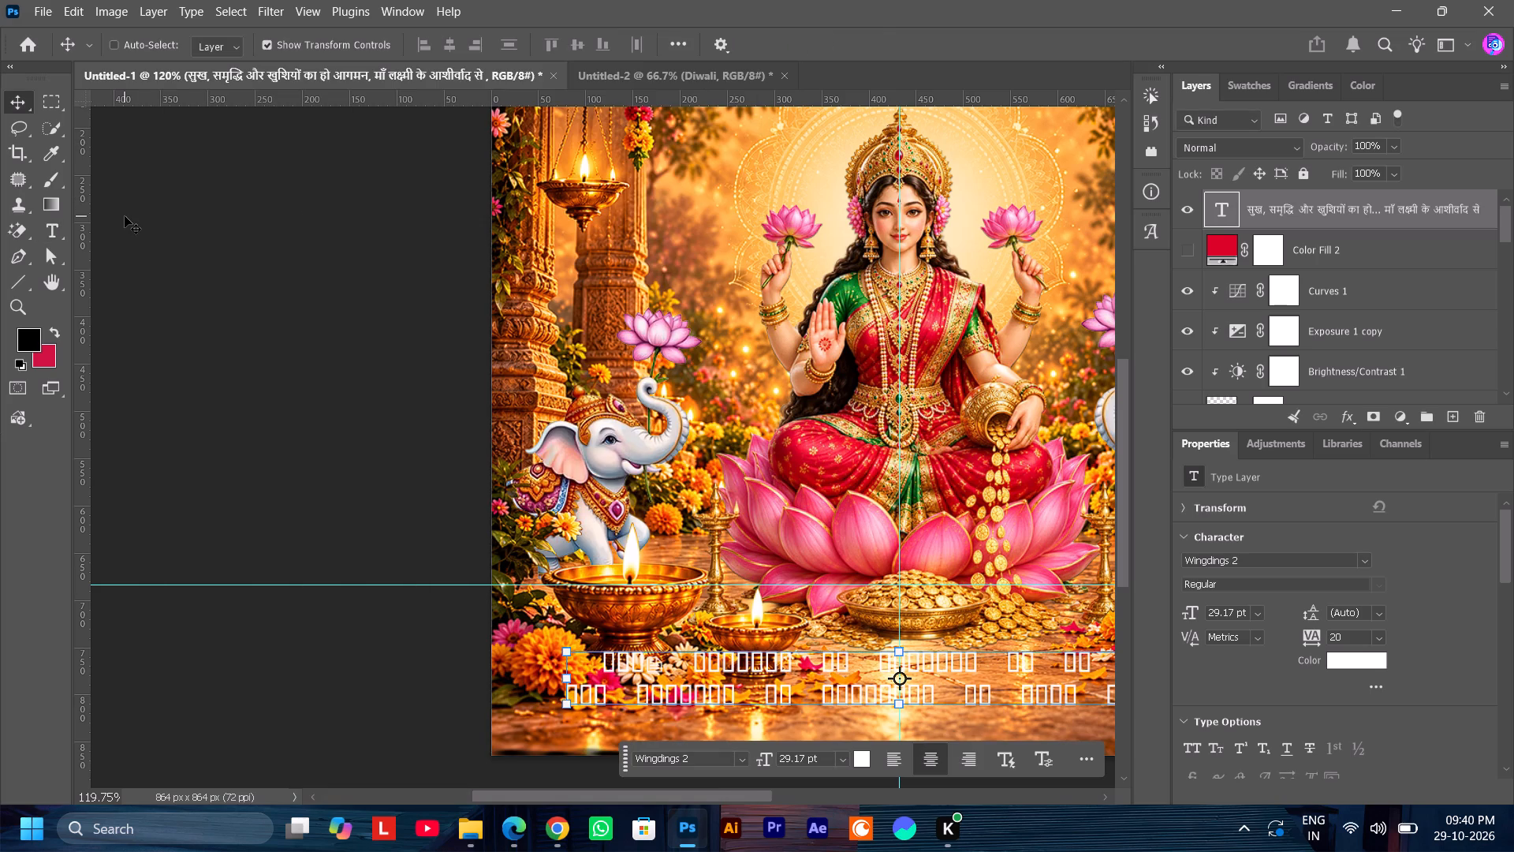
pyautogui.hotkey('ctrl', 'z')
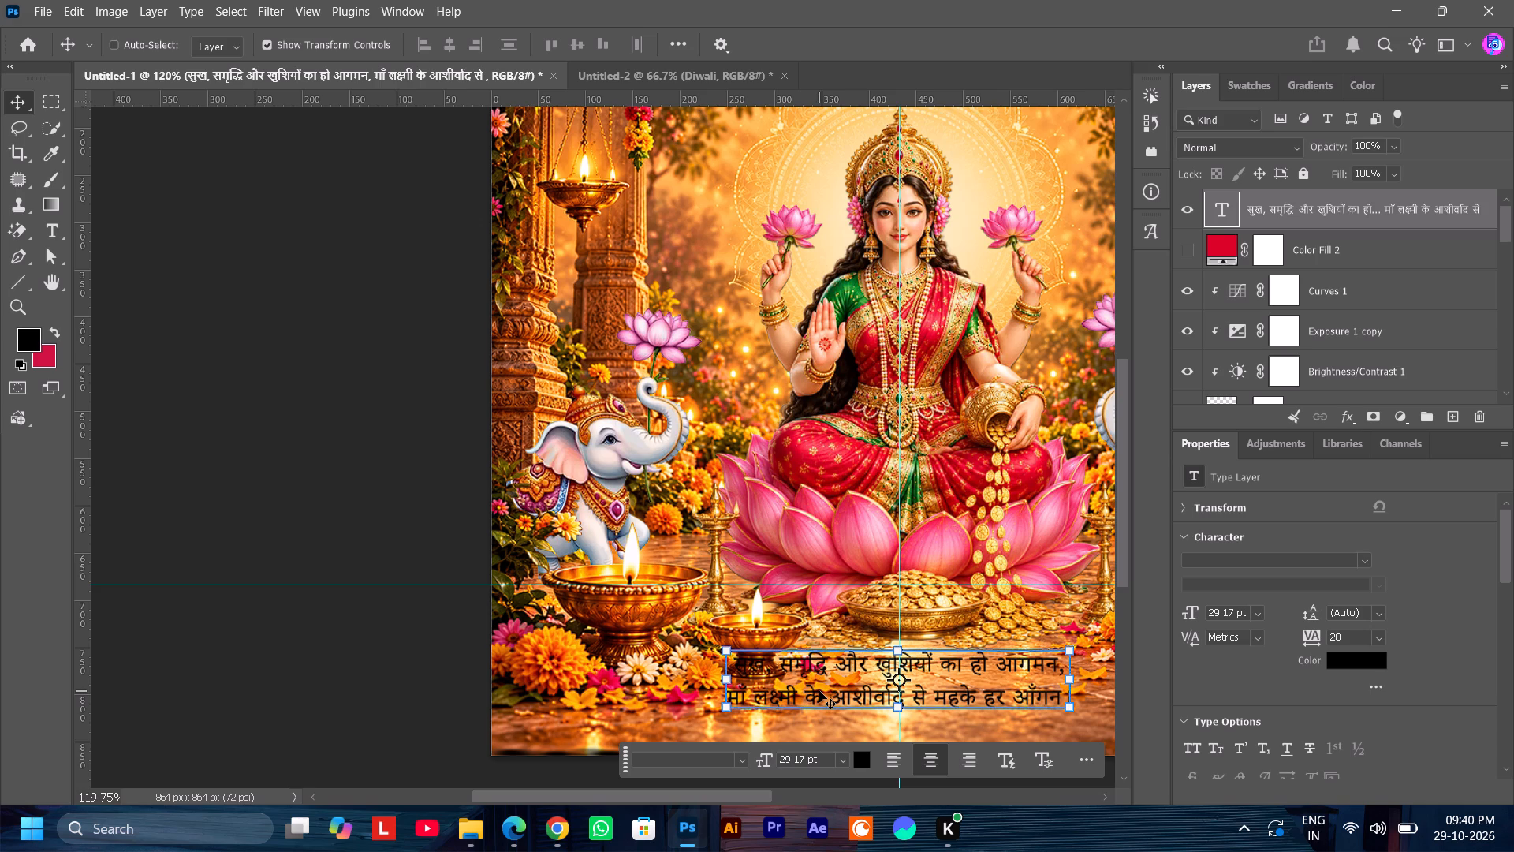
# Preview fonts from Wingdings 3 through Mangal on the whole couplet and apply Aparajita Regular.
pyautogui.doubleClick(845, 698)
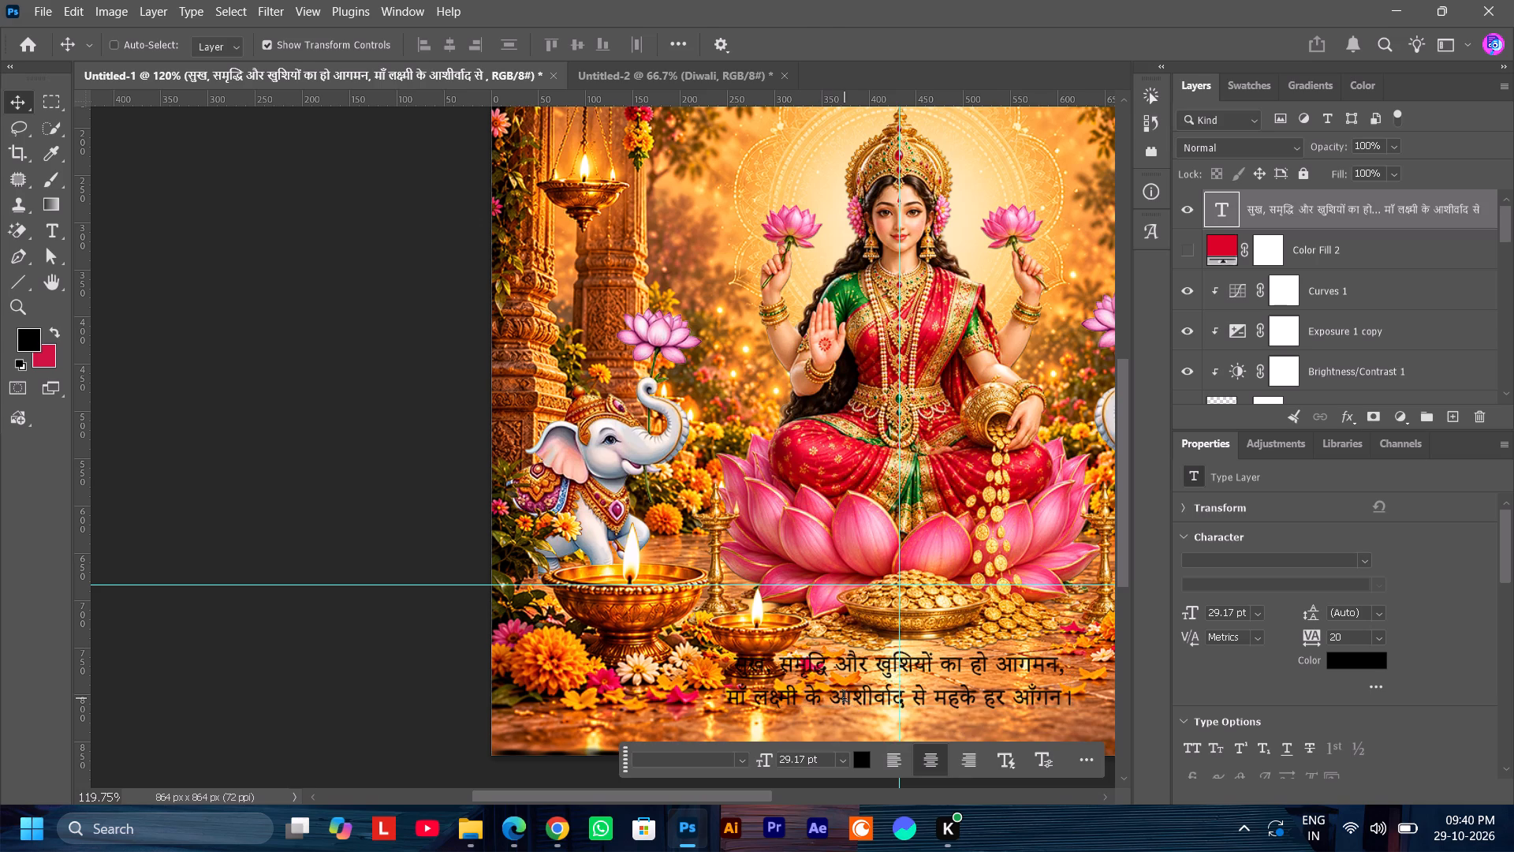
pyautogui.click(288, 40)
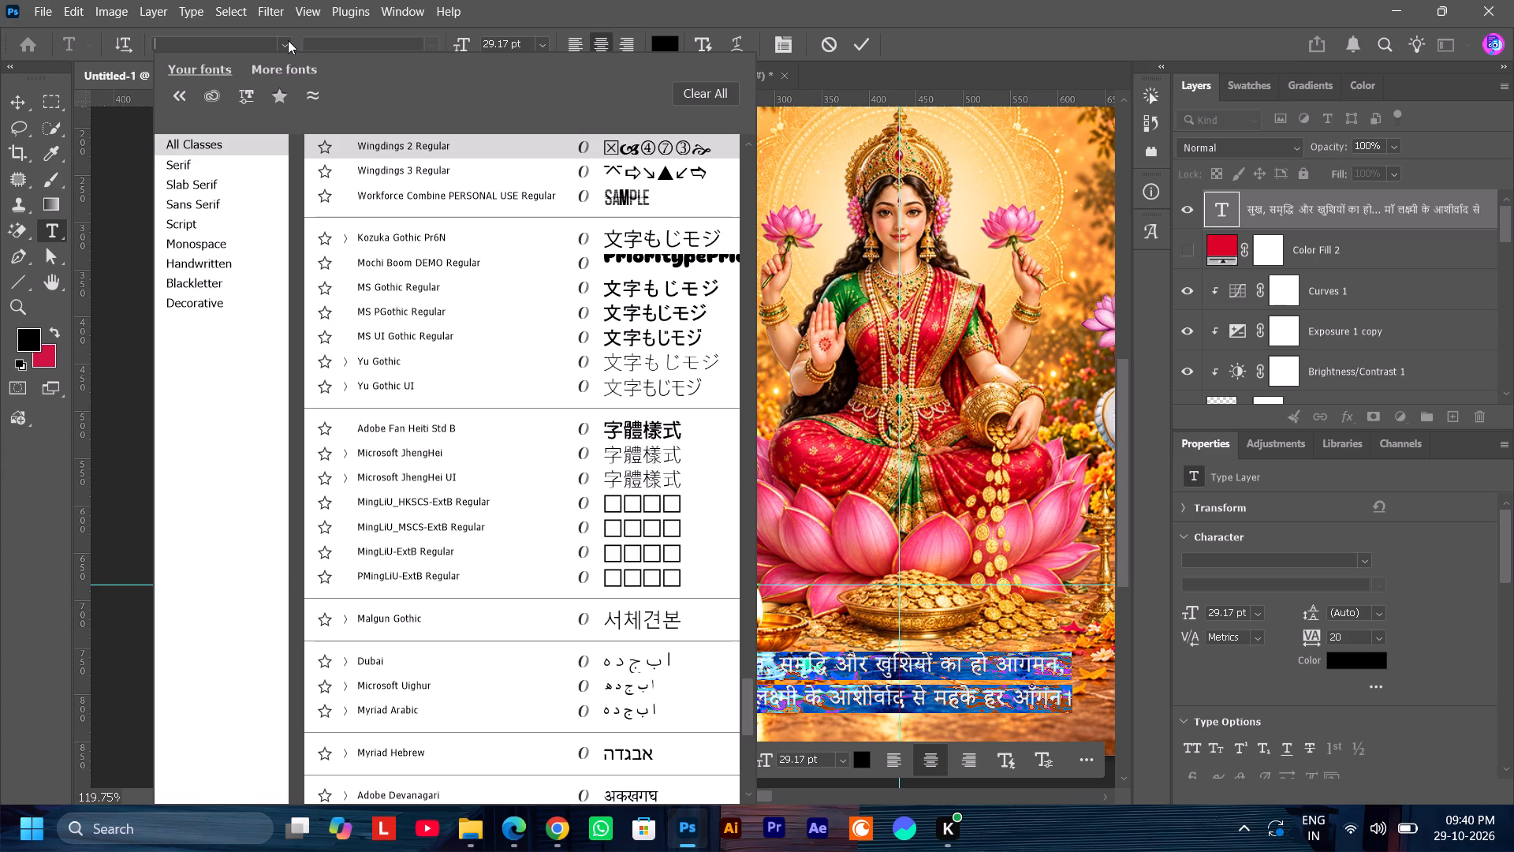
pyautogui.press('Down')
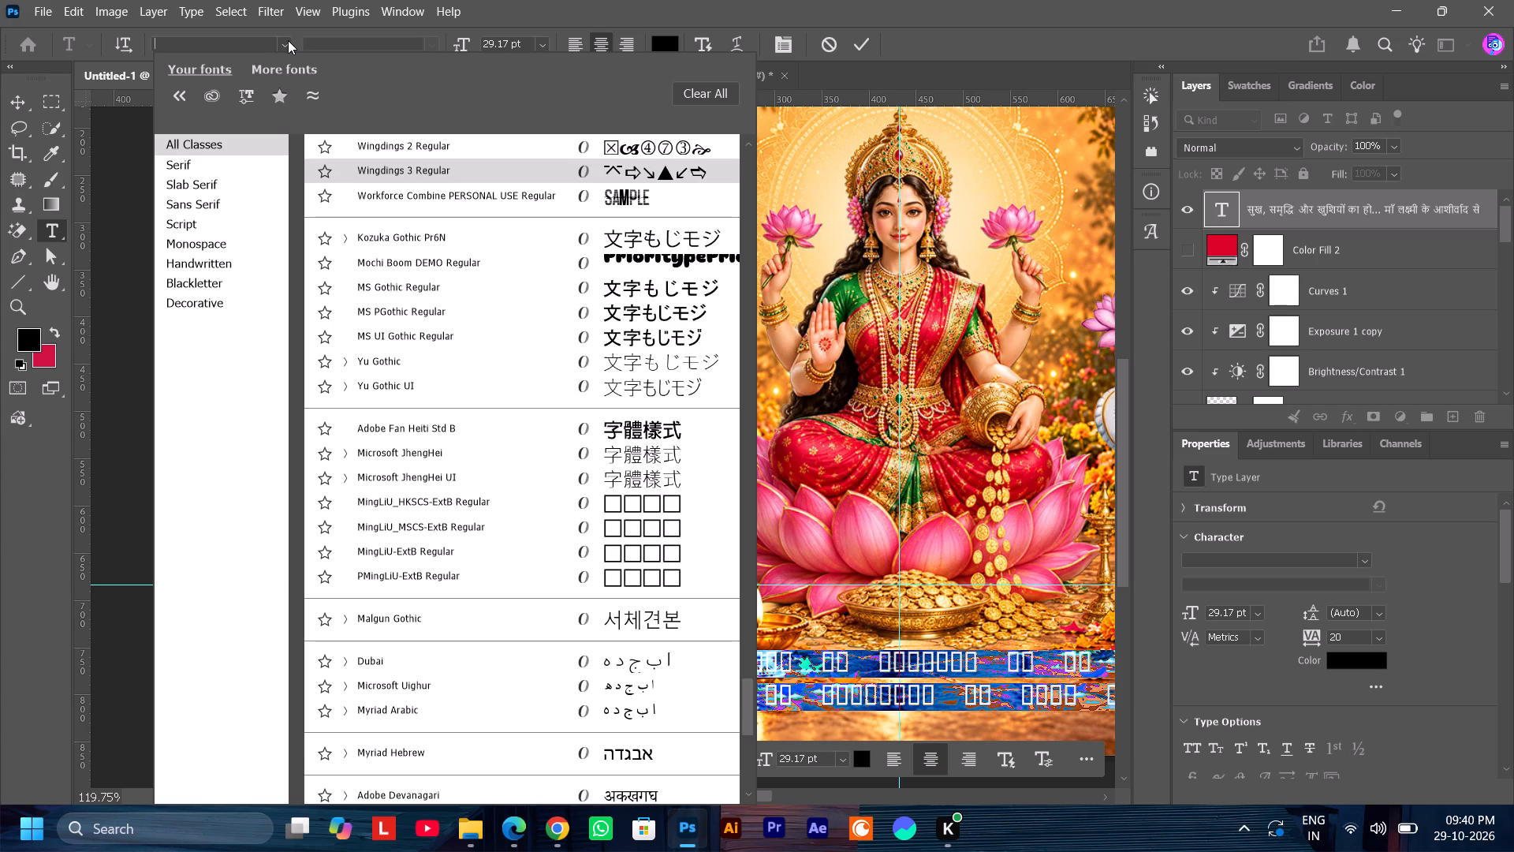
pyautogui.press('Down')
pyautogui.press('Down')
pyautogui.press('Up')
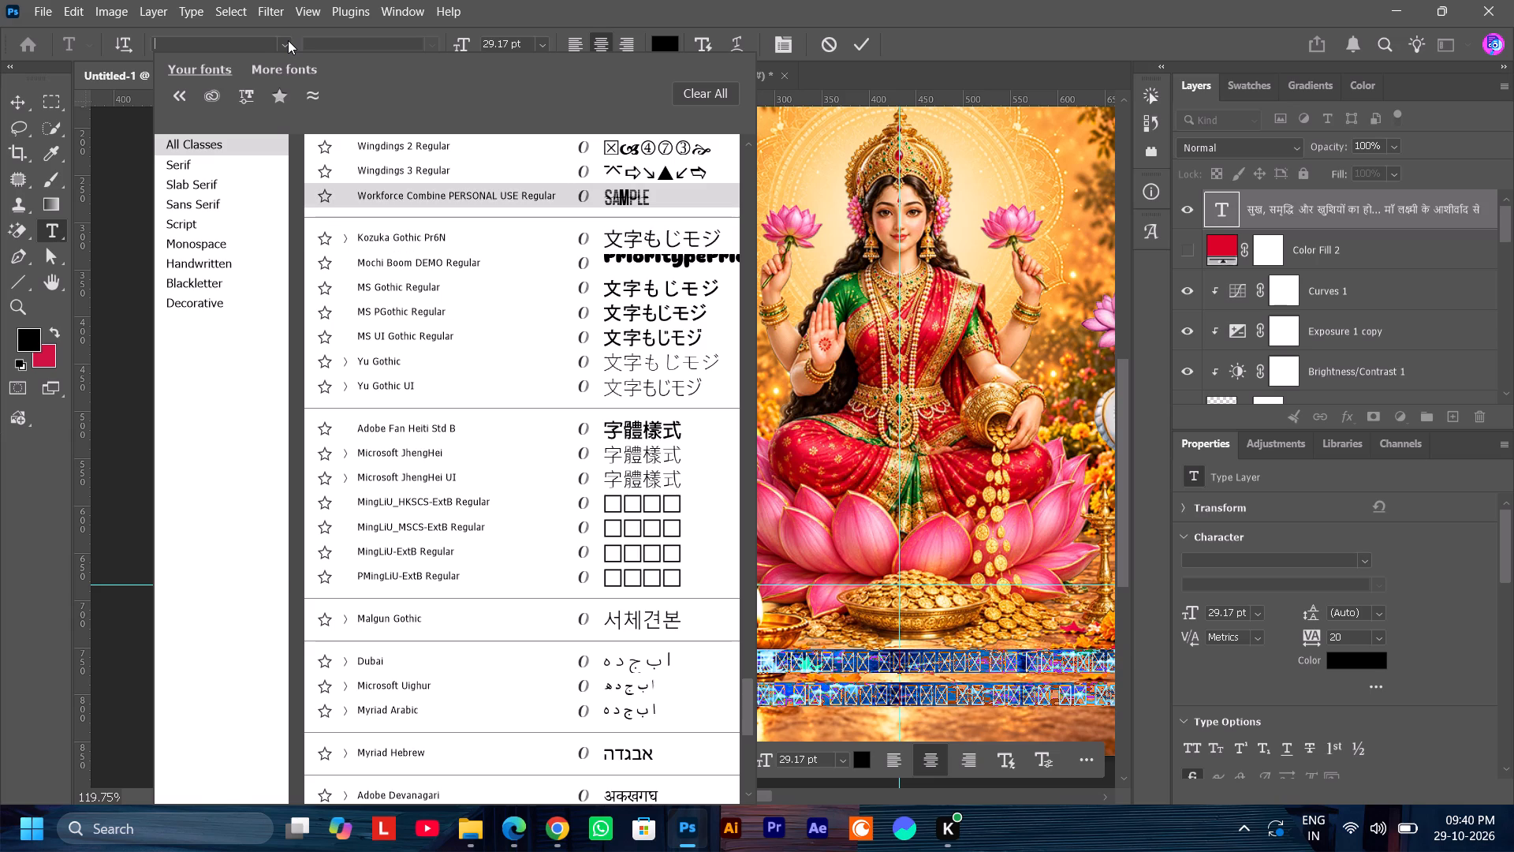
pyautogui.press('Down')
pyautogui.press('Down')
pyautogui.press('Down')
pyautogui.press('Down')
pyautogui.press('Down')
pyautogui.press('Down')
pyautogui.press('Down')
pyautogui.press('Down')
pyautogui.press('Down')
pyautogui.press('Down')
pyautogui.press('Down')
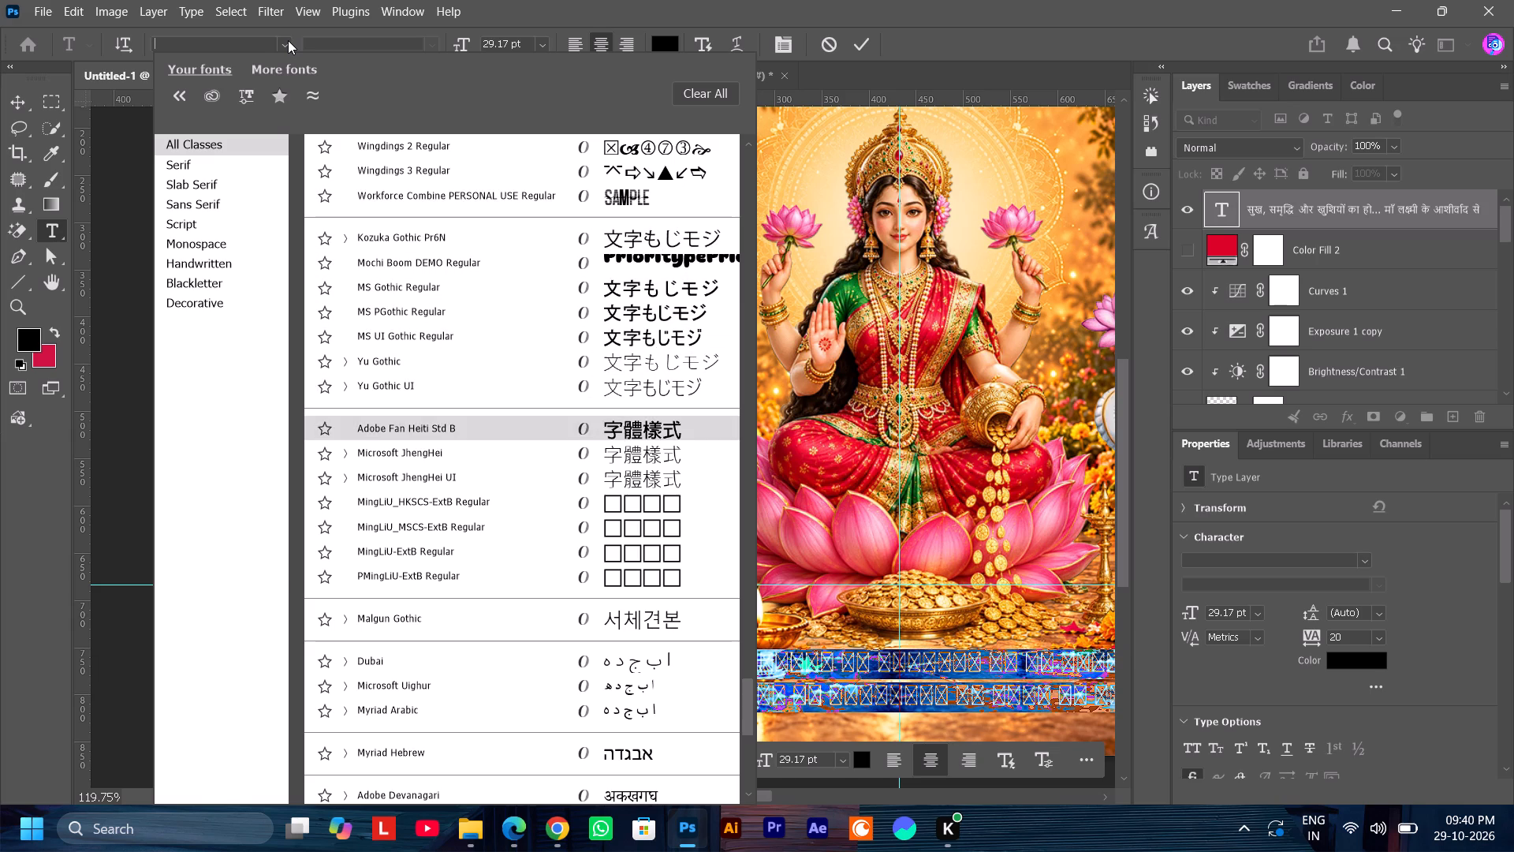
pyautogui.press('Down')
pyautogui.press('Down')
pyautogui.press('Down')
pyautogui.press('Down')
pyautogui.press('Down')
pyautogui.press('Down')
pyautogui.press('Down')
pyautogui.press('Down')
pyautogui.press('Down')
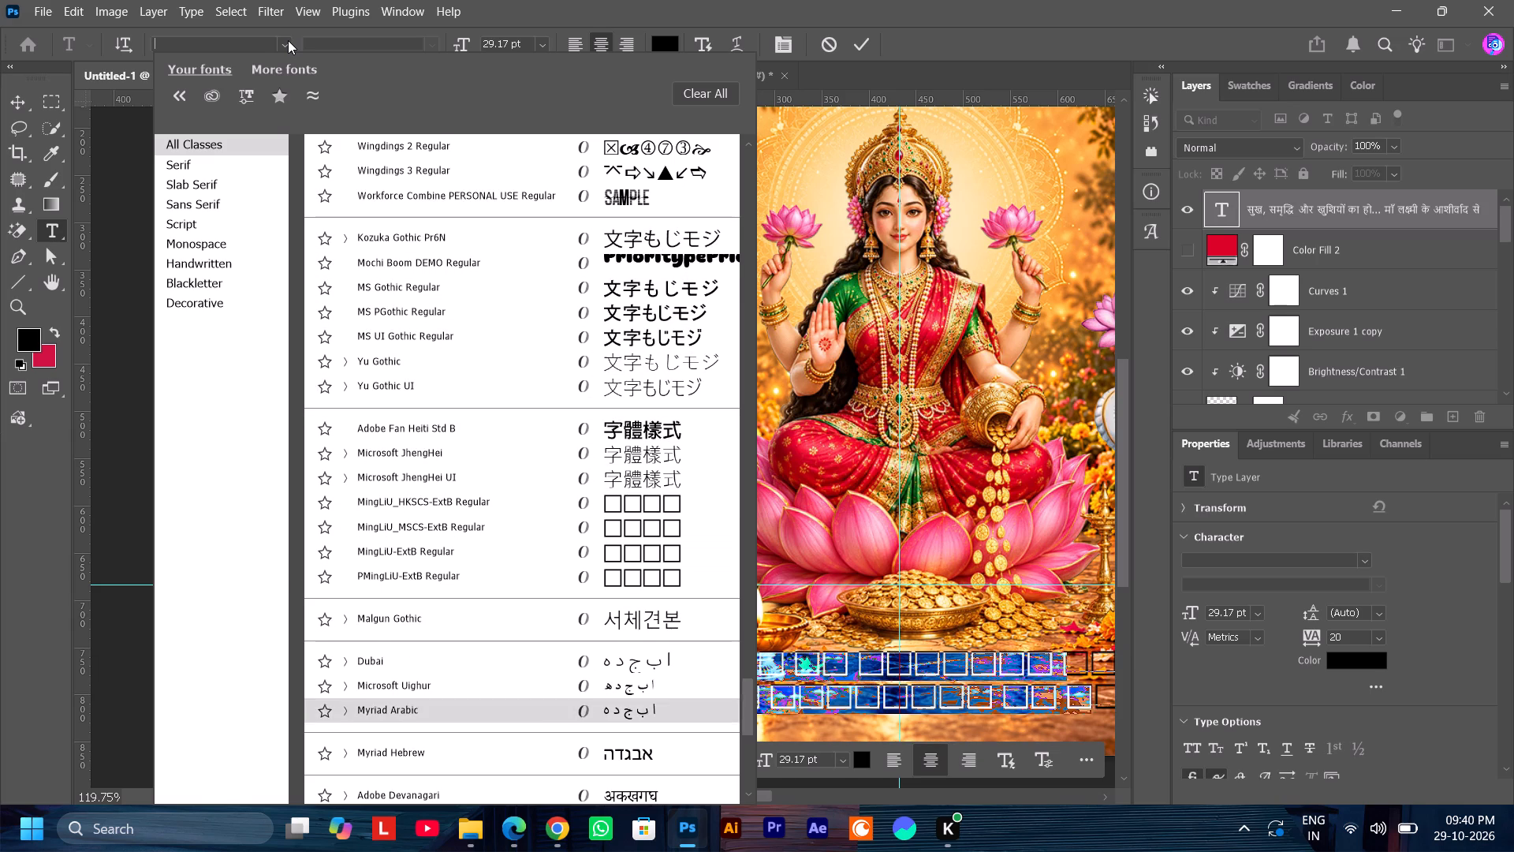
pyautogui.press('Down')
pyautogui.press('Up')
pyautogui.press('Up')
pyautogui.press('Up')
pyautogui.press('Up')
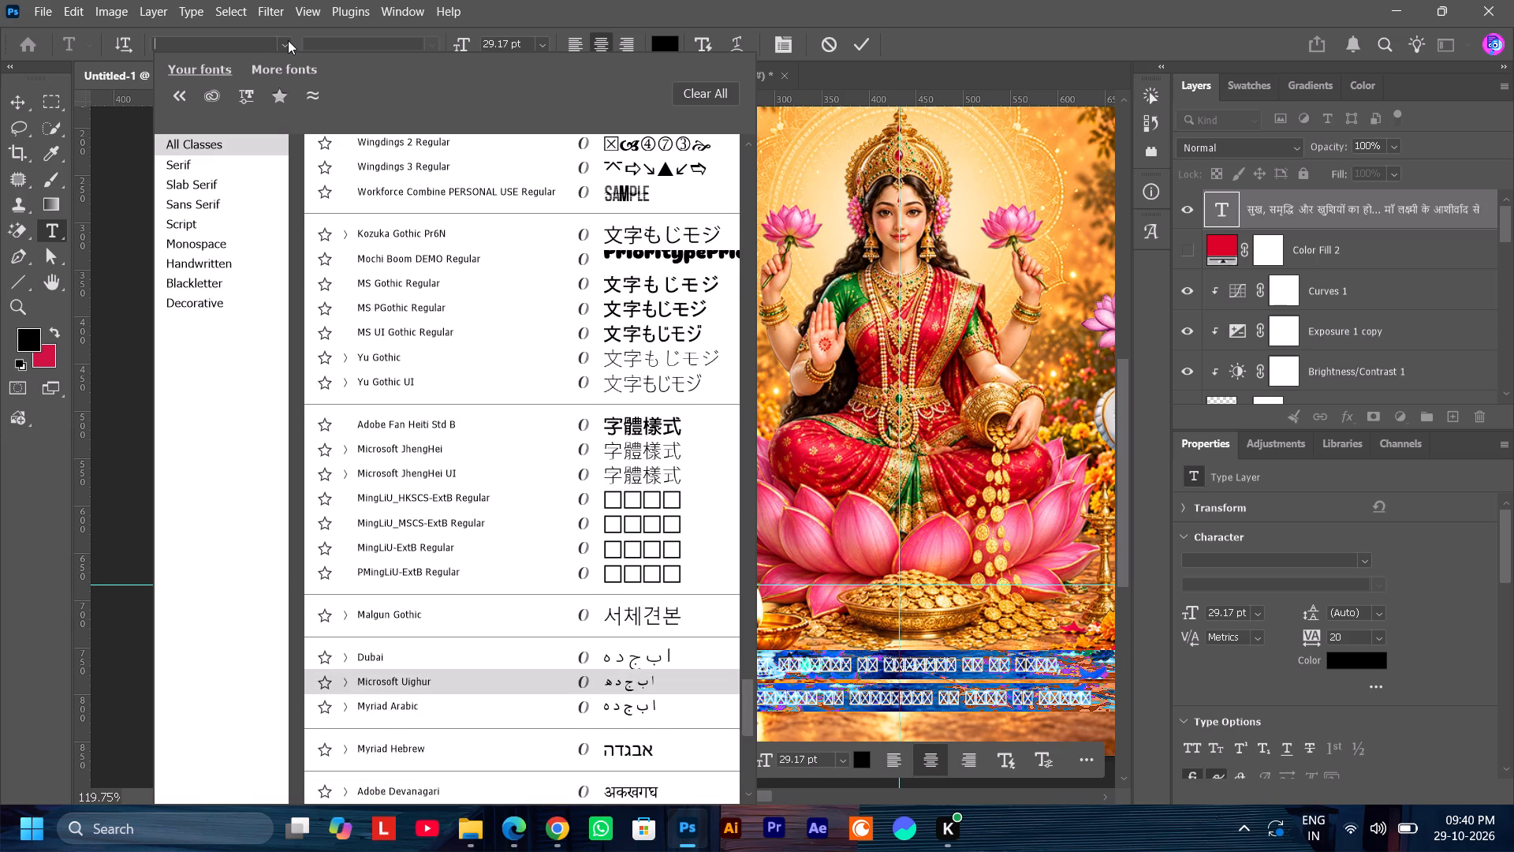
pyautogui.press('Down')
pyautogui.press('Down')
pyautogui.press('Down')
pyautogui.press('Down')
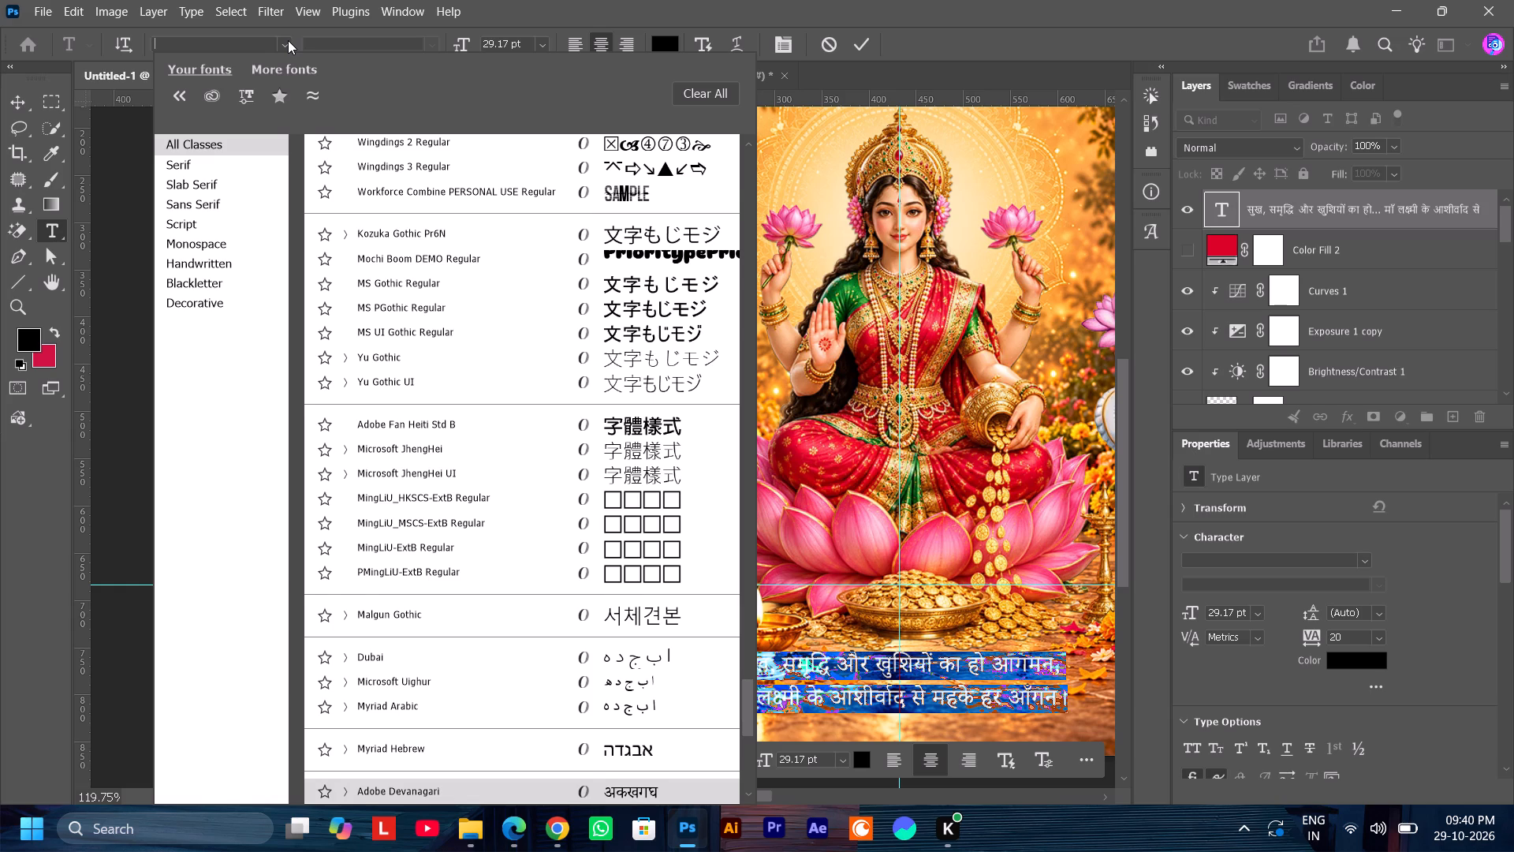
pyautogui.press('Down')
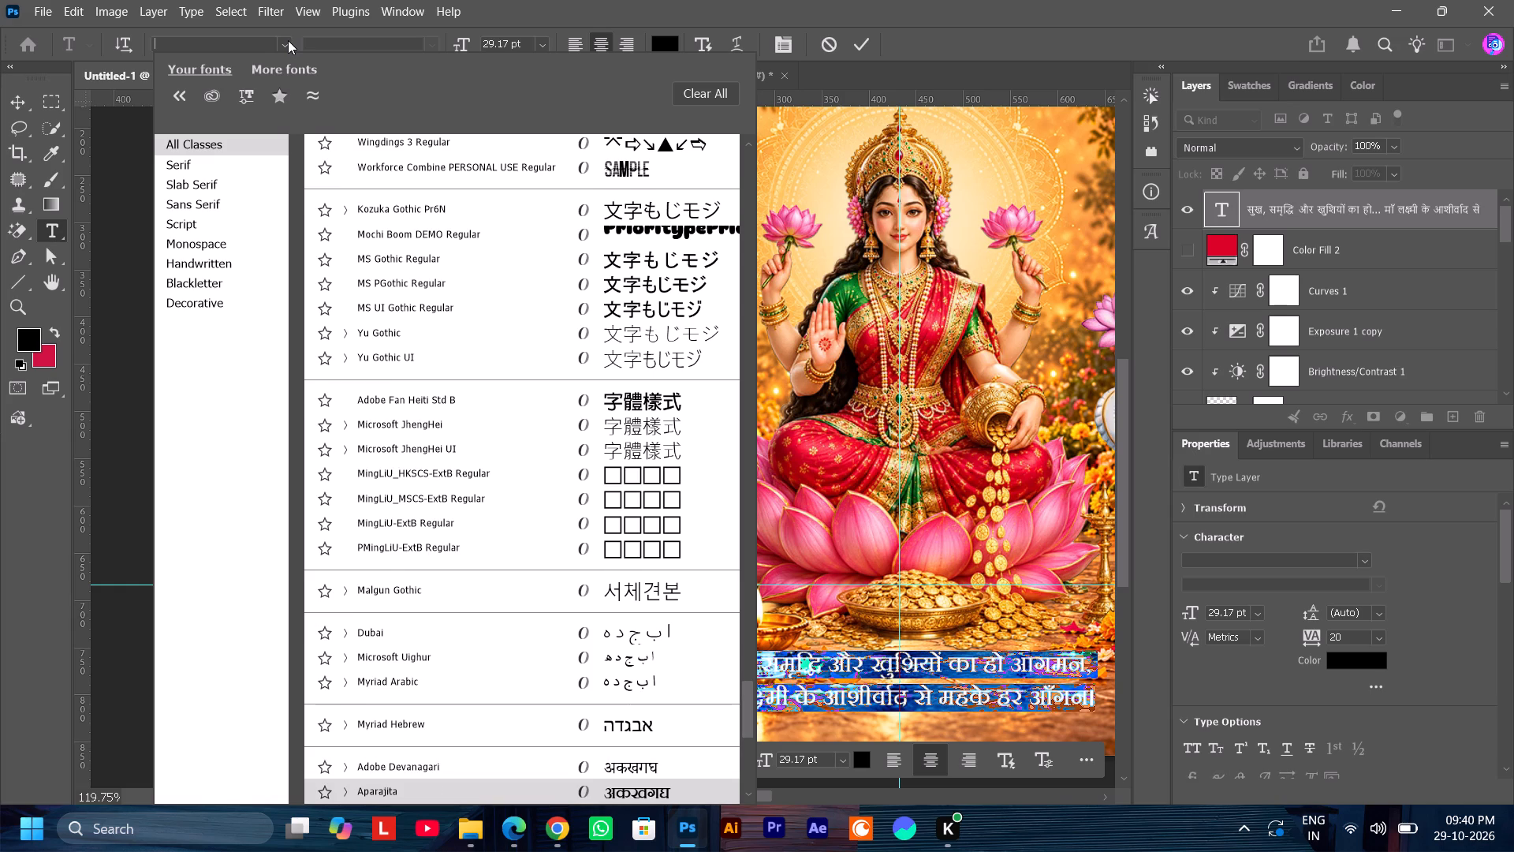
pyautogui.press('Down')
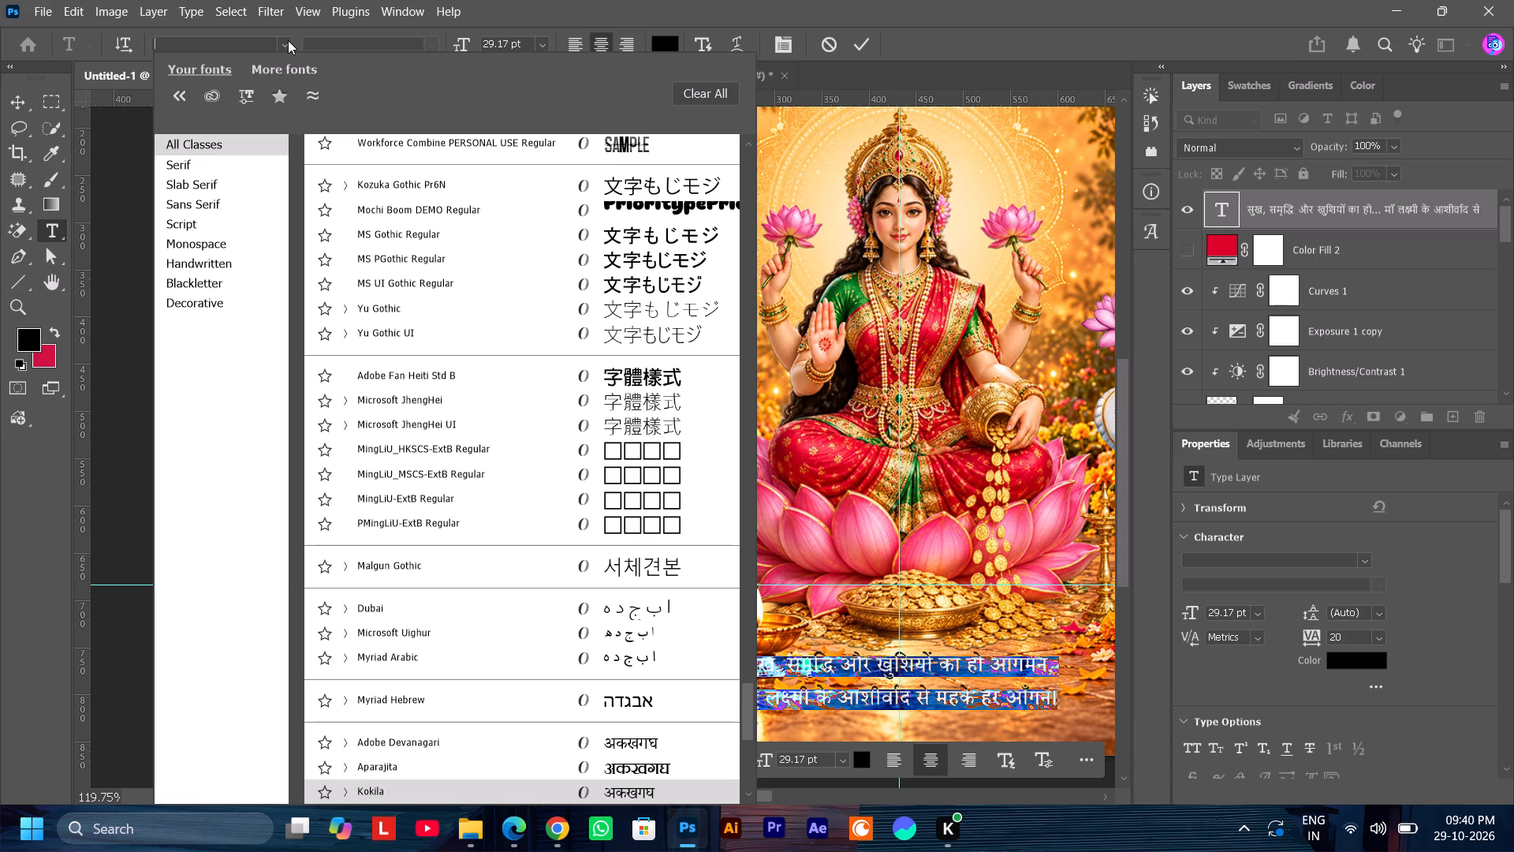
pyautogui.press('Down')
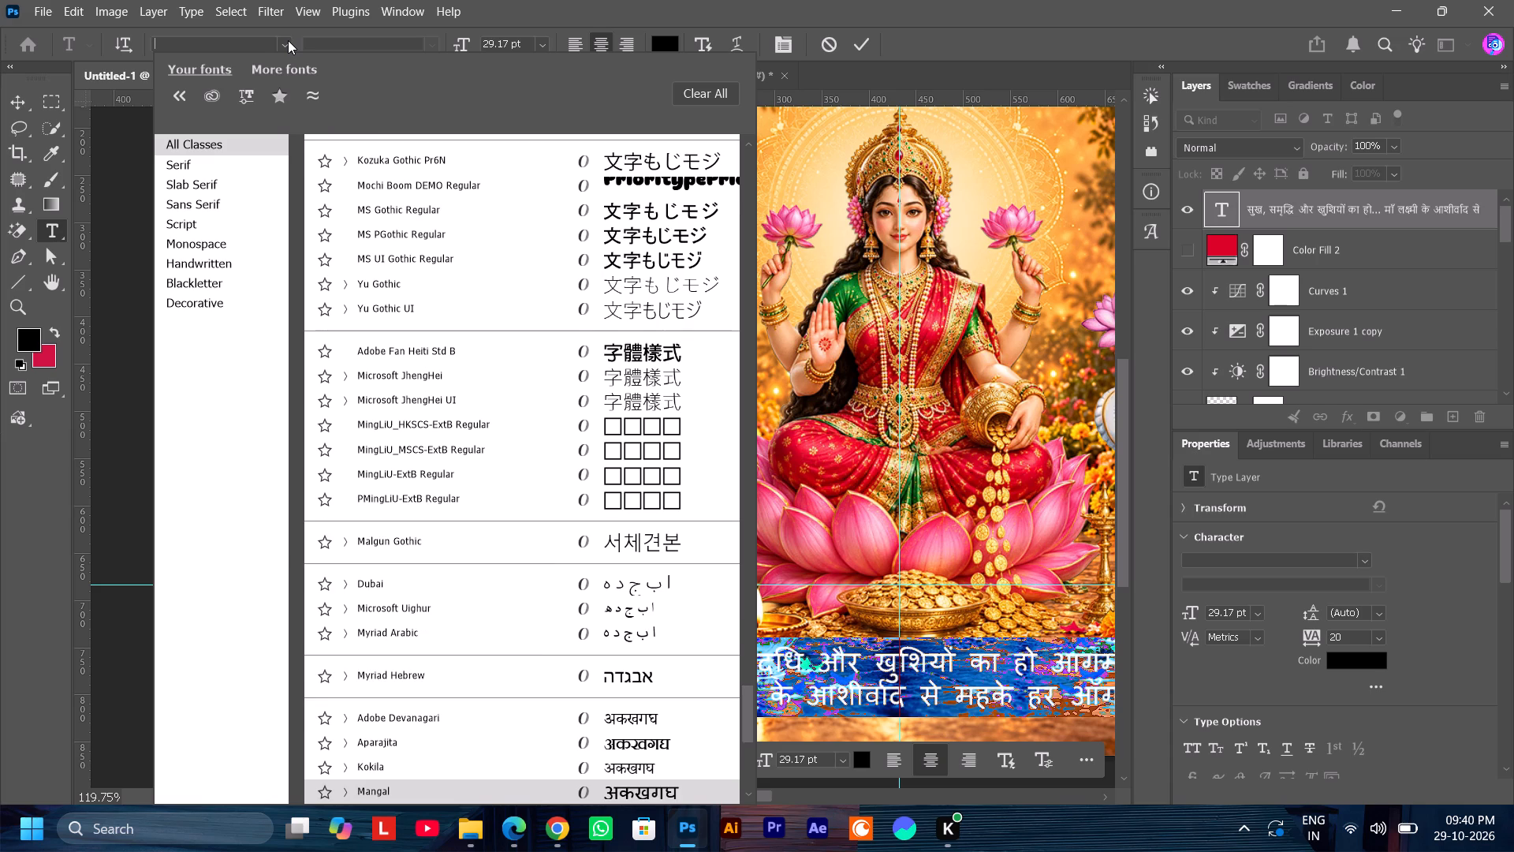
pyautogui.press('Up')
pyautogui.press('Up')
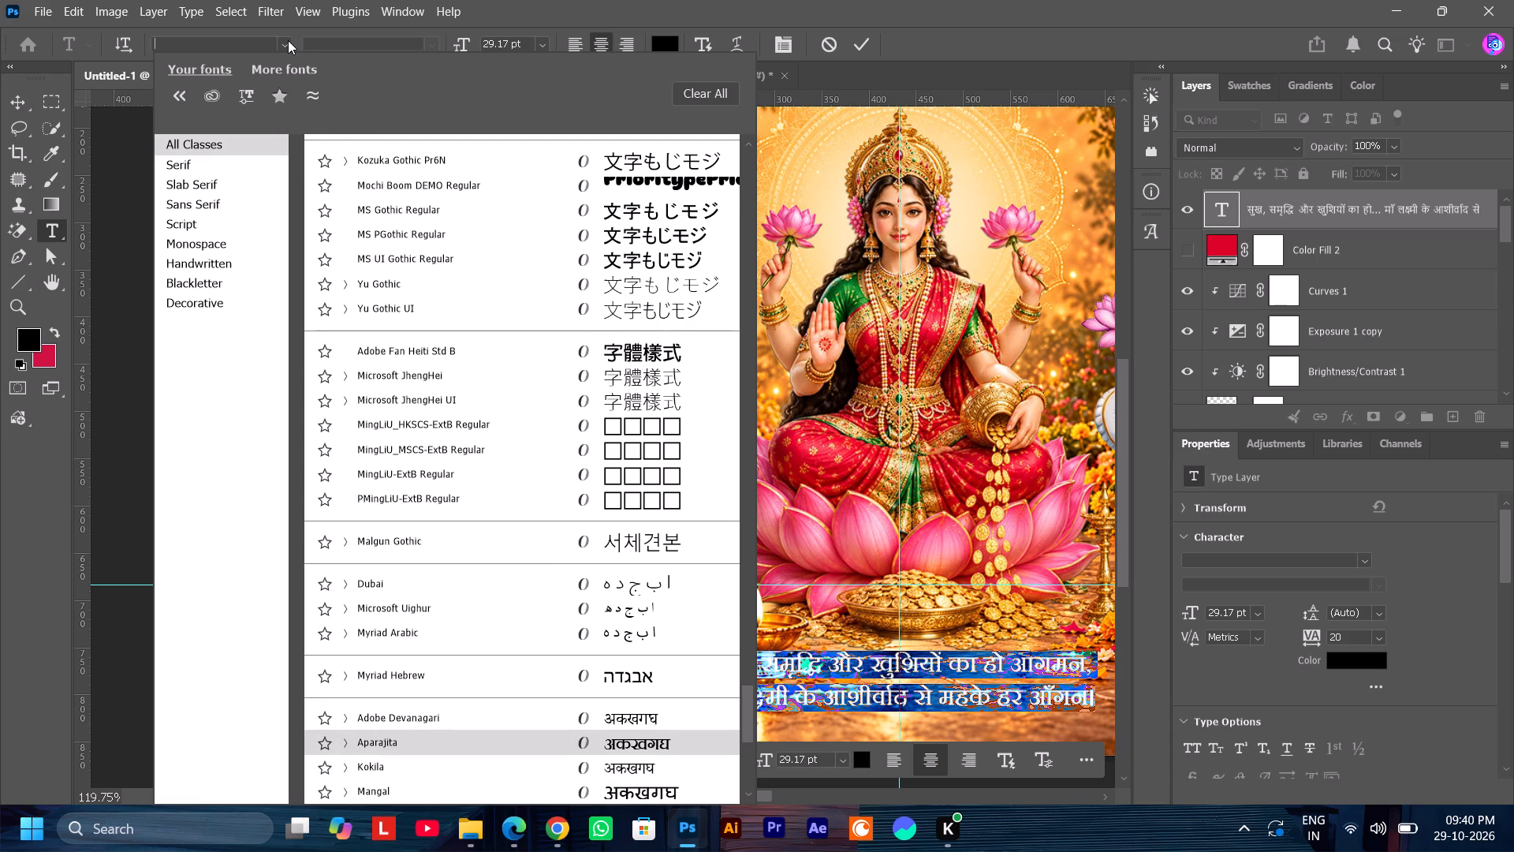
pyautogui.press('Return')
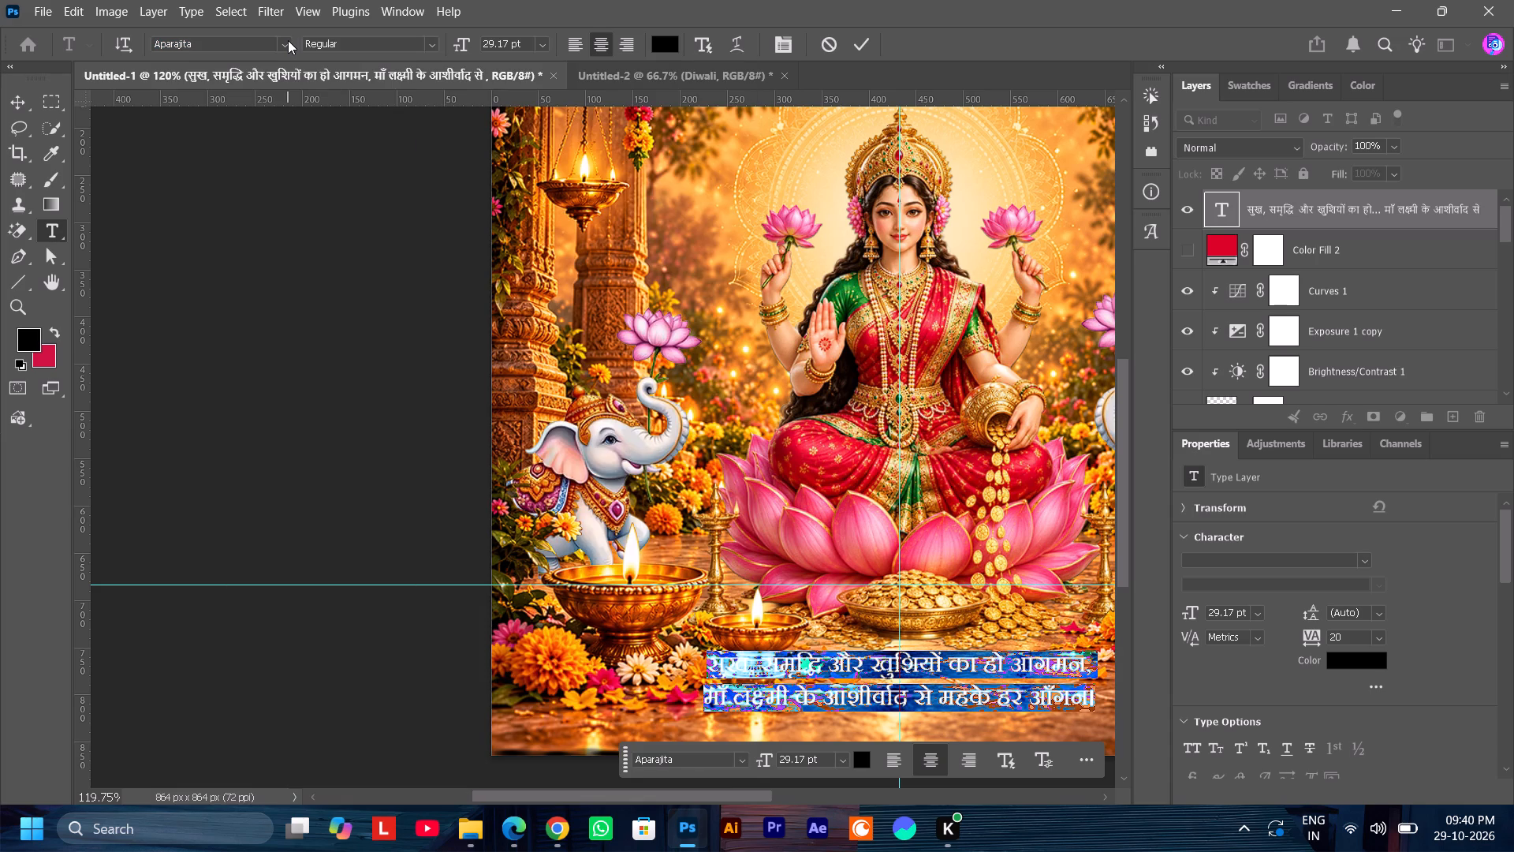
# Set the text colour of the whole couplet to white (ffffff).
pyautogui.click(862, 761)
pyautogui.moveTo(1050, 439); pyautogui.dragTo(911, 208)
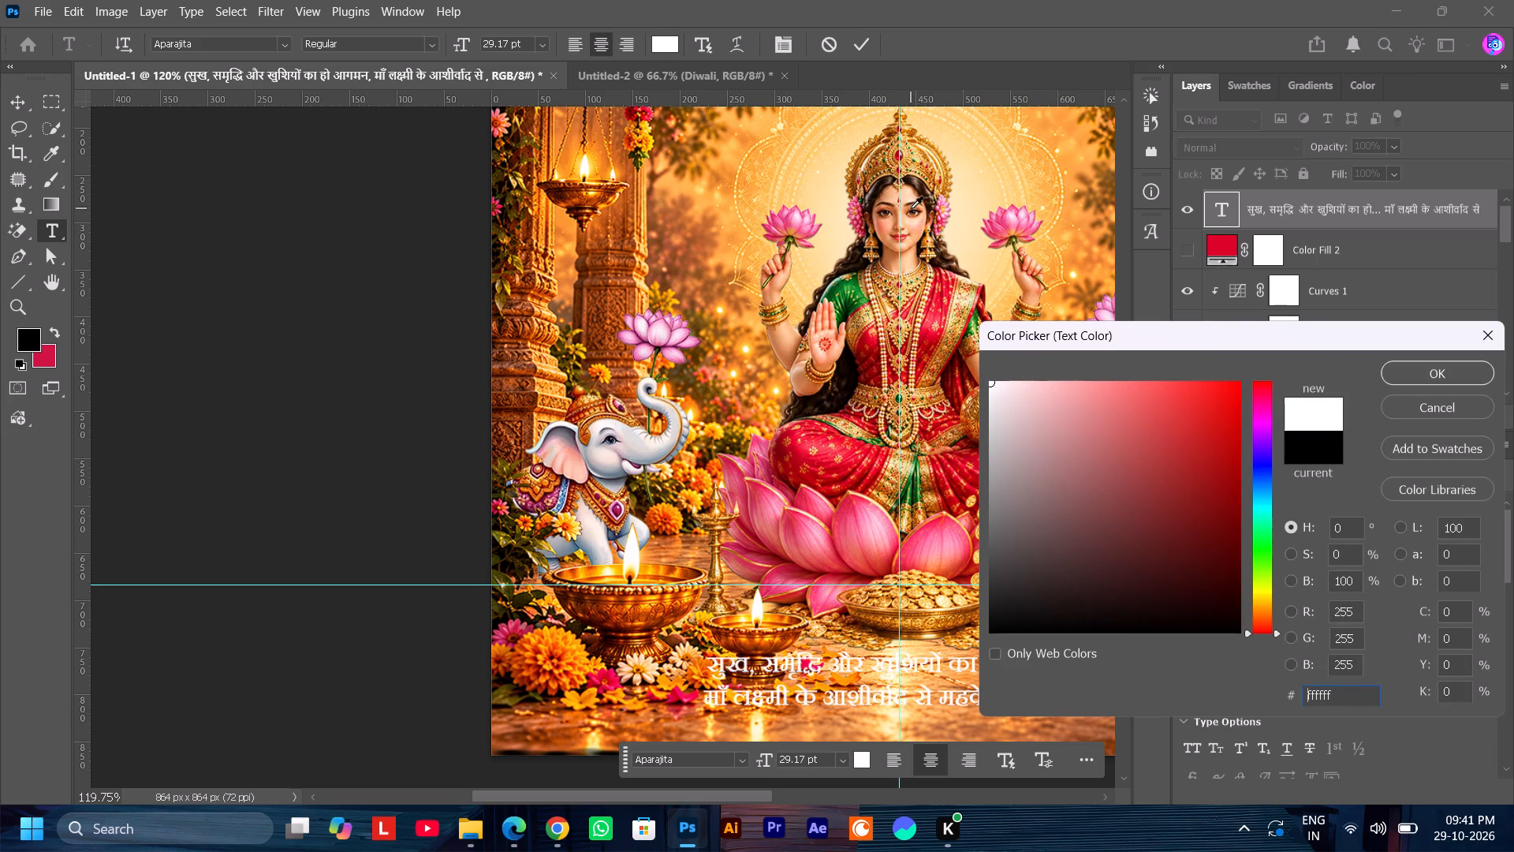
pyautogui.click(1415, 376)
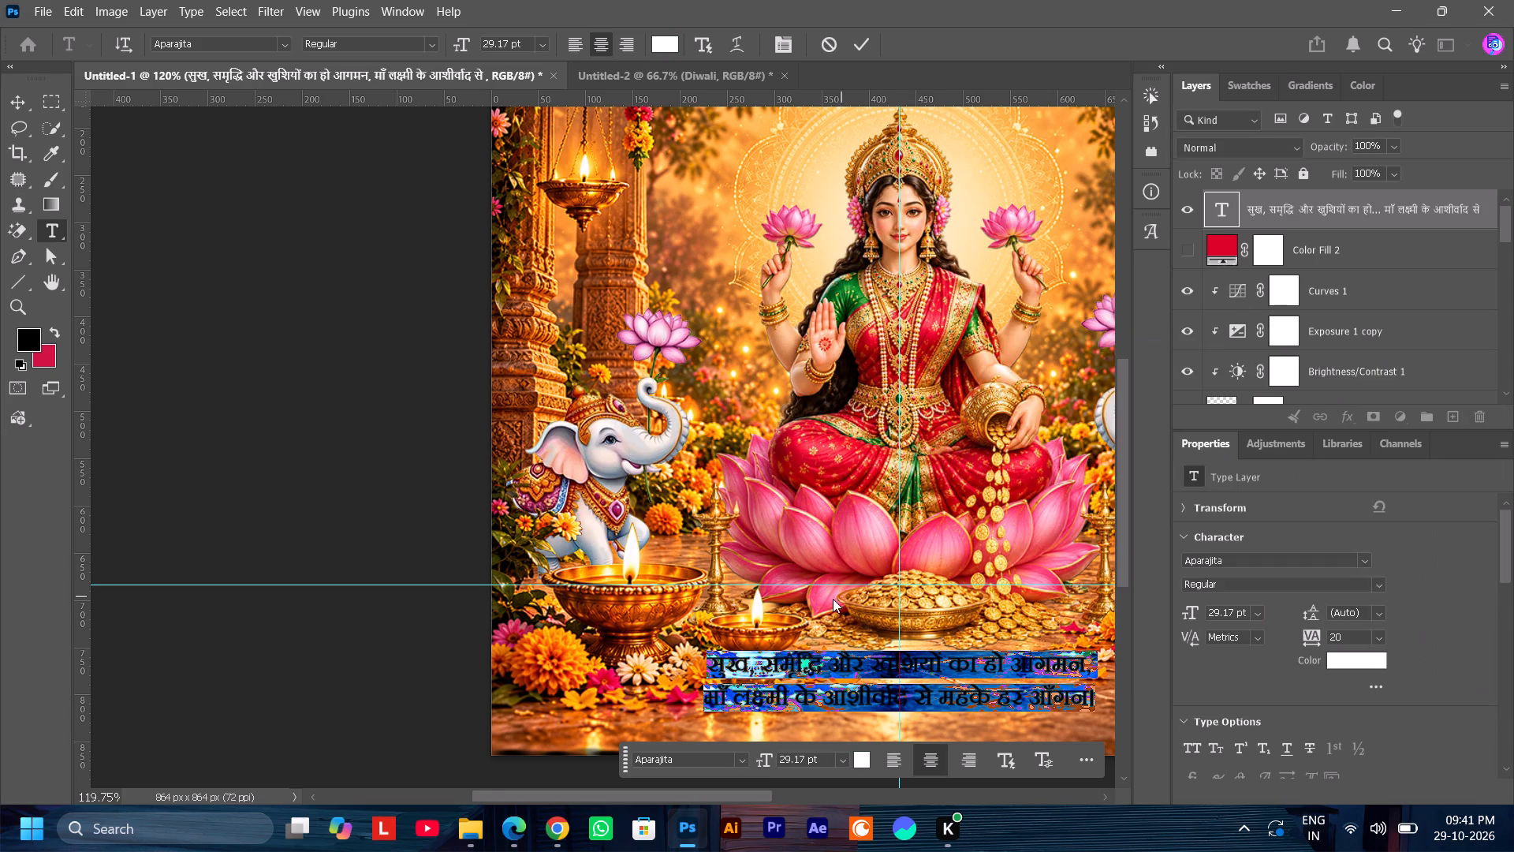
# Copy the danda ending the second line and insert a double danda followed by a space before the first line.
pyautogui.keyDown('ctrl'); pyautogui.scroll(-15, 824, 597); pyautogui.keyUp('ctrl')
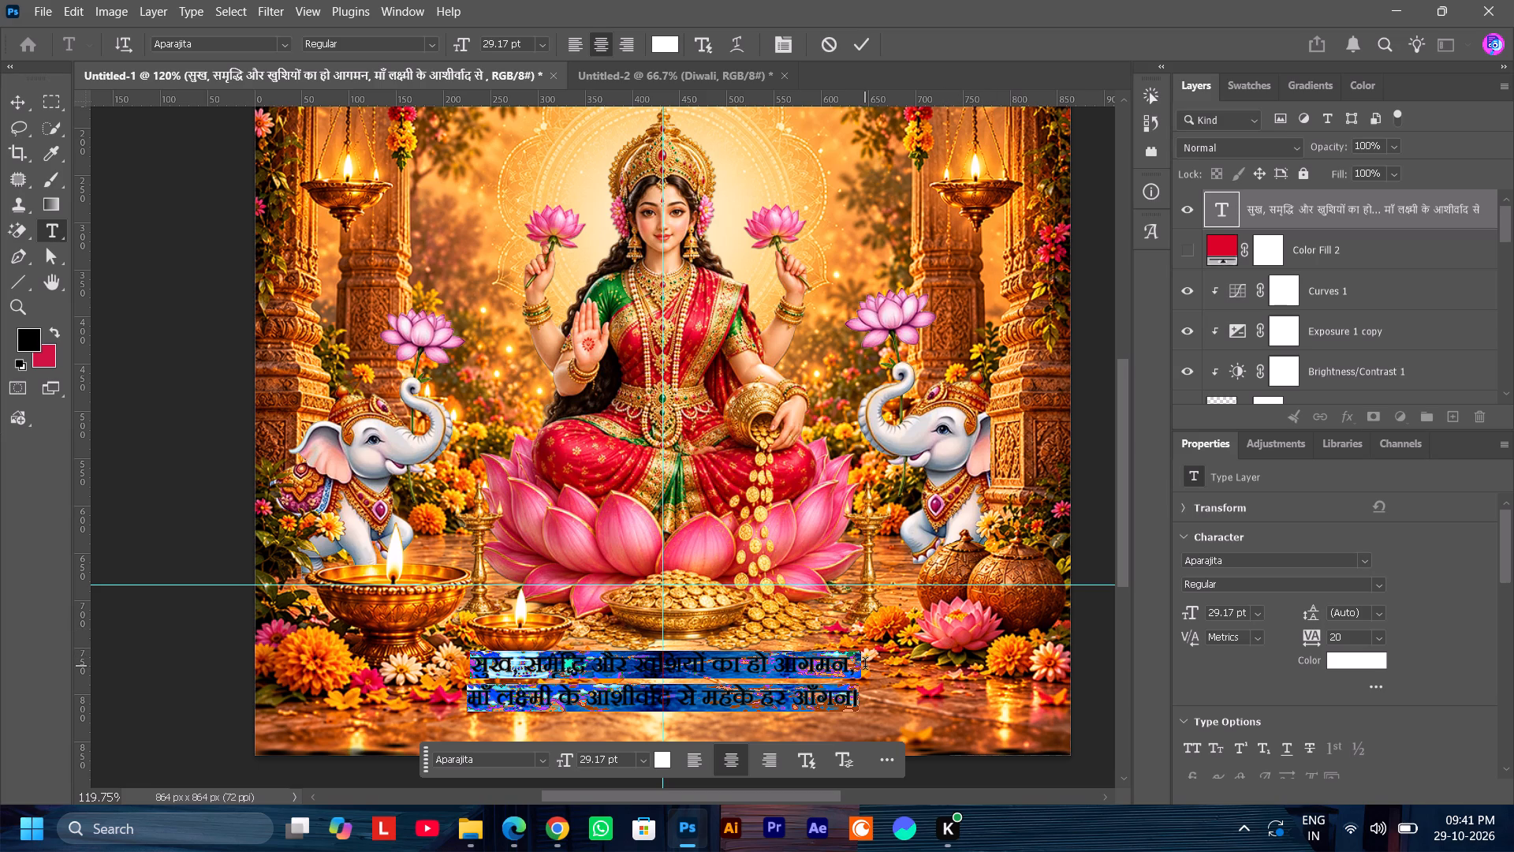
pyautogui.keyDown('alt'); pyautogui.scroll(4, 846, 700); pyautogui.keyUp('alt')
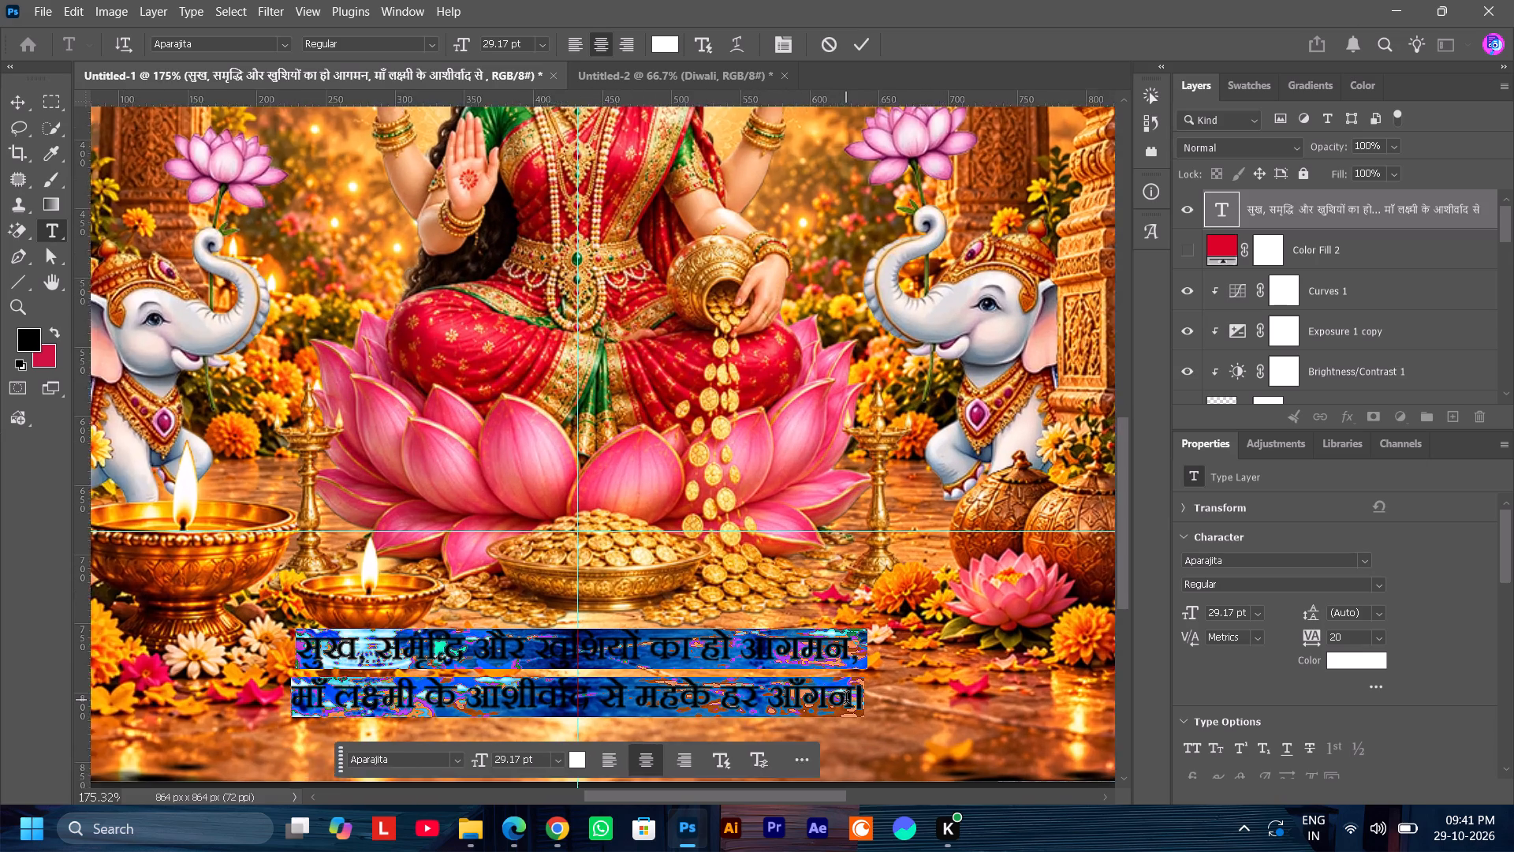
pyautogui.keyDown('alt'); pyautogui.scroll(2, 846, 700); pyautogui.keyUp('alt')
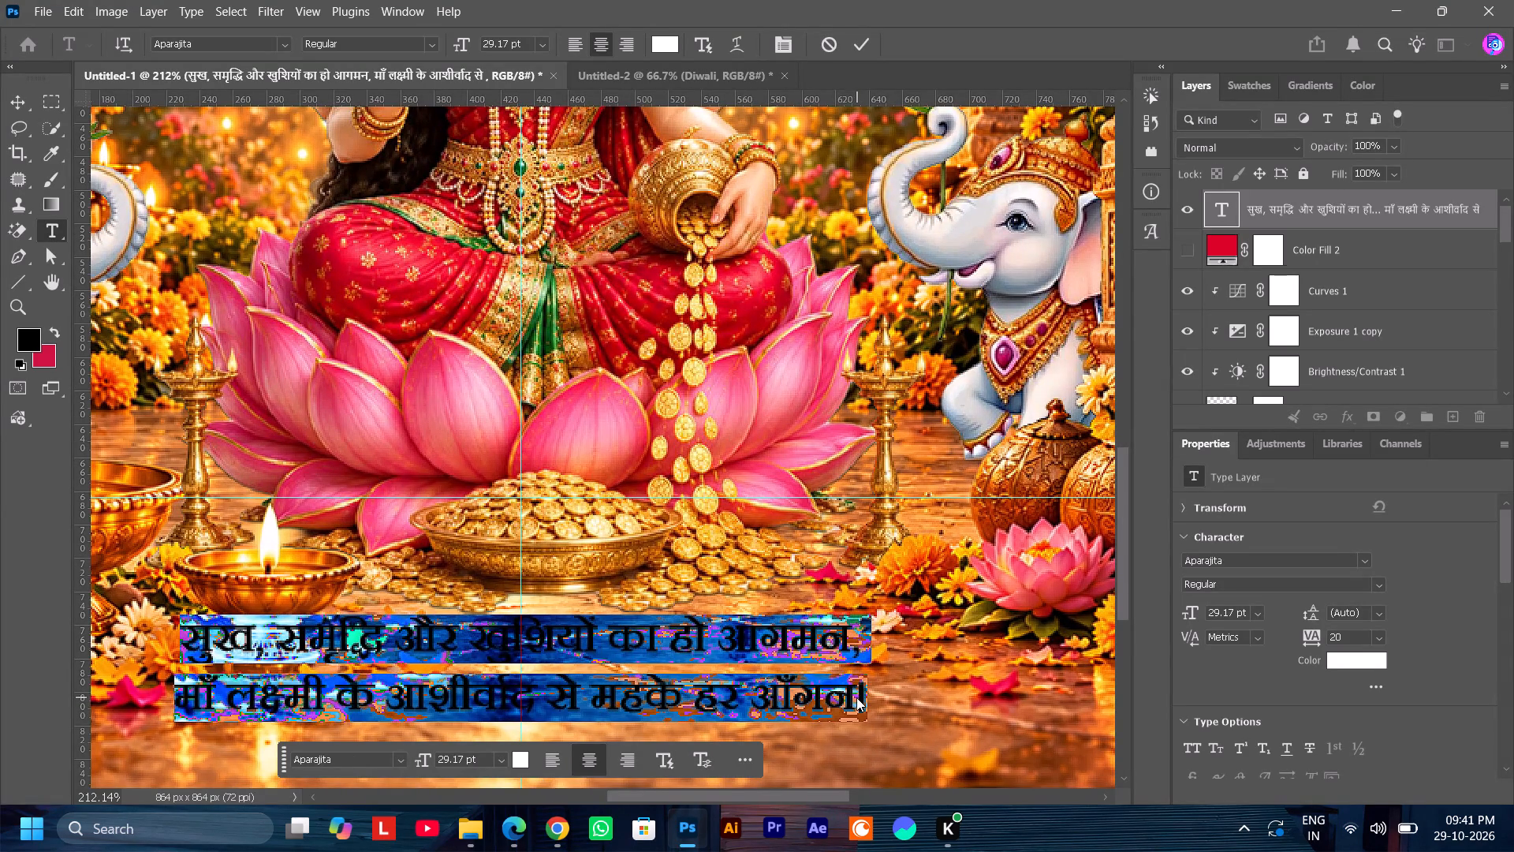
pyautogui.click(856, 697)
pyautogui.moveTo(856, 697); pyautogui.dragTo(867, 699)
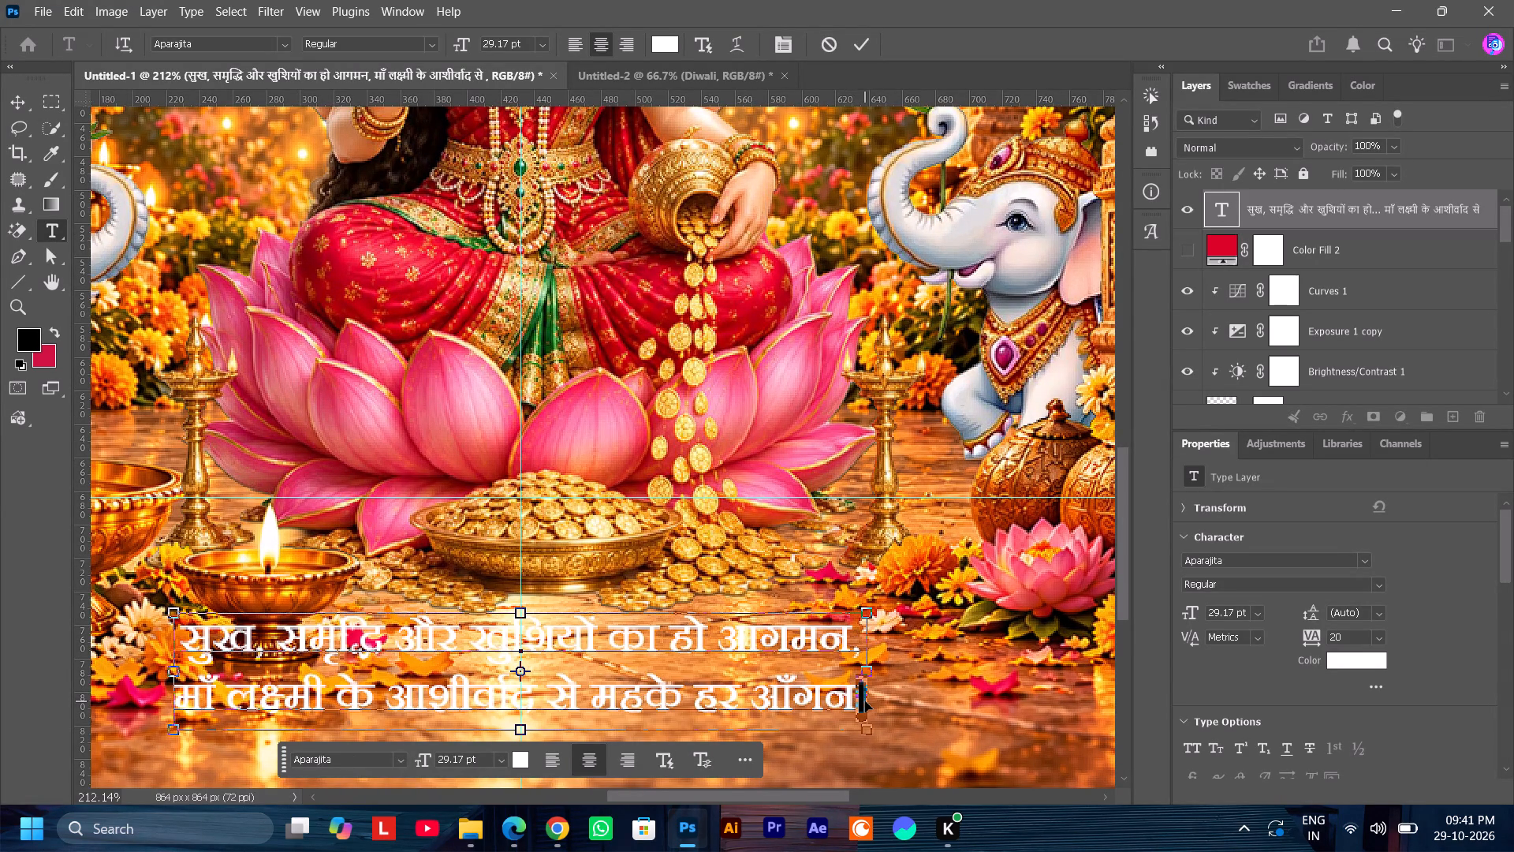
pyautogui.hotkey('ctrl', 'c')
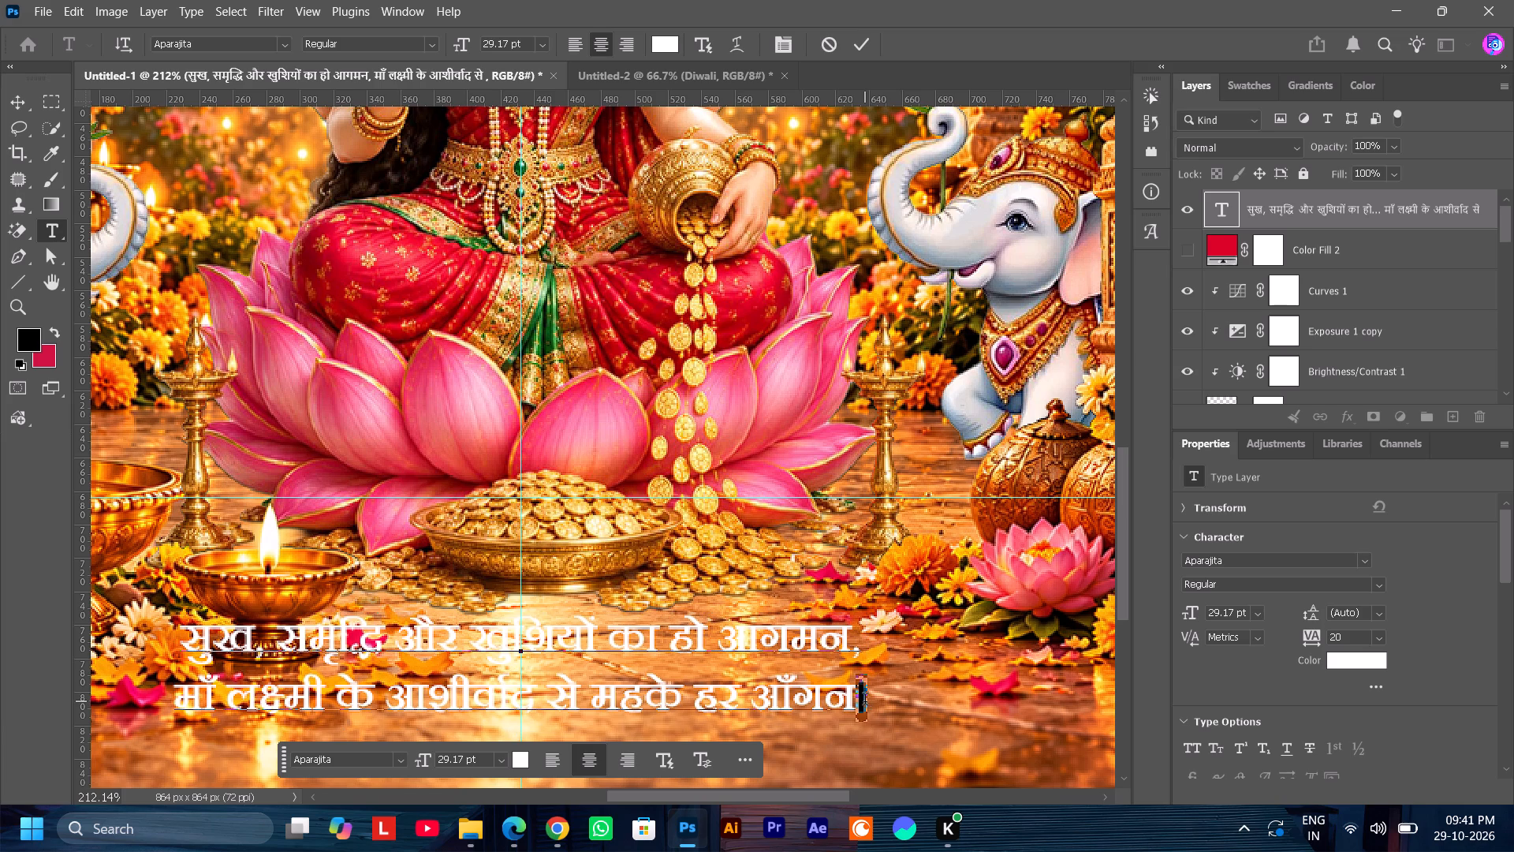
pyautogui.click(188, 647)
pyautogui.hotkey('ctrl', 'v')
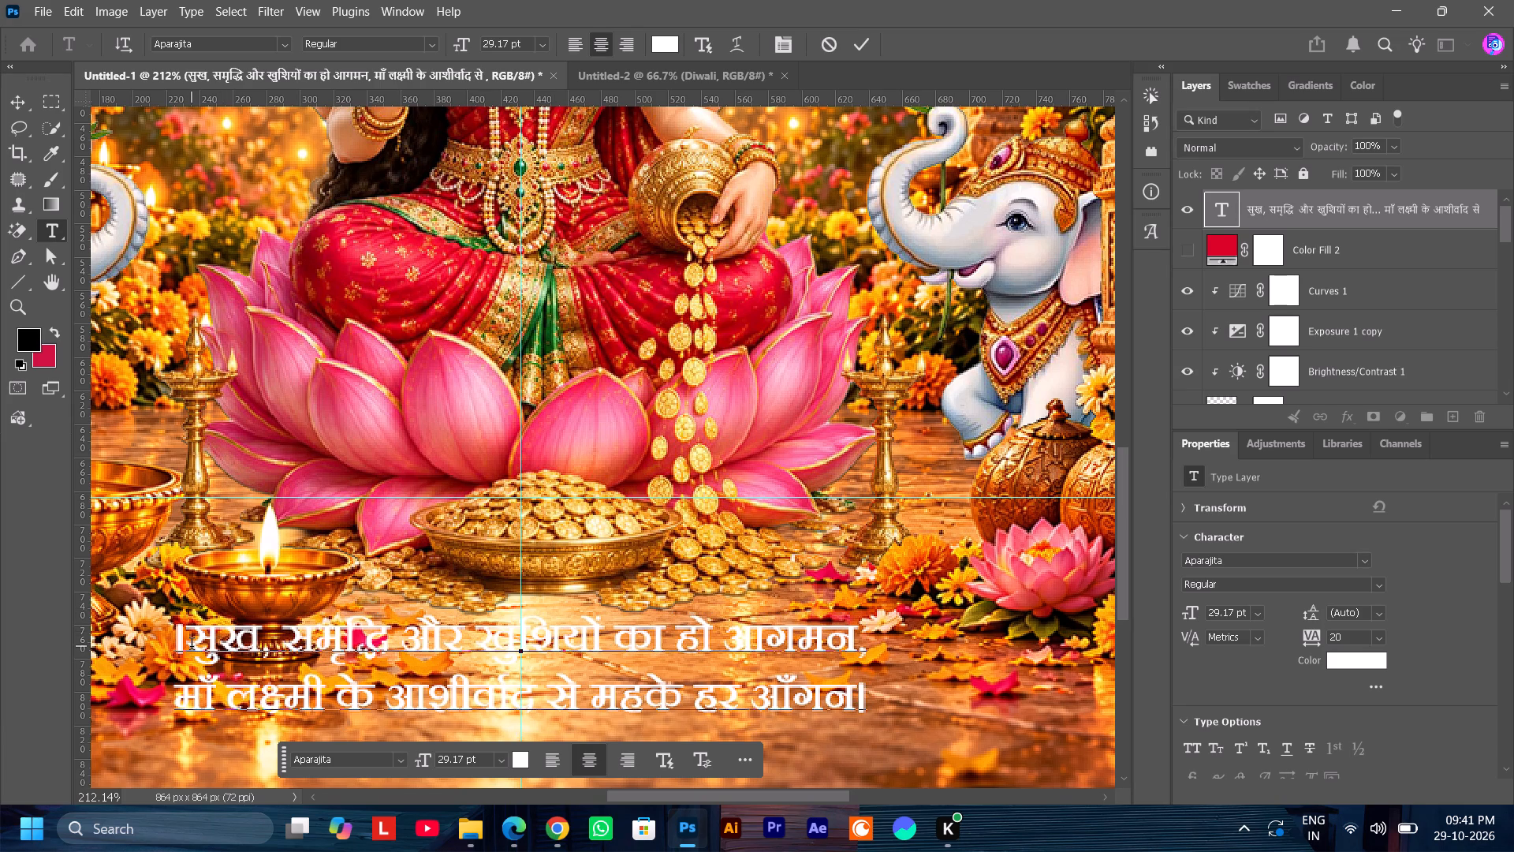
pyautogui.press('space')
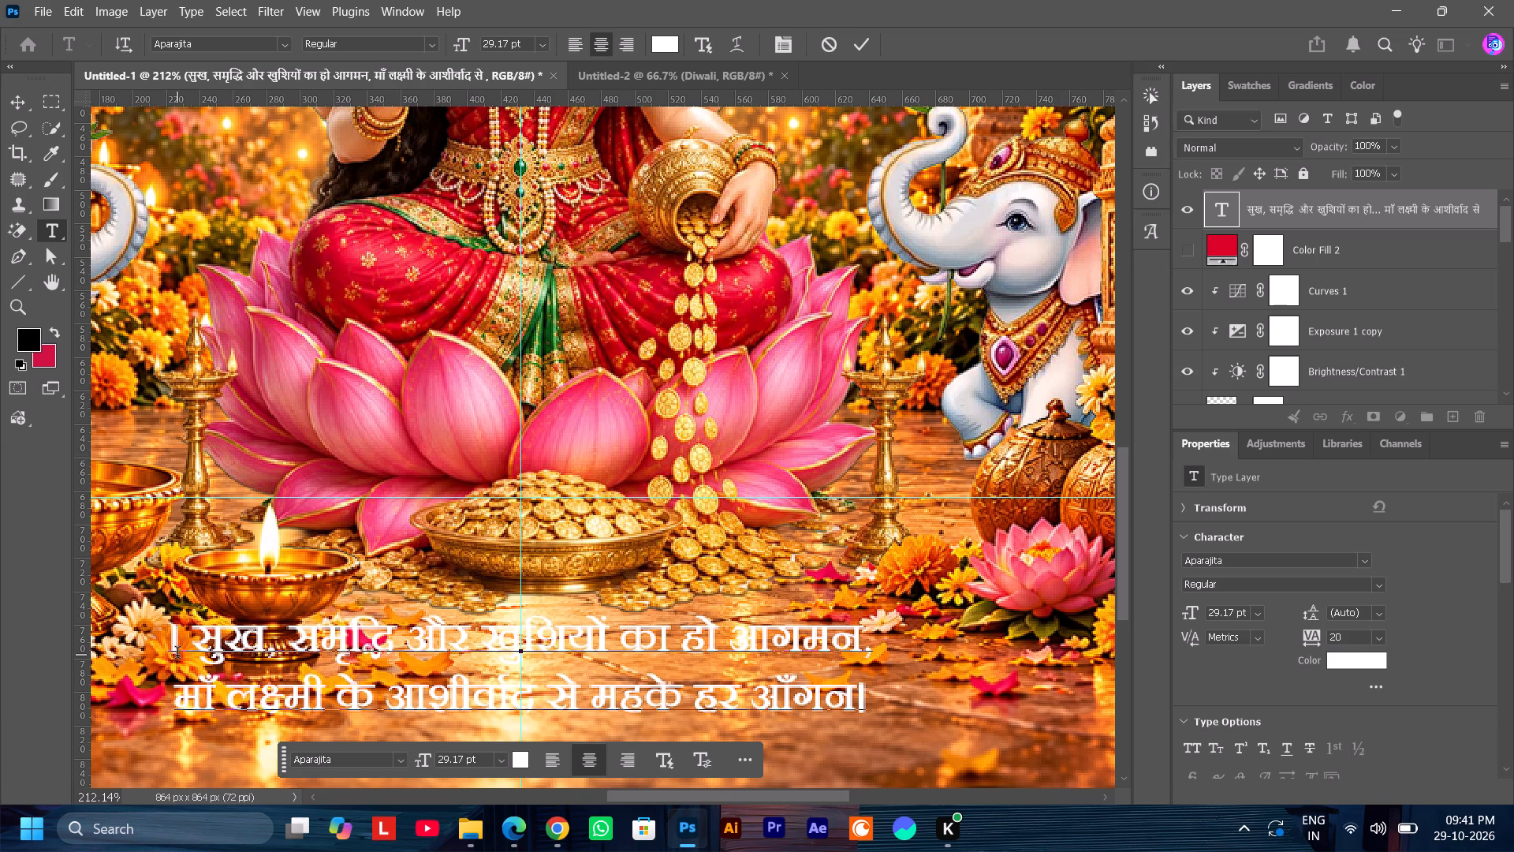
pyautogui.press('Left')
pyautogui.hotkey('ctrl', 'v')
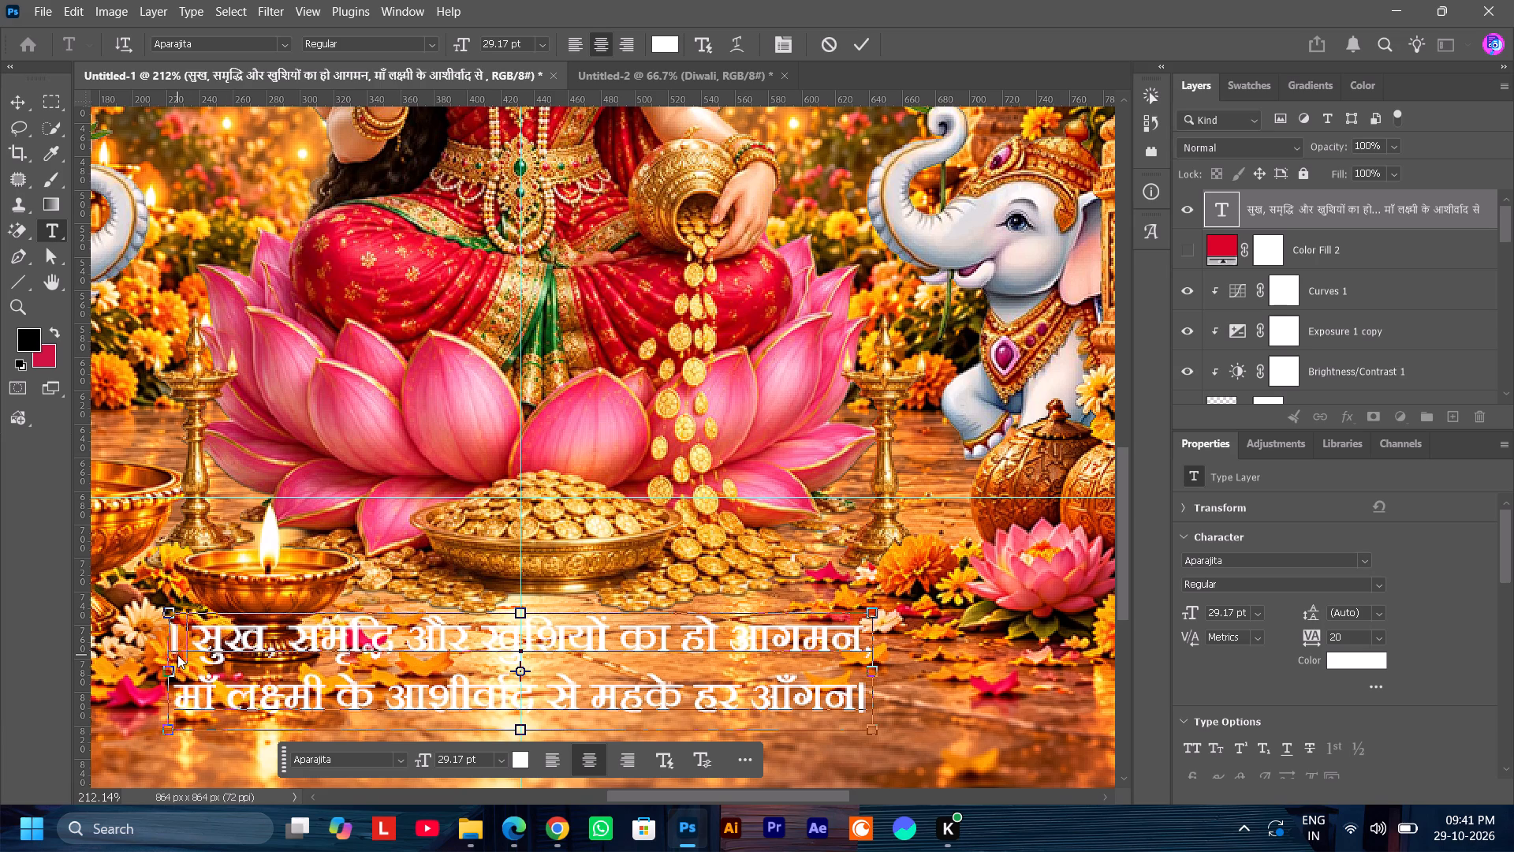
# Add a space and another danda at the end of the second line so it closes with a double danda.
pyautogui.click(859, 705)
pyautogui.press('space')
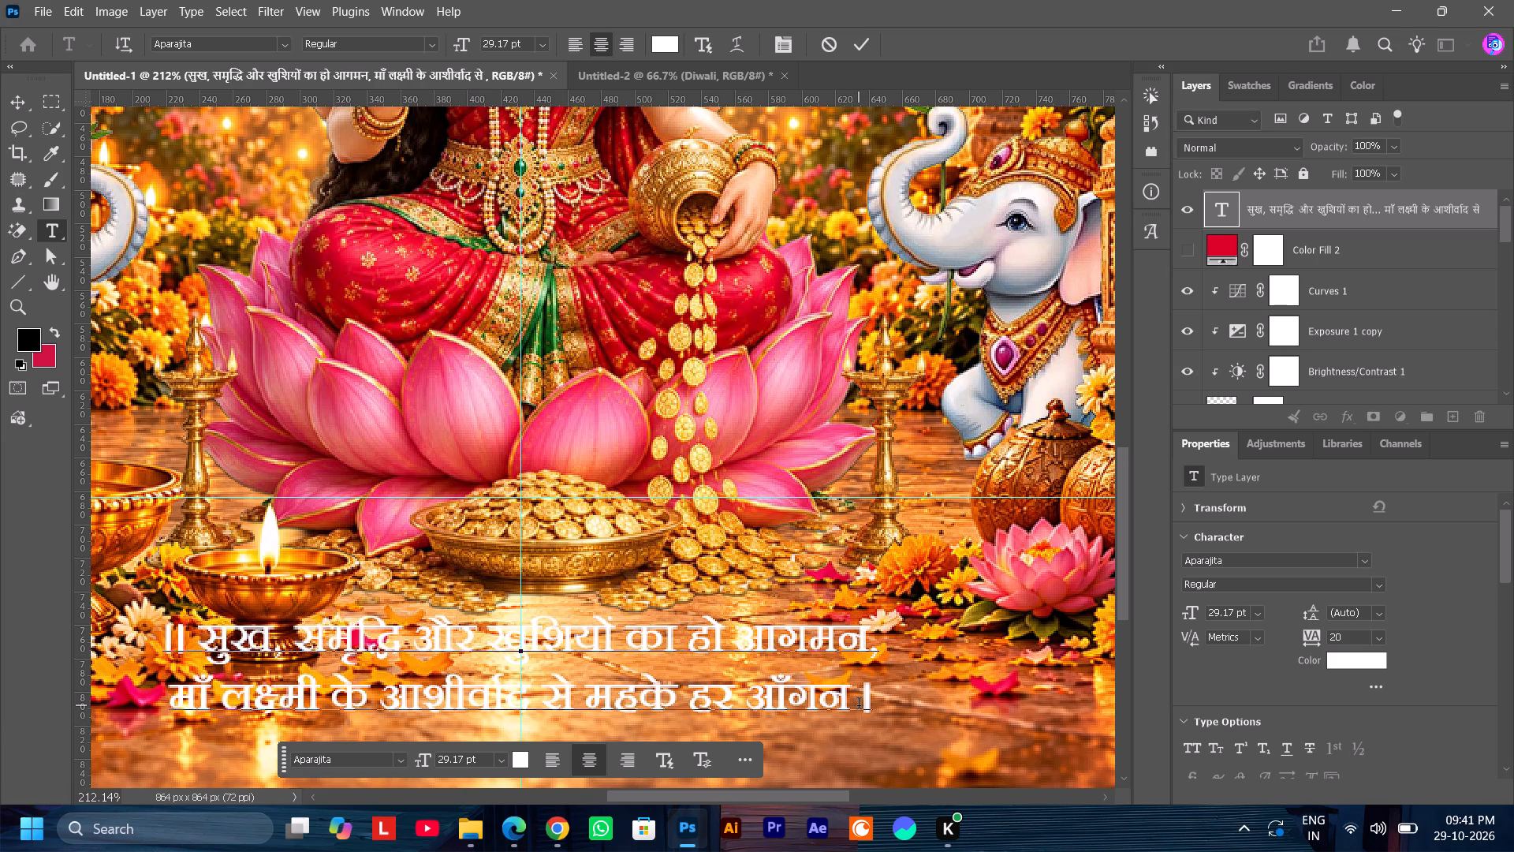
pyautogui.hotkey('ctrl', 'v')
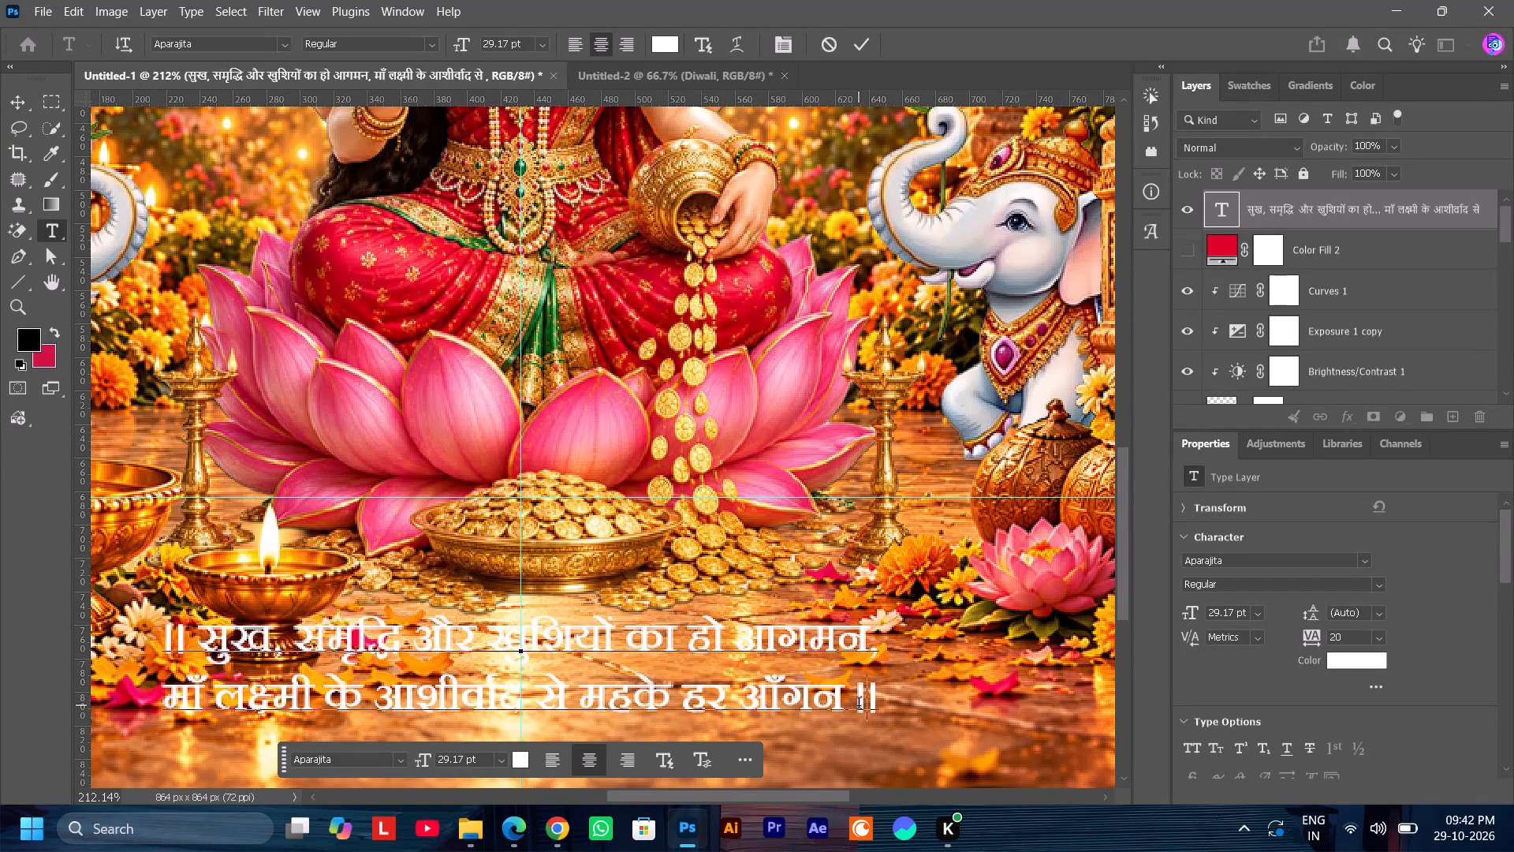
# Replace the comma at the end of the first line with a space and a double danda.
pyautogui.click(874, 653)
pyautogui.click(880, 651)
pyautogui.press('BackSpace')
pyautogui.press('space')
pyautogui.hotkey('ctrl', 'v')
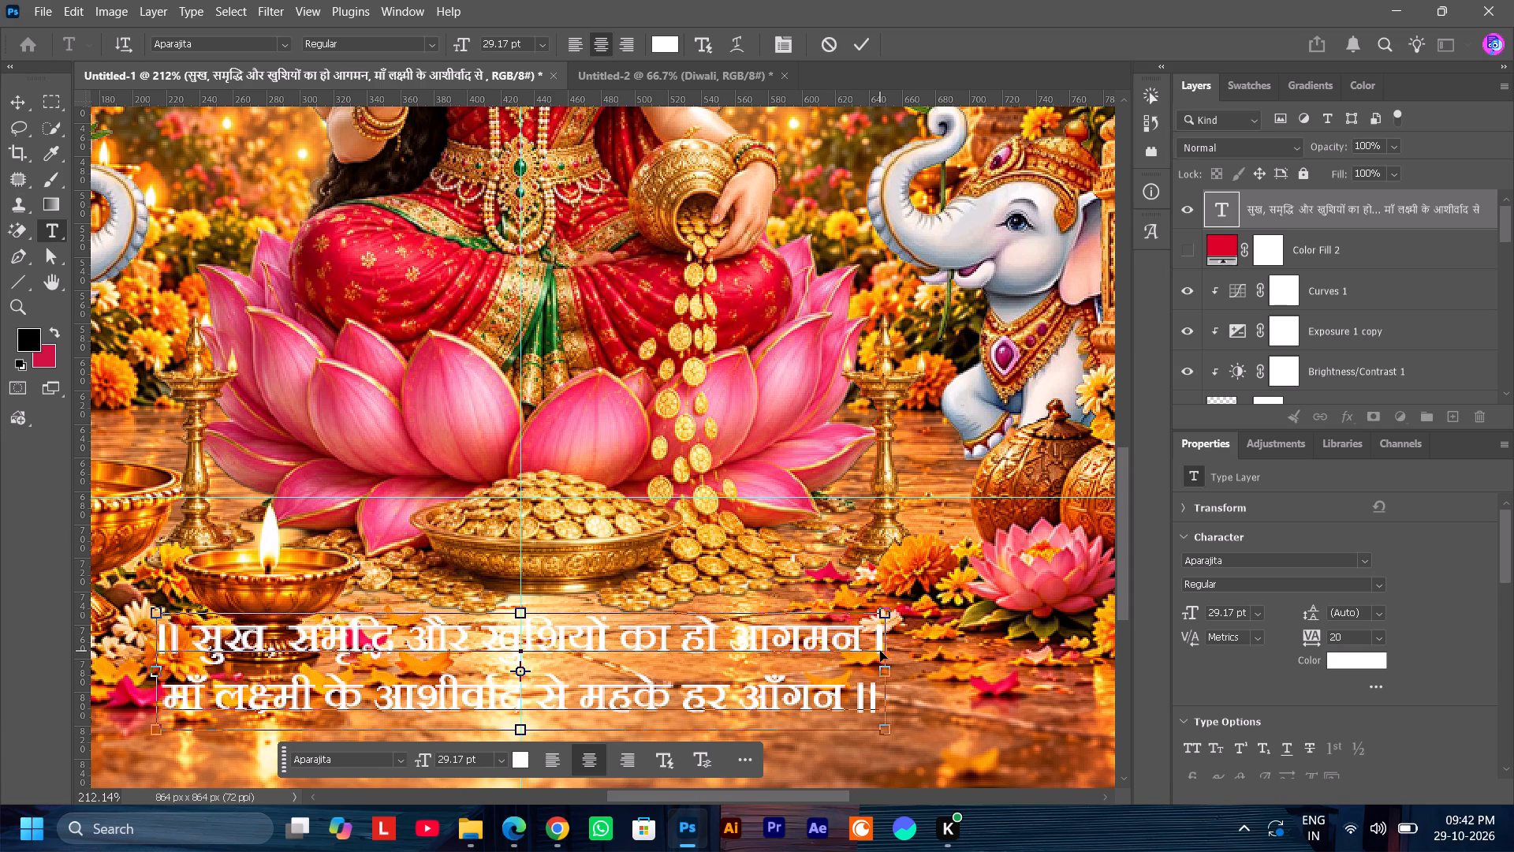
pyautogui.hotkey('ctrl', 'v')
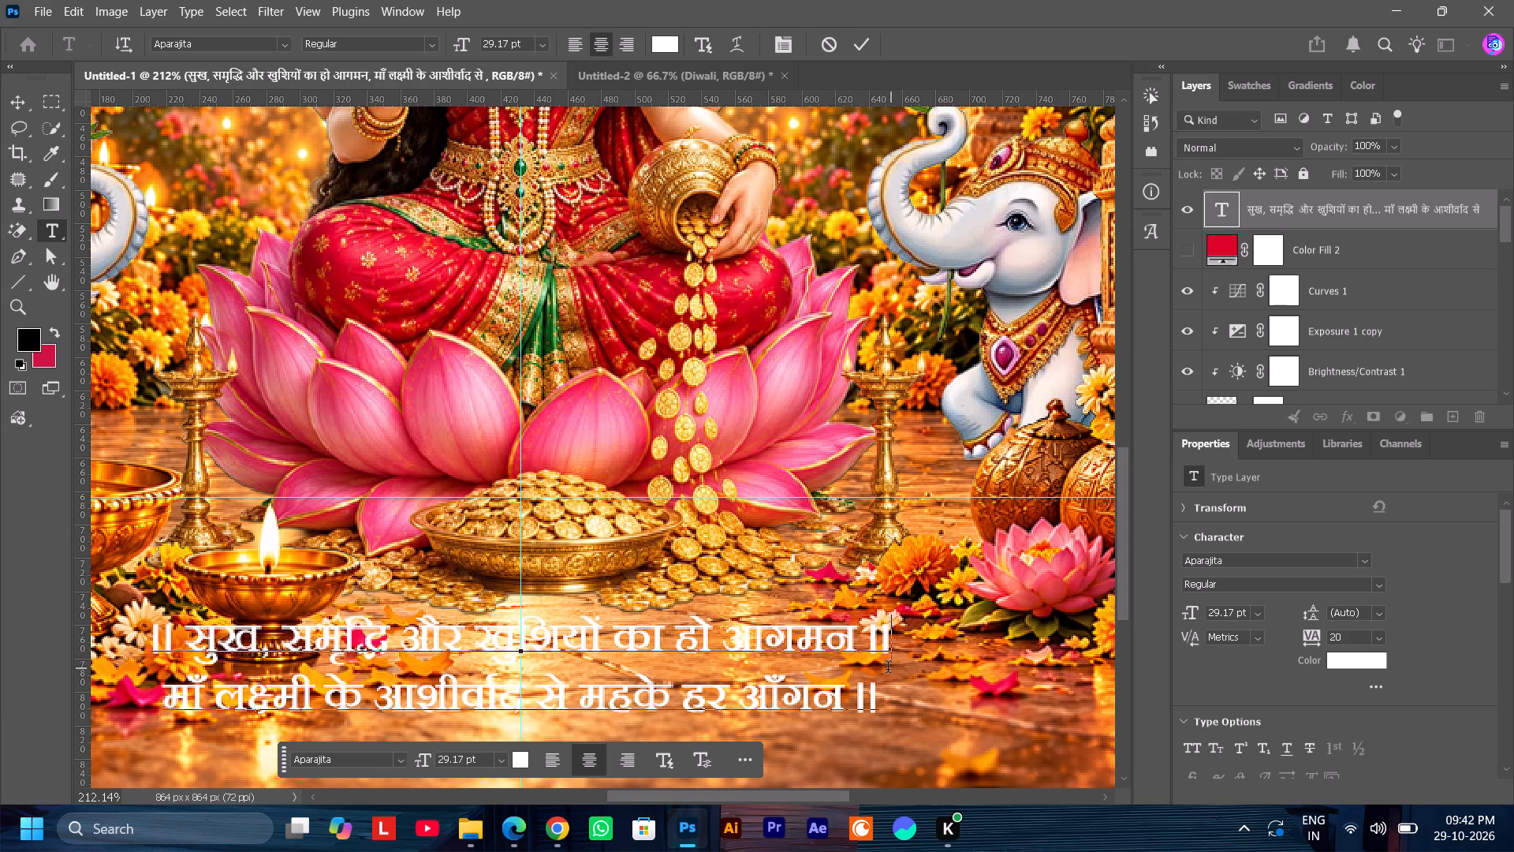
# Insert a double danda followed by a space before the second line of the couplet.
pyautogui.click(172, 699)
pyautogui.press('space')
pyautogui.press('Left')
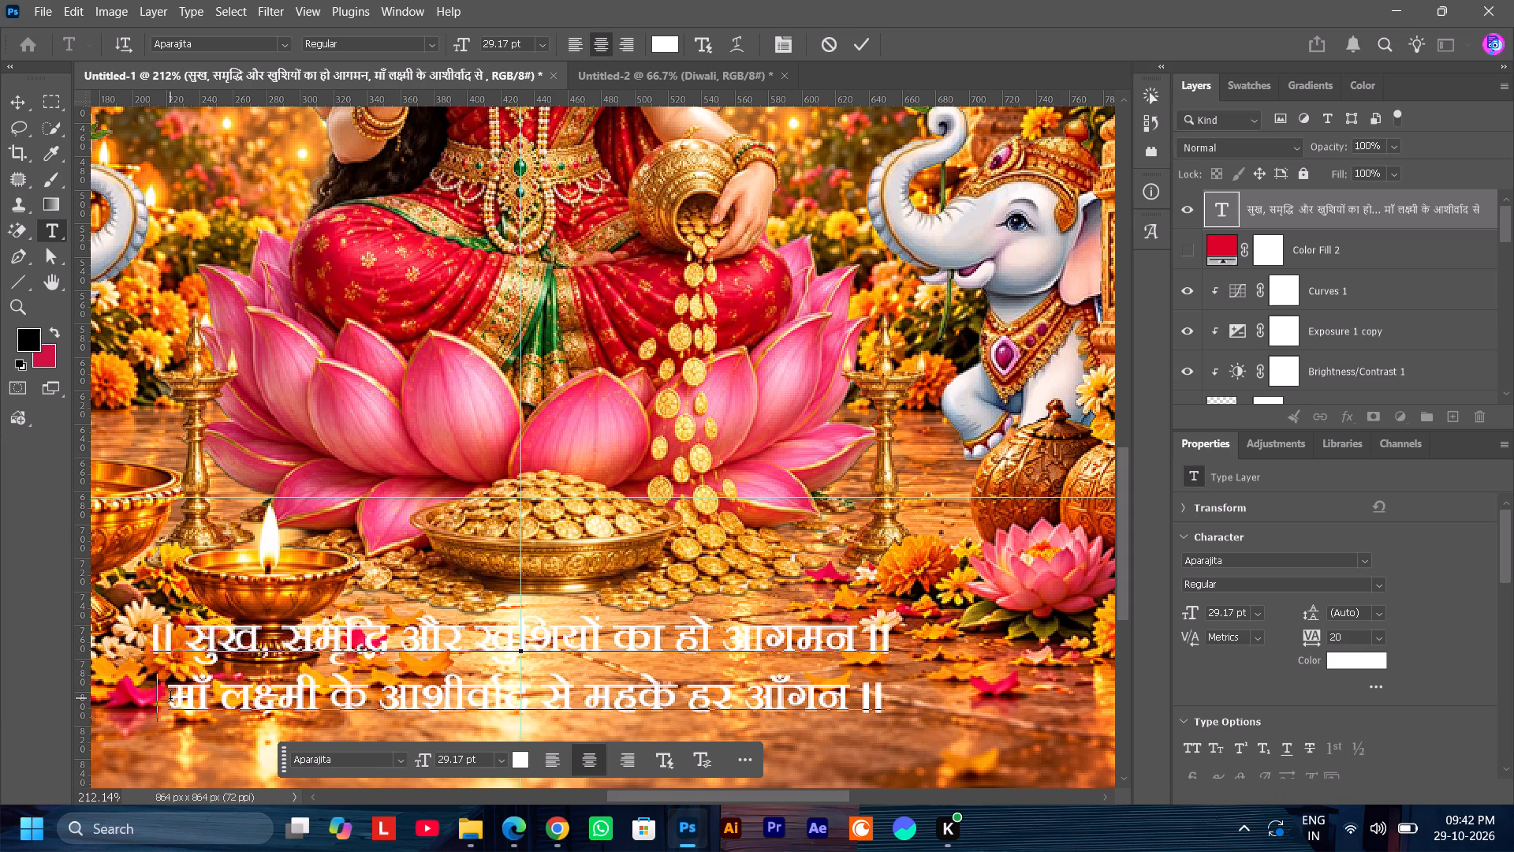
pyautogui.hotkey('ctrl', 'v')
pyautogui.hotkey('ctrl', 'v')
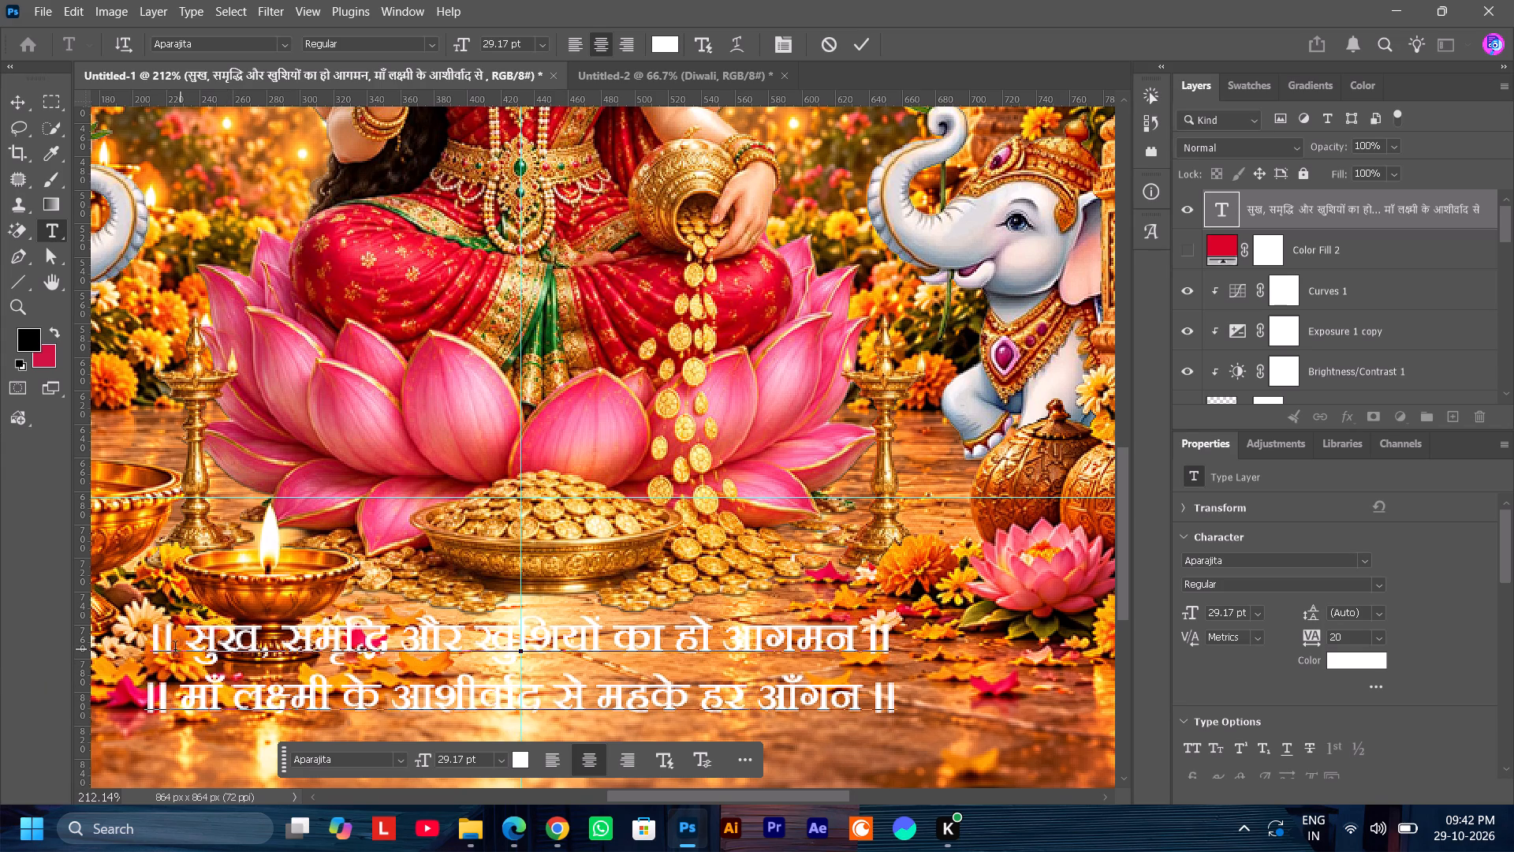
# Apply centre alignment to both lines of the couplet and finish the text edit.
pyautogui.moveTo(154, 643); pyautogui.dragTo(951, 713)
pyautogui.click(591, 760)
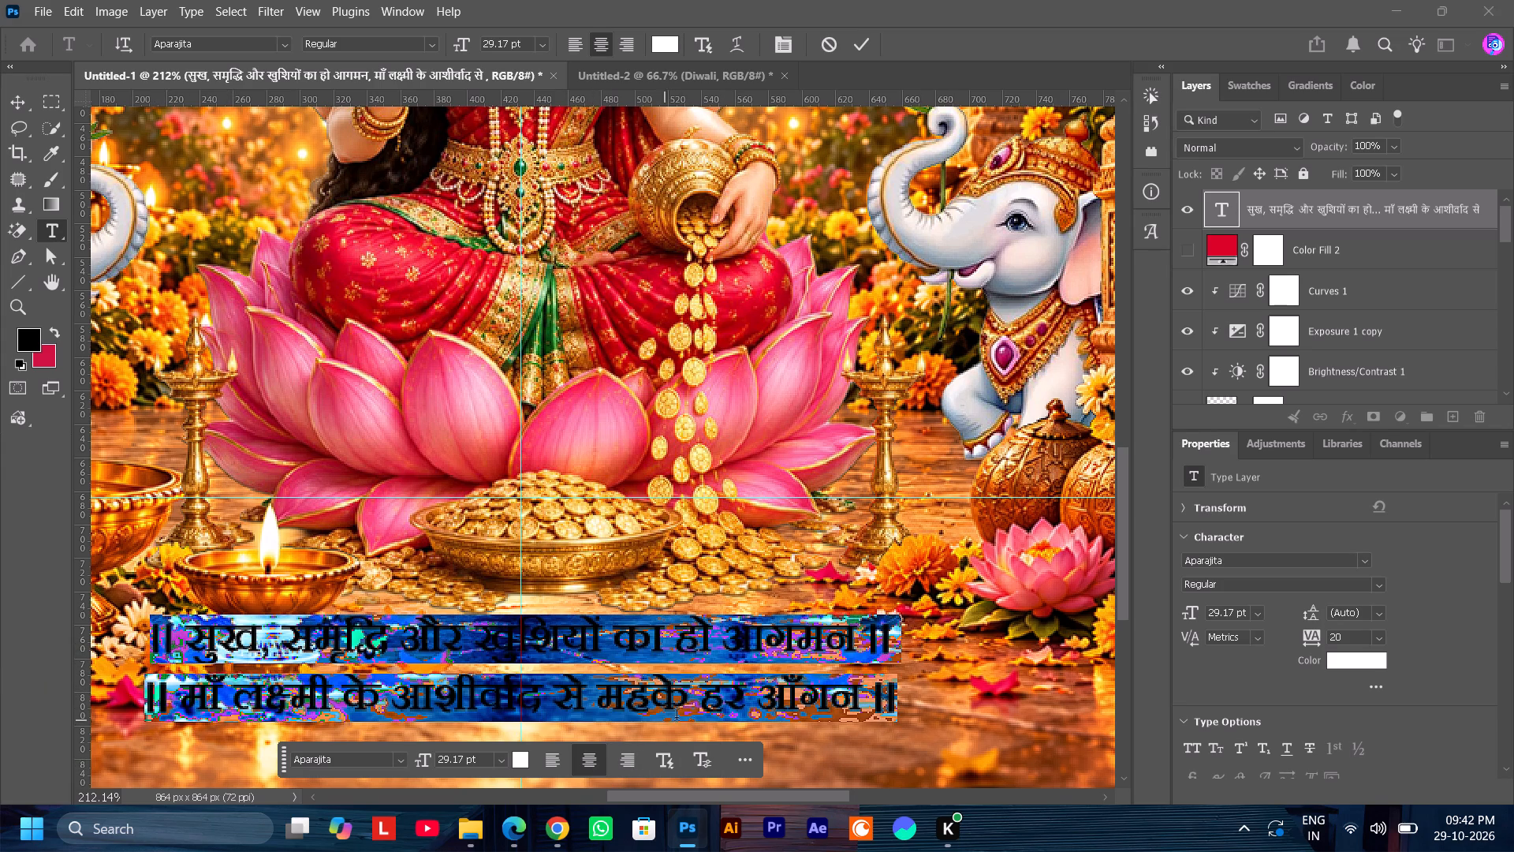
pyautogui.click(915, 714)
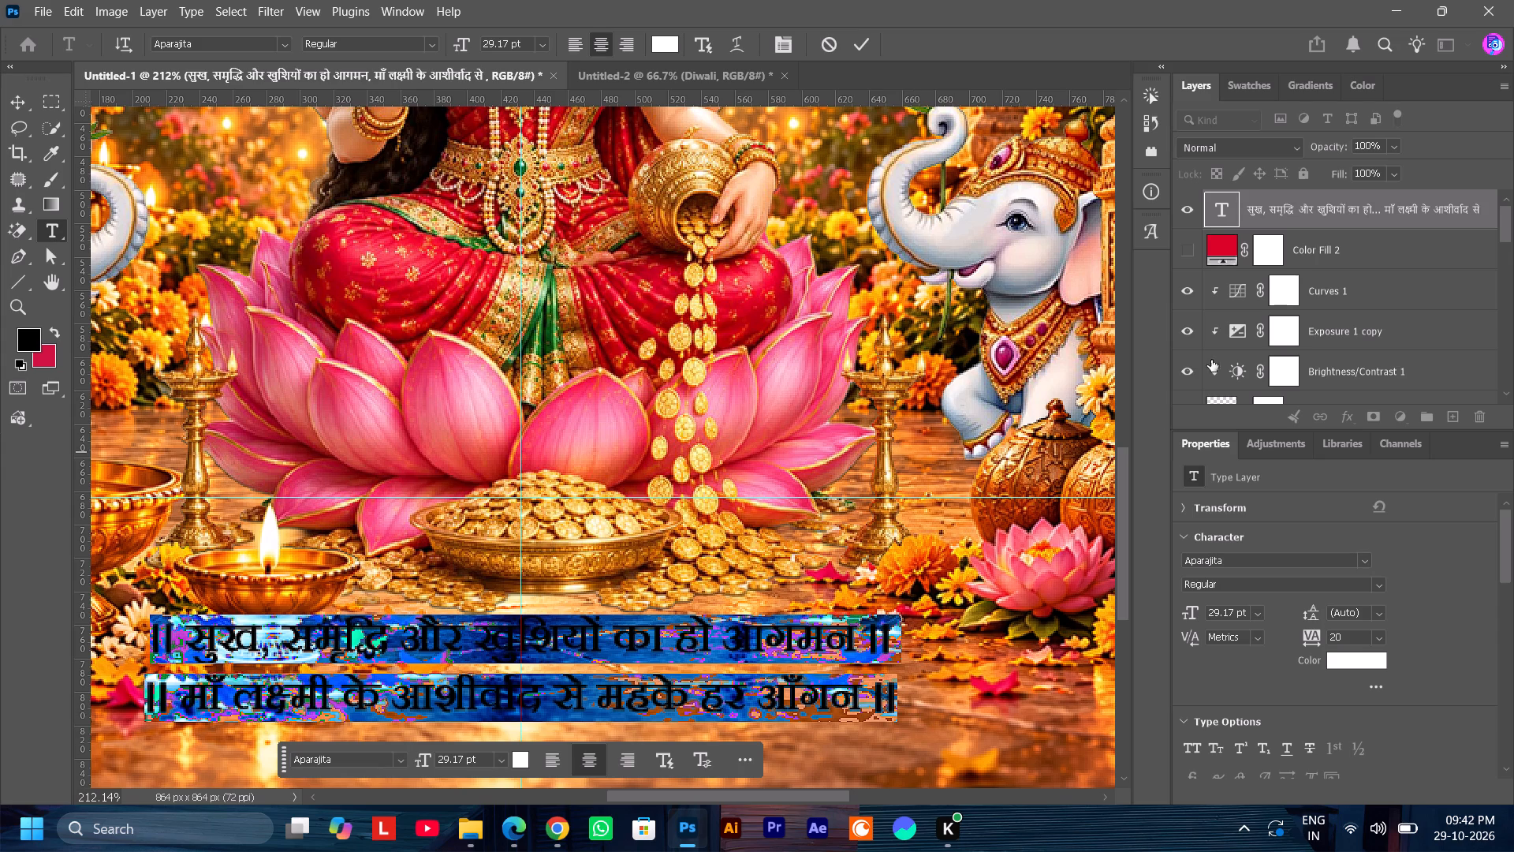
pyautogui.click(1359, 241)
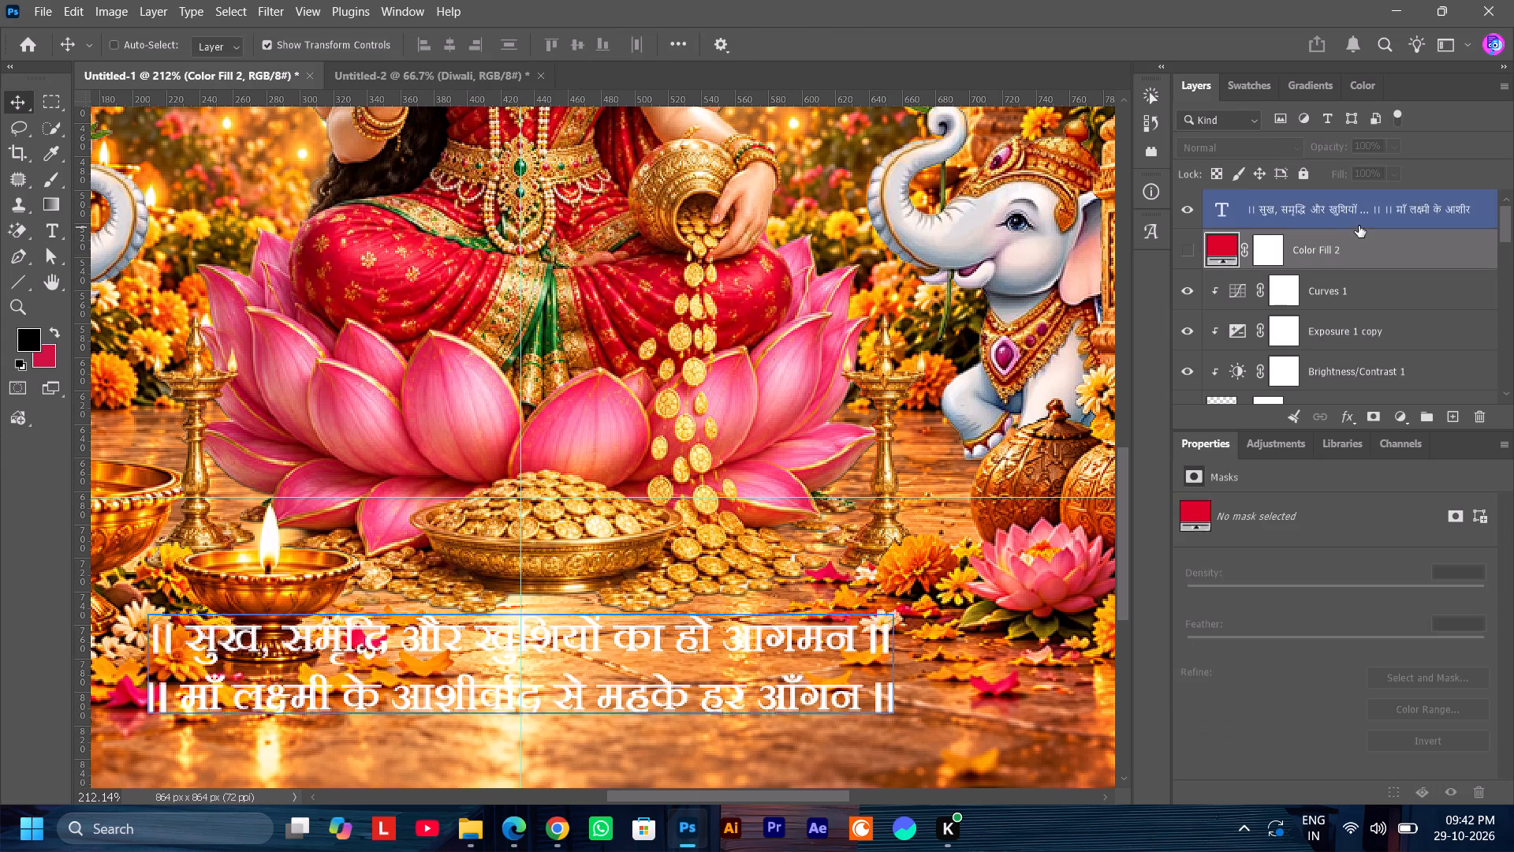
# Add a drop shadow to the couplet's text layer, trying a 3 px distance and settling on 2 px.
pyautogui.doubleClick(1367, 221)
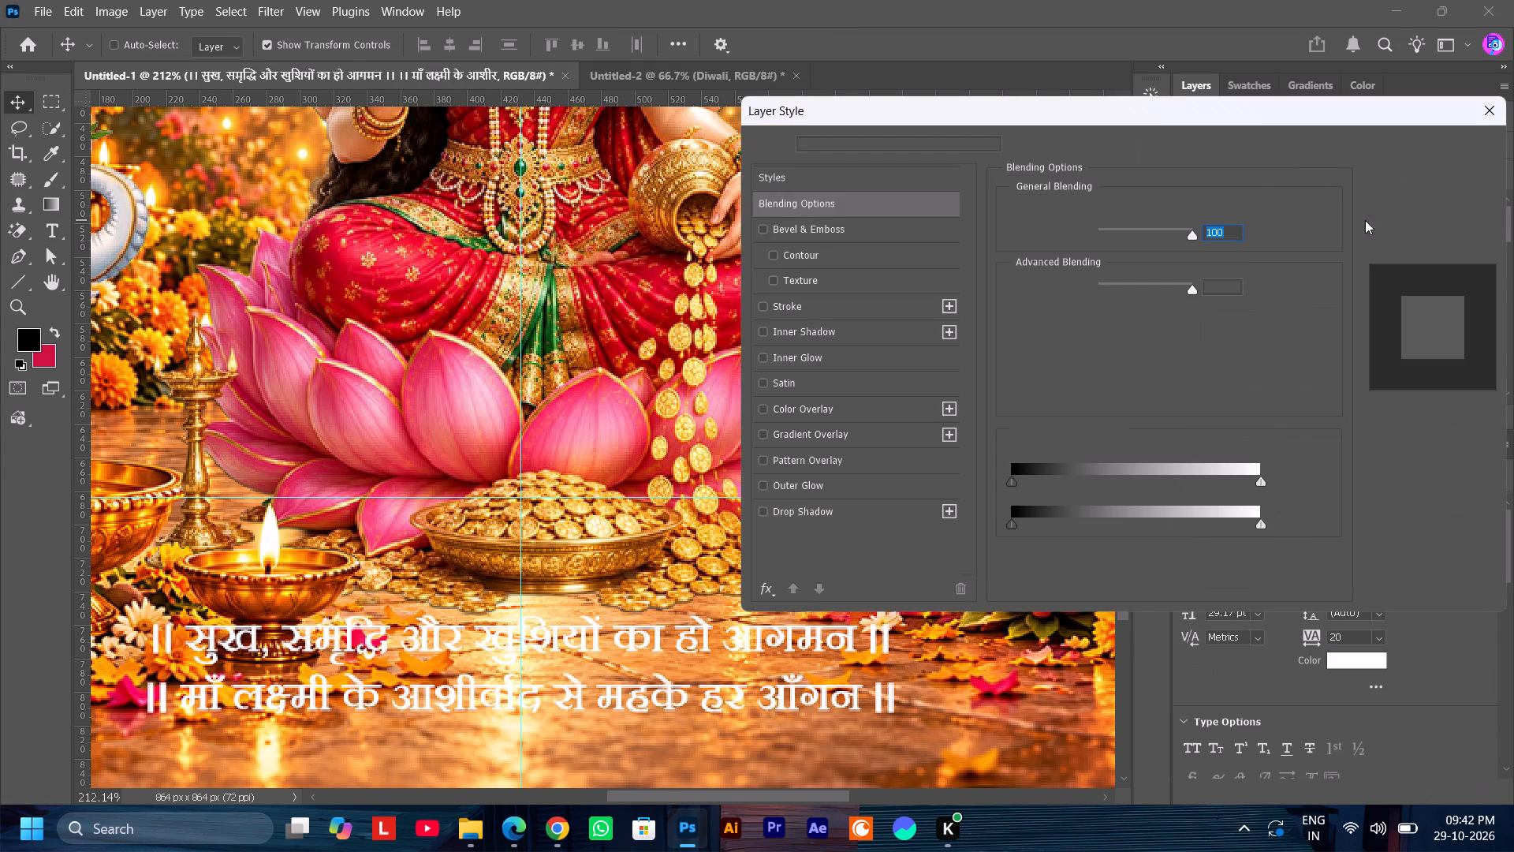
pyautogui.click(760, 510)
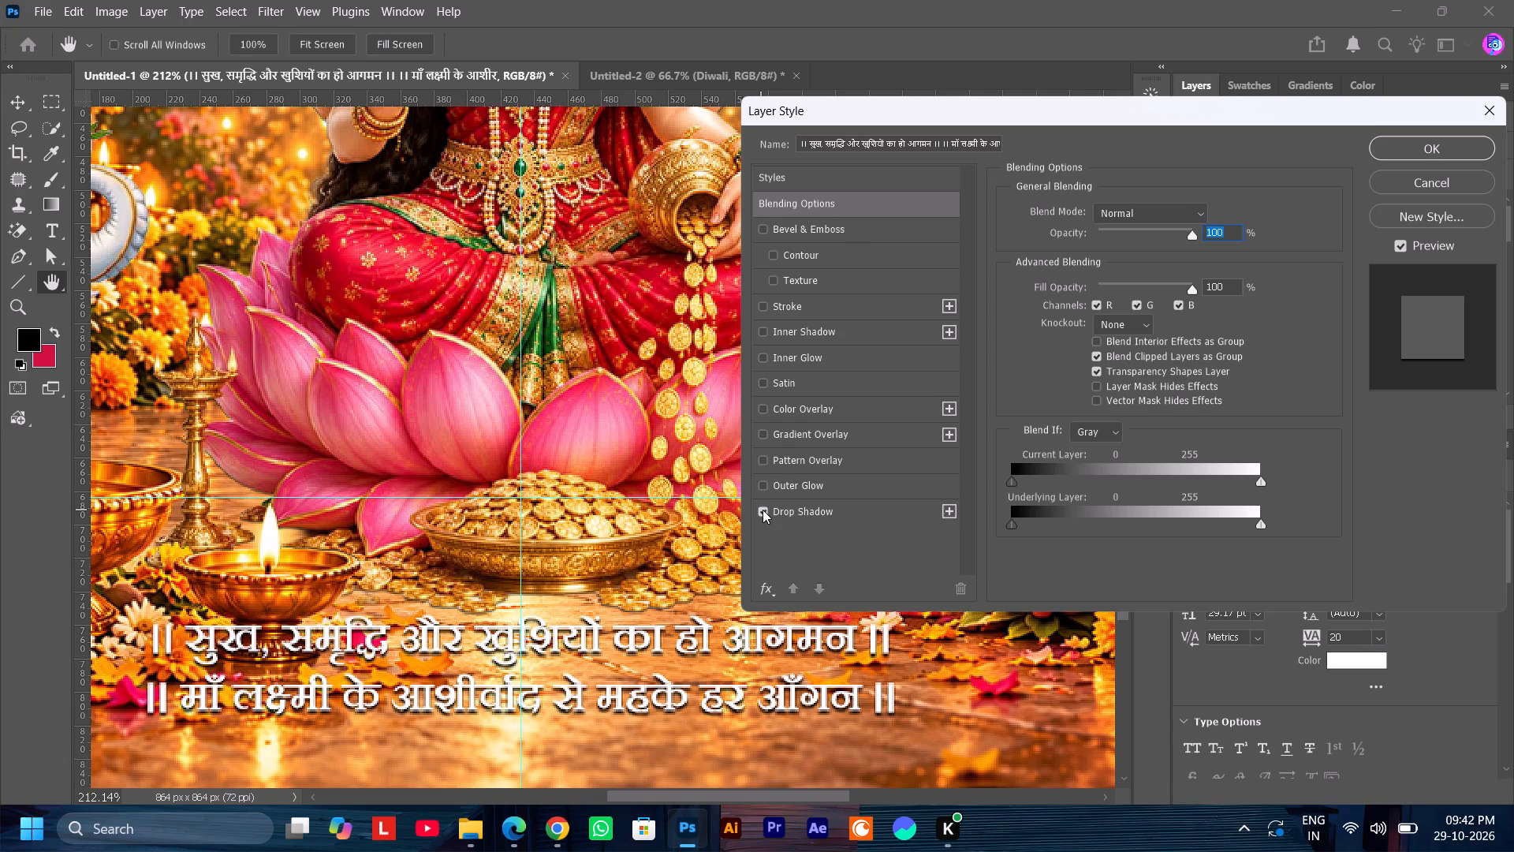
pyautogui.click(804, 511)
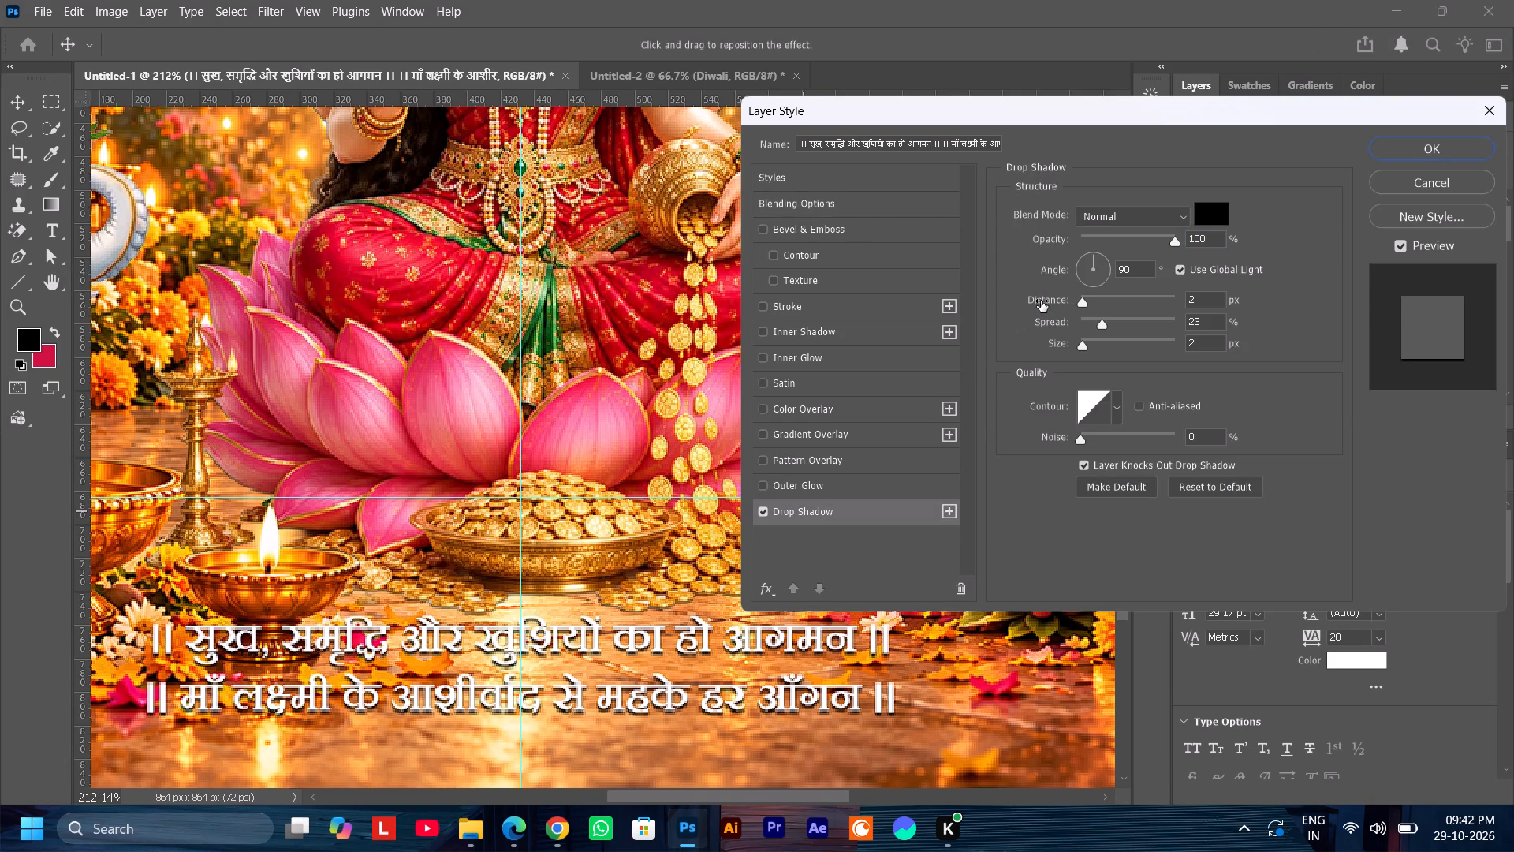
pyautogui.moveTo(1173, 241); pyautogui.dragTo(1196, 241)
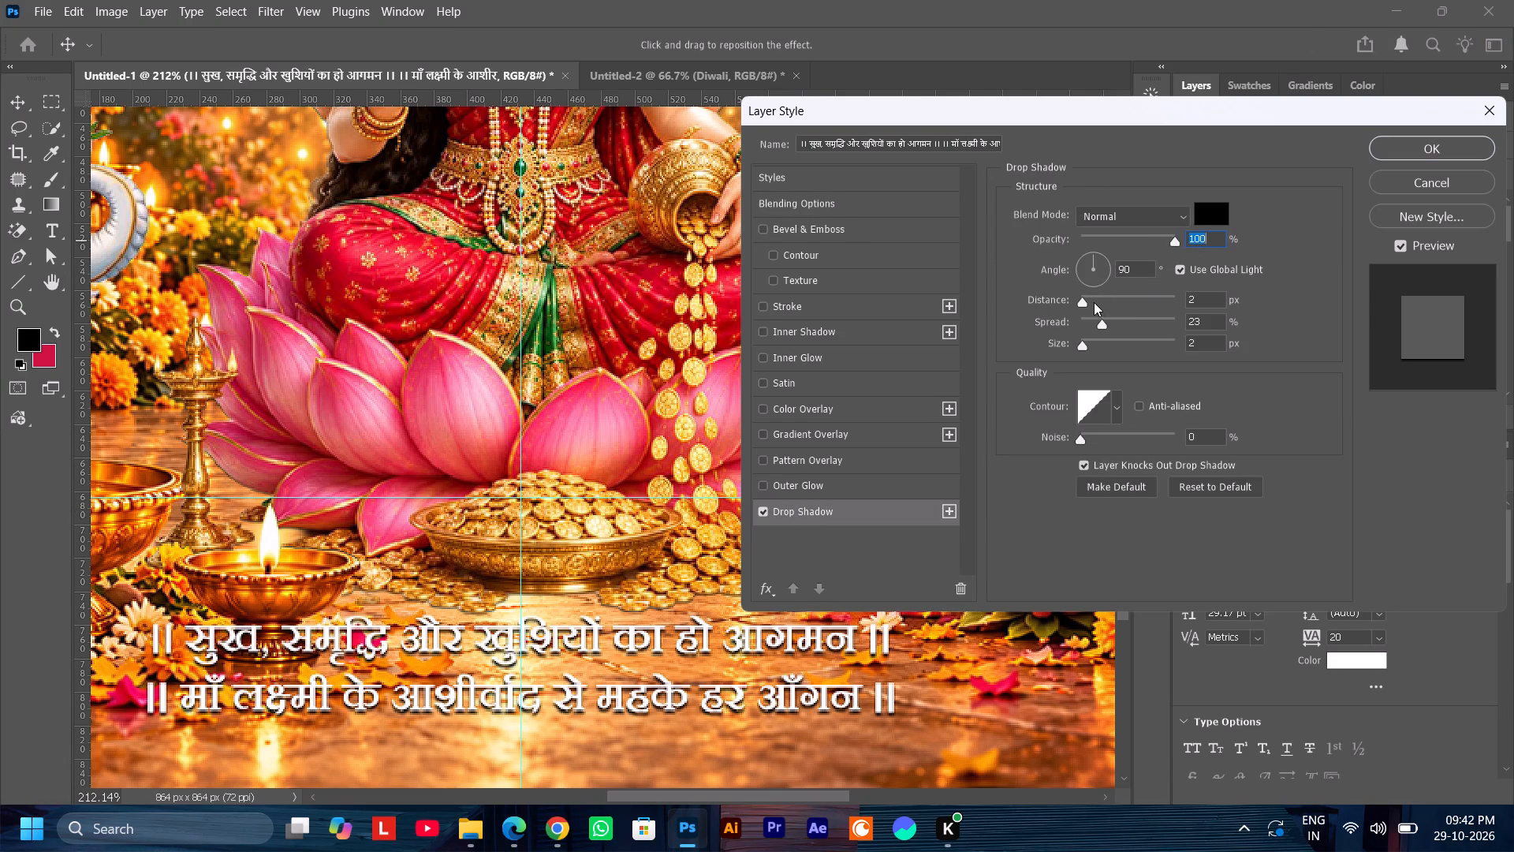
pyautogui.moveTo(1193, 297); pyautogui.dragTo(1179, 297)
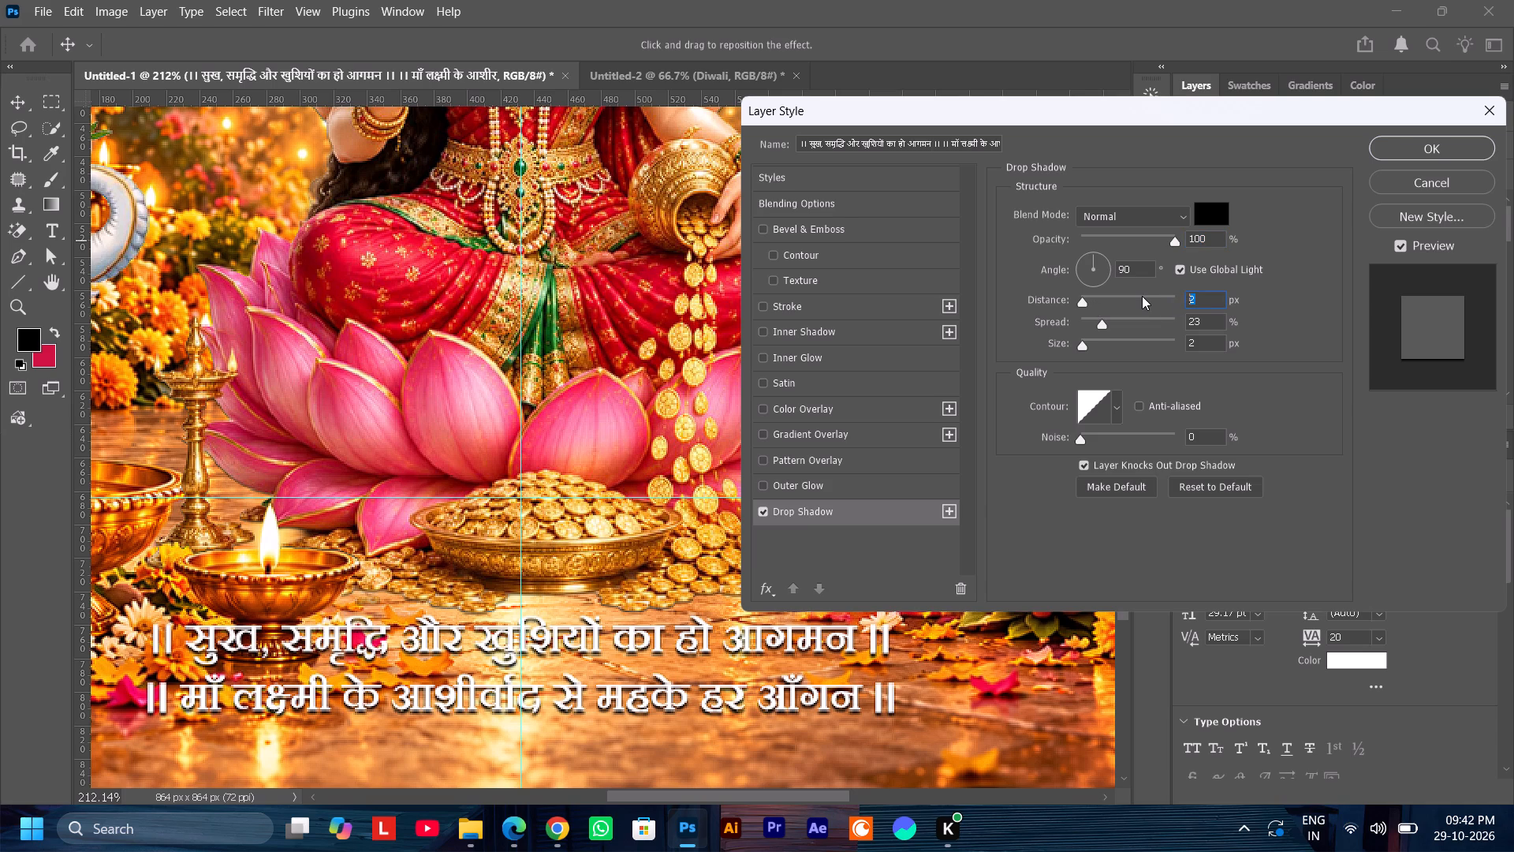
pyautogui.press('3')
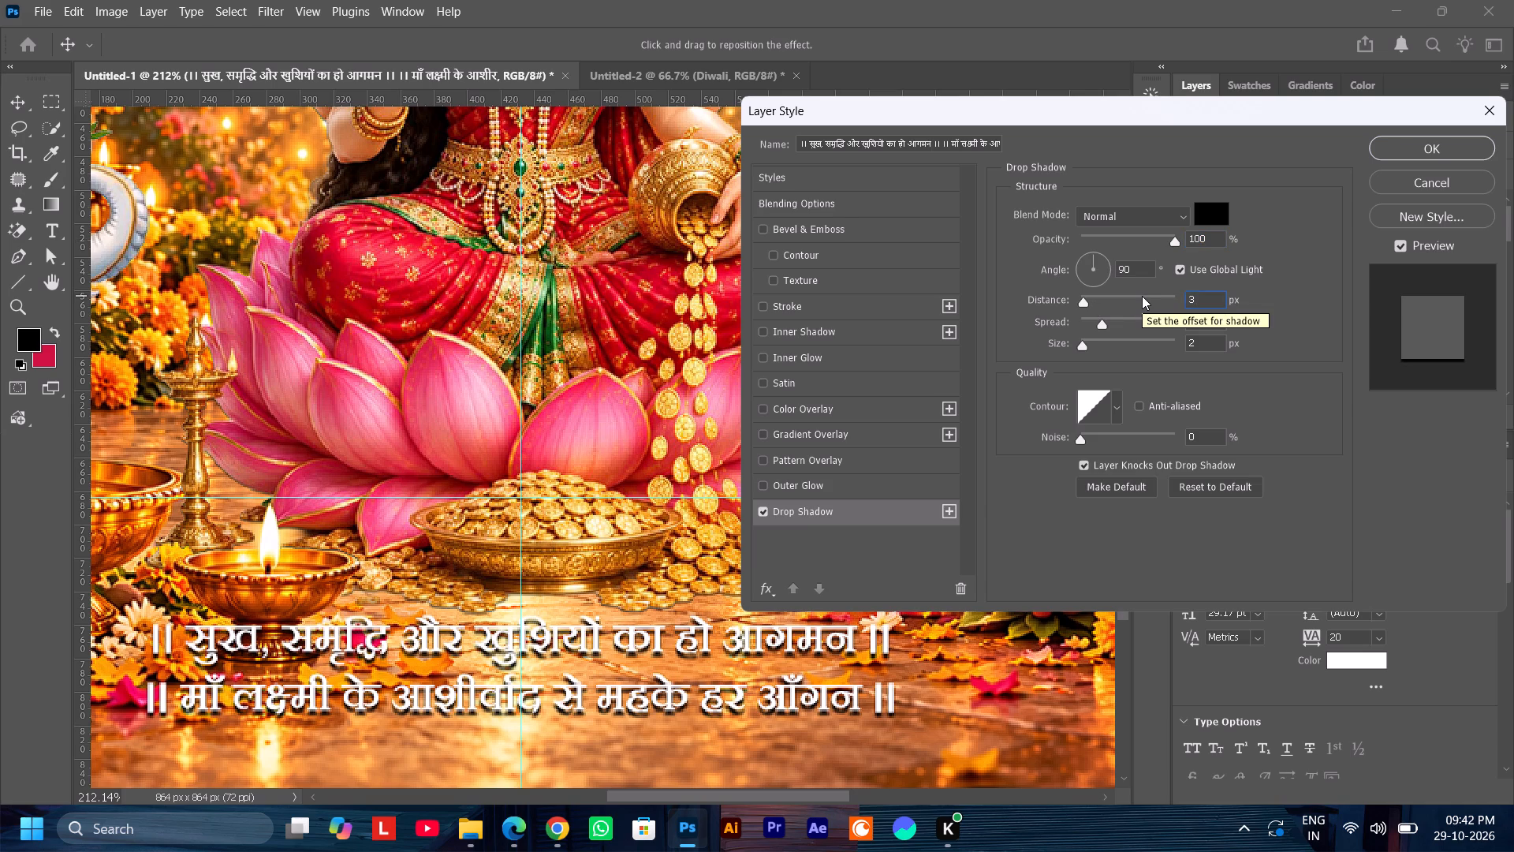
pyautogui.press('BackSpace')
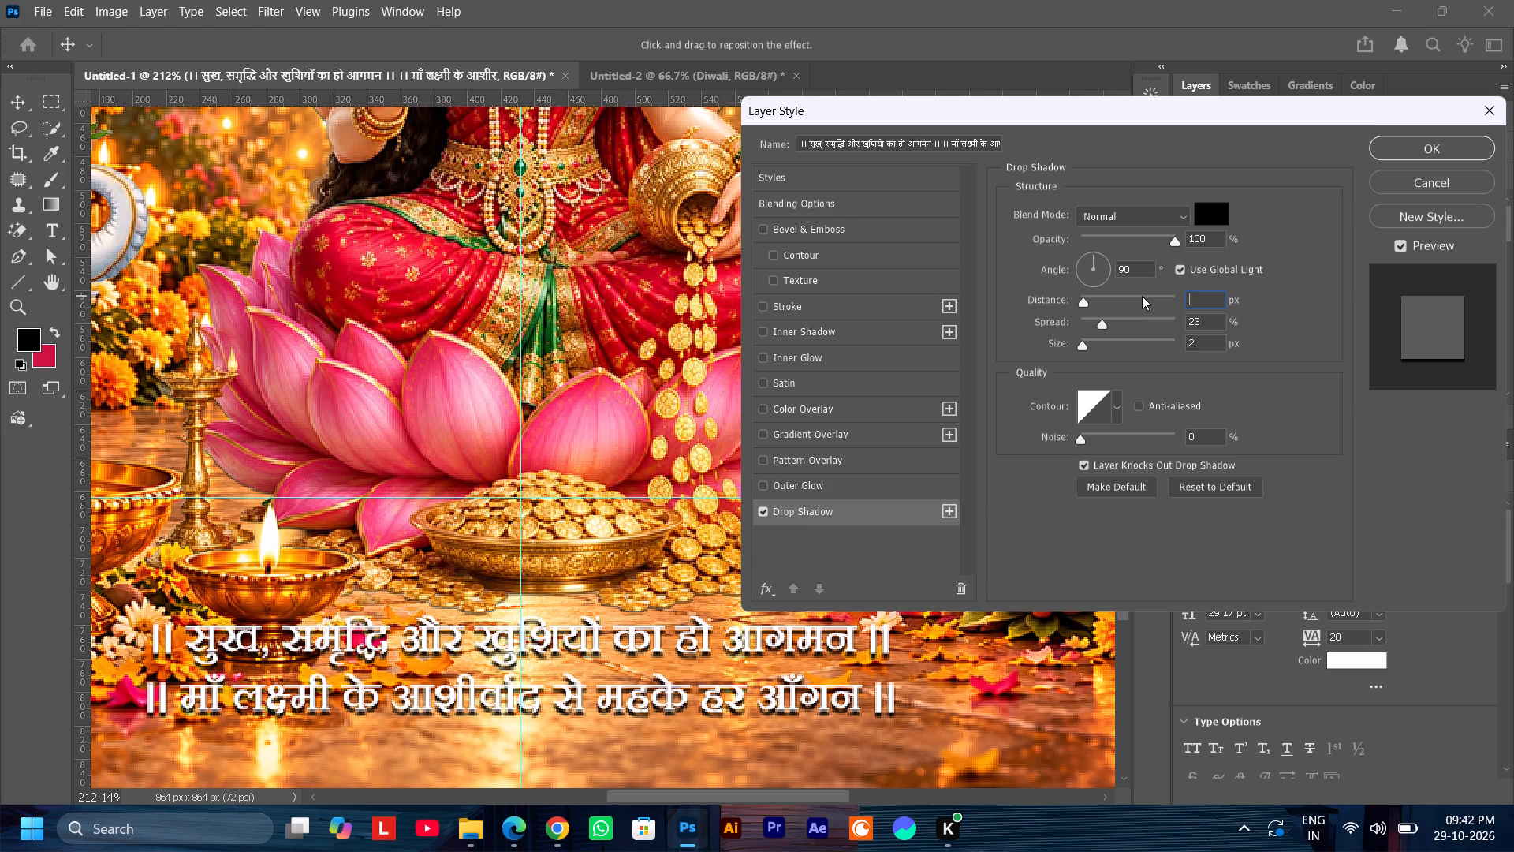
pyautogui.press('2')
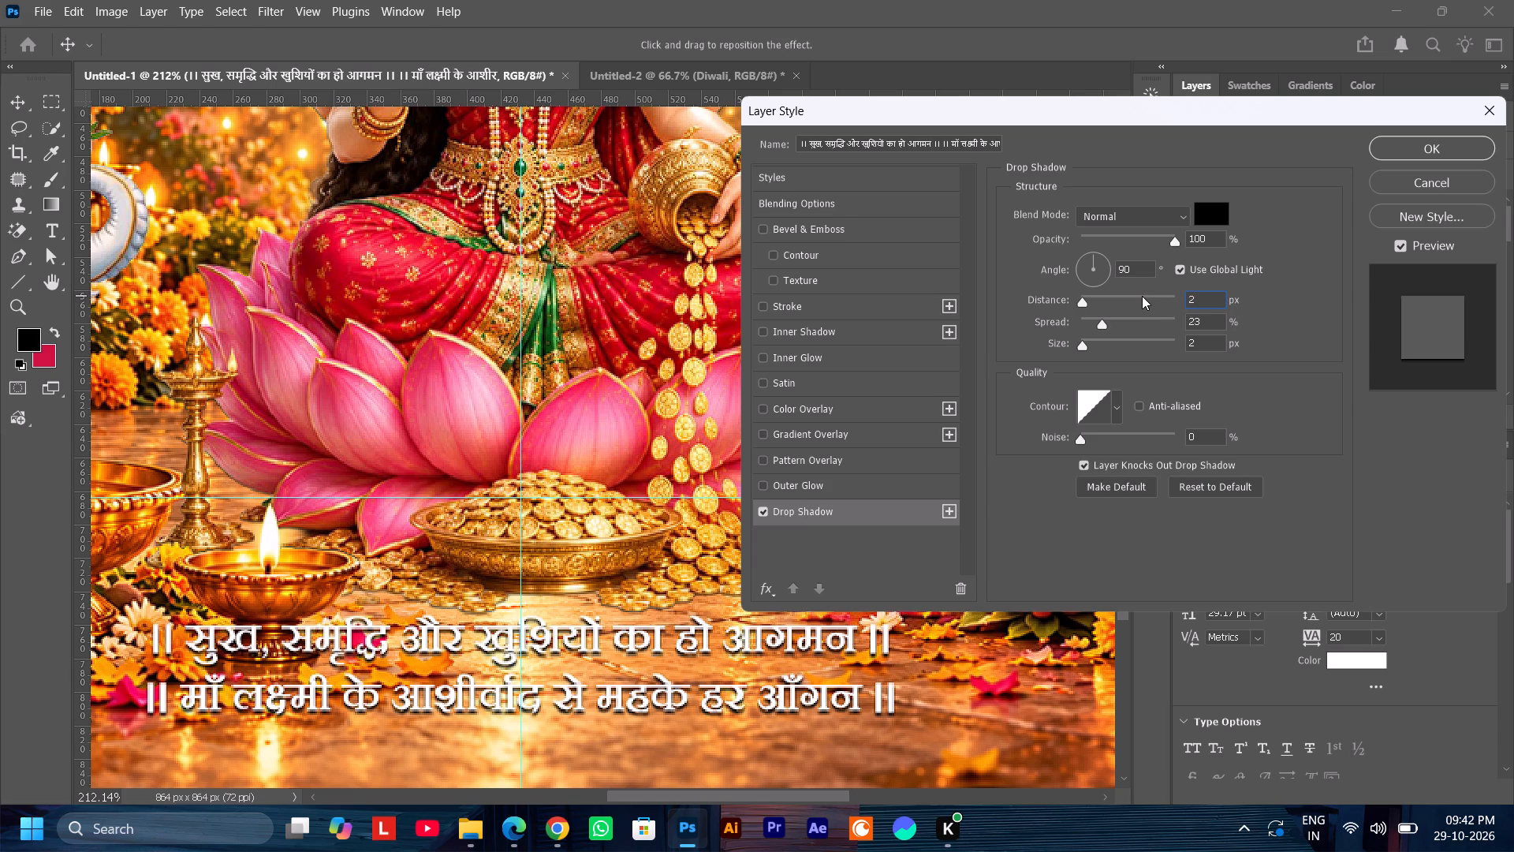
# Adjust the drop shadow's spread, trying 30% and 25% before settling on 24%.
pyautogui.click(1104, 323)
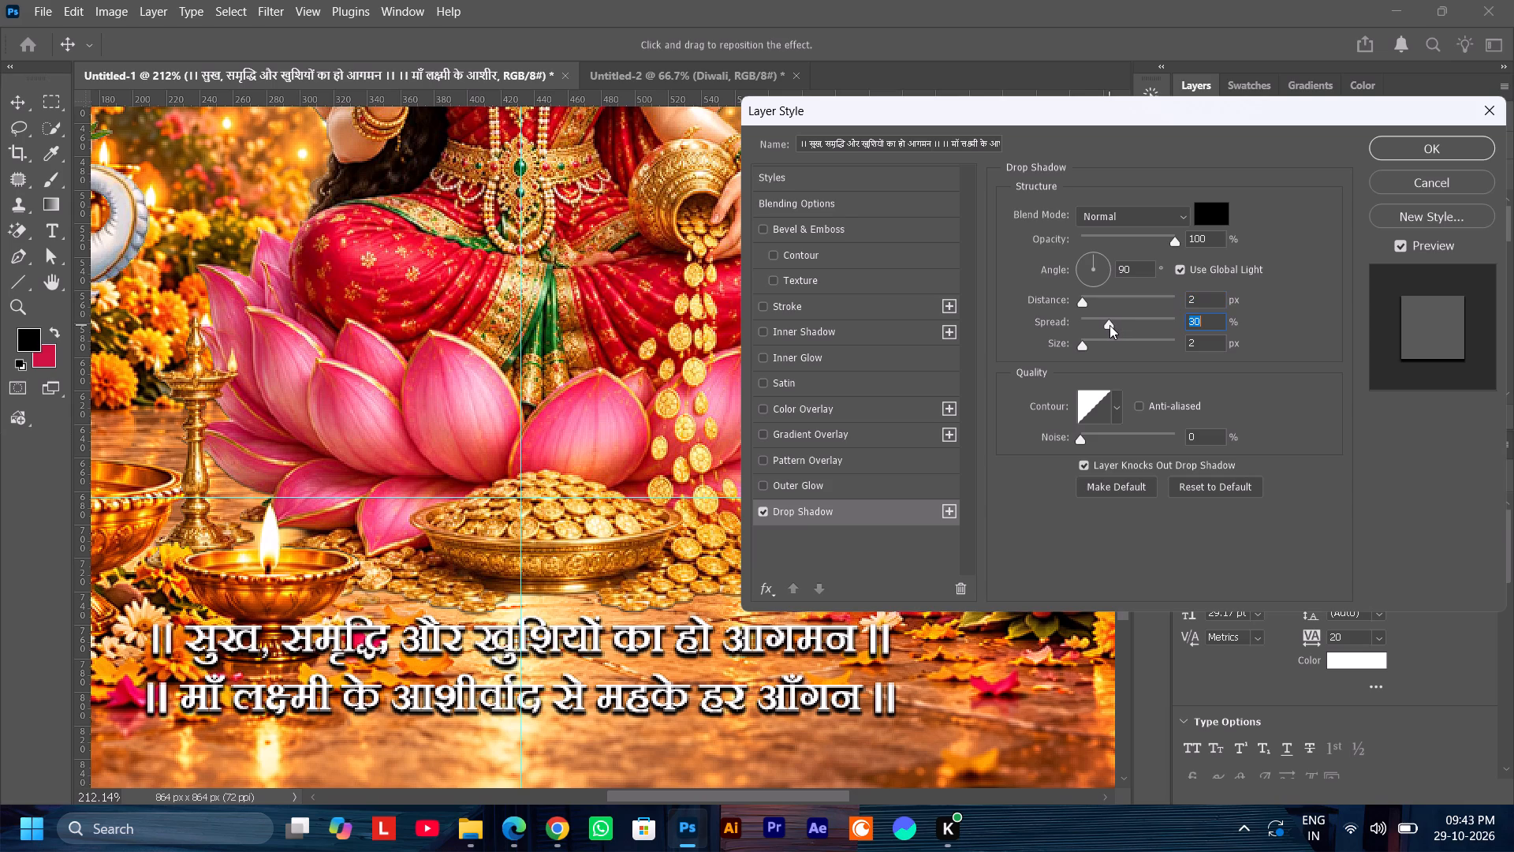
pyautogui.moveTo(1109, 325); pyautogui.dragTo(1097, 325)
pyautogui.click(1097, 325)
pyautogui.click(1102, 327)
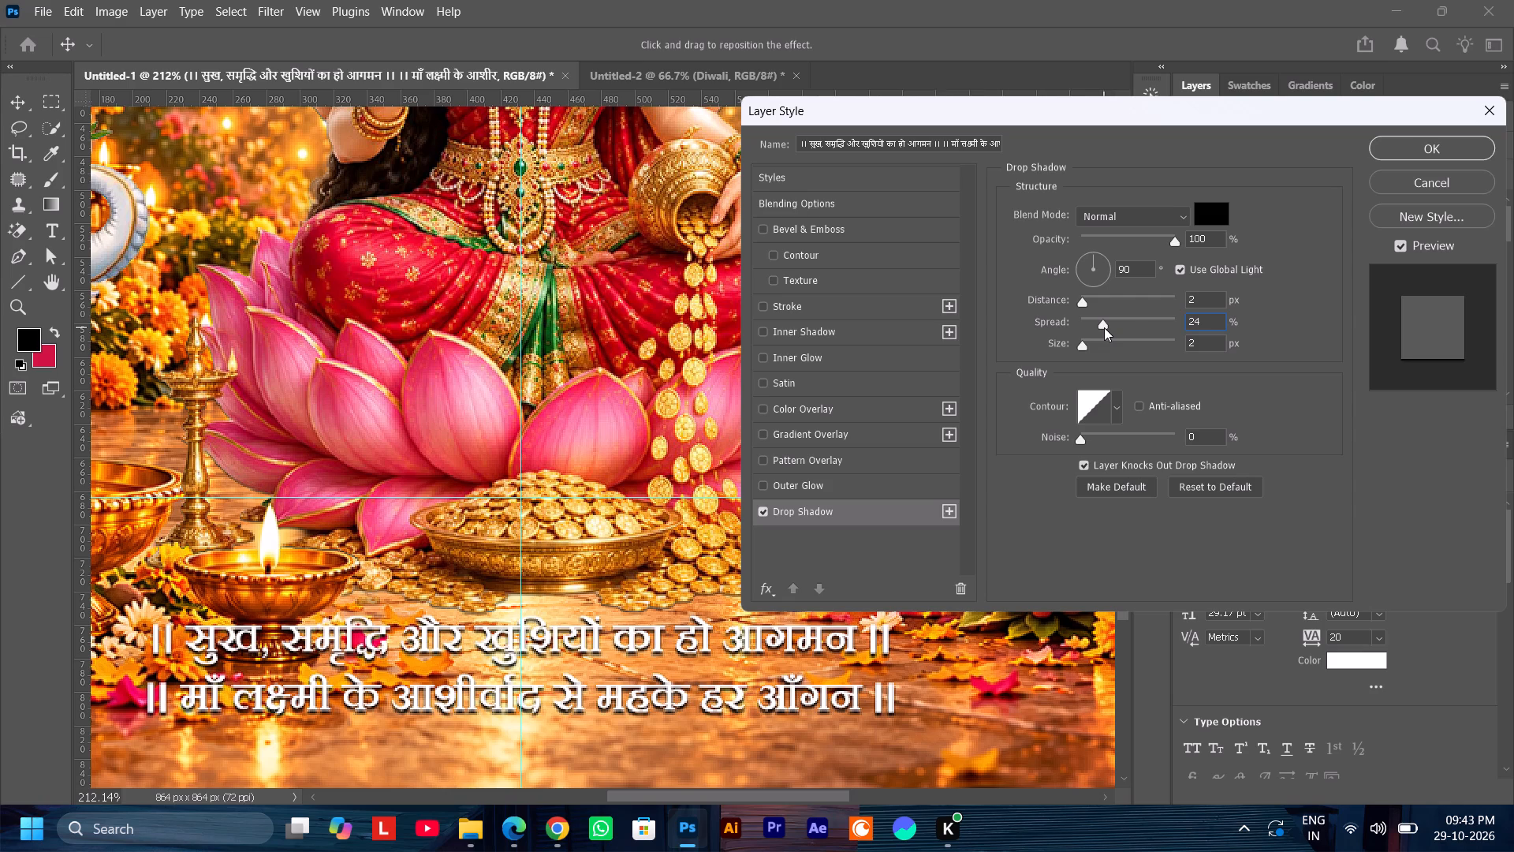
pyautogui.write('25')
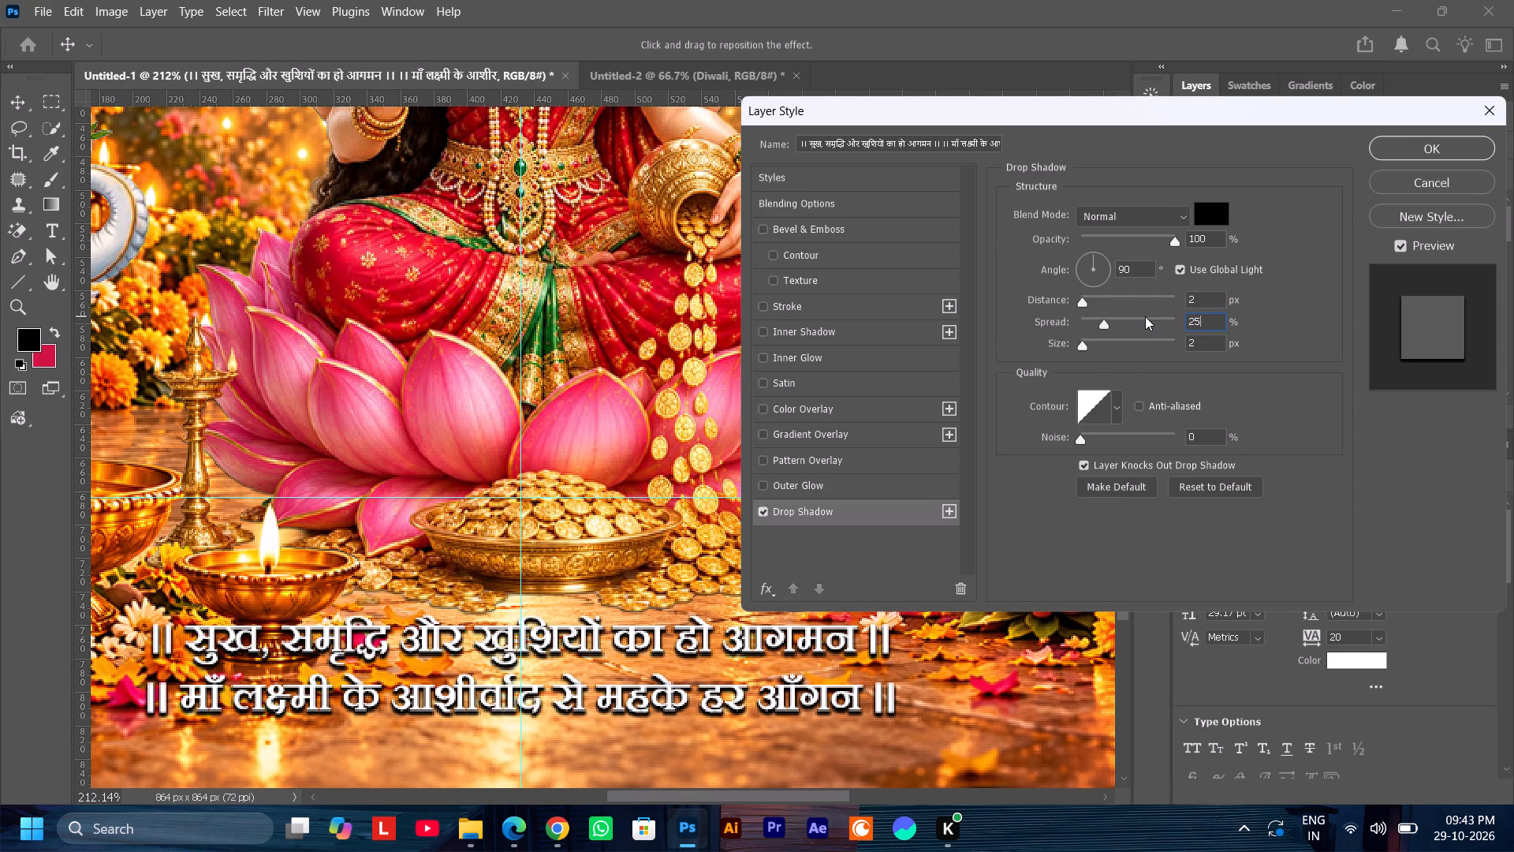
pyautogui.press('BackSpace')
pyautogui.press('4')
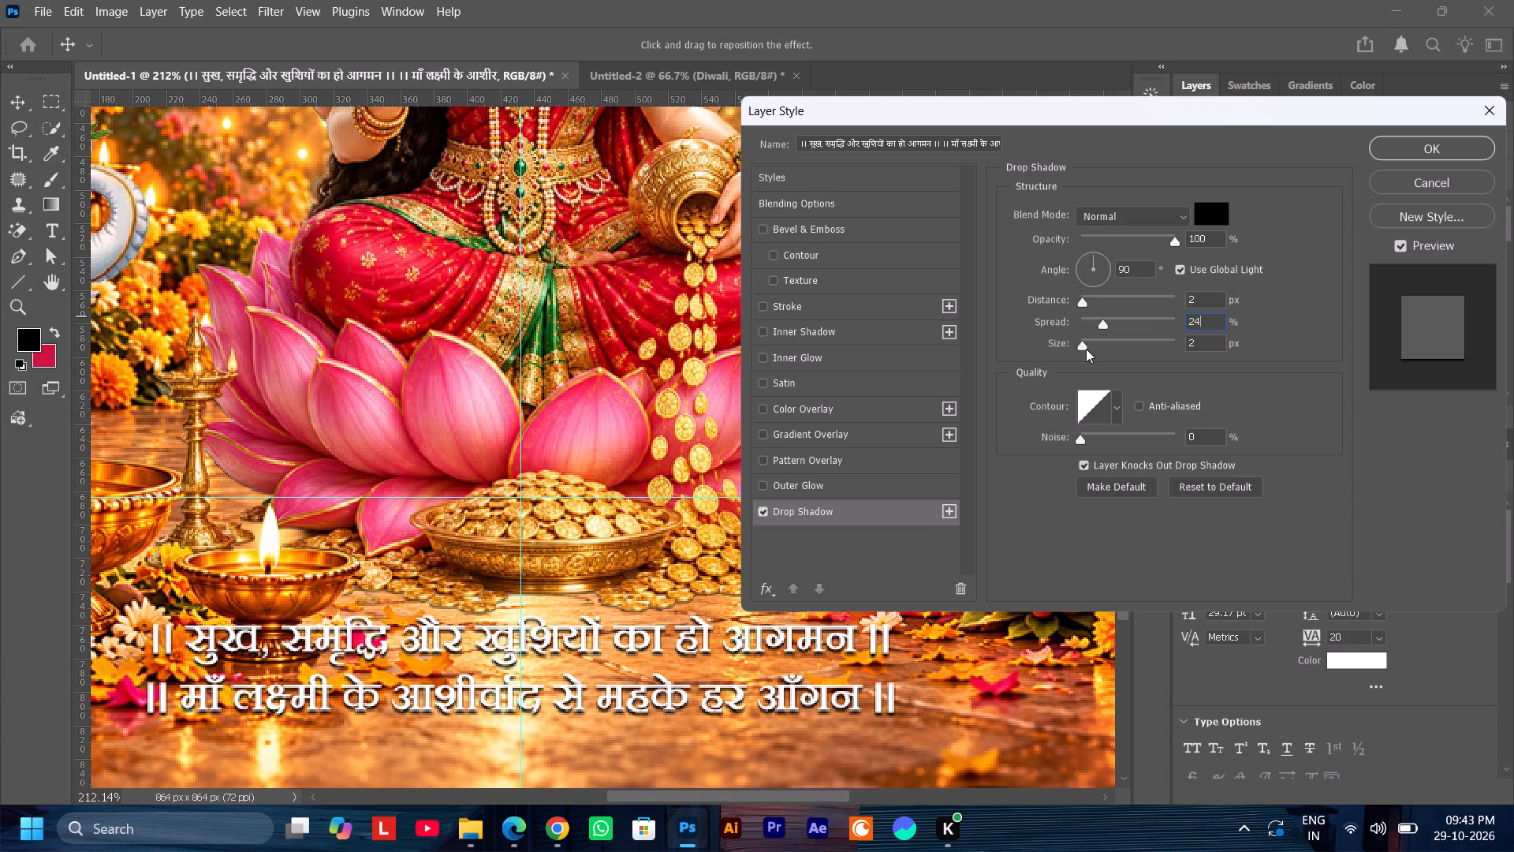
# Increase the drop shadow's size through 3, 4 and 5 px to 6 px and apply the layer style.
pyautogui.moveTo(1195, 341); pyautogui.dragTo(1169, 343)
pyautogui.press('3')
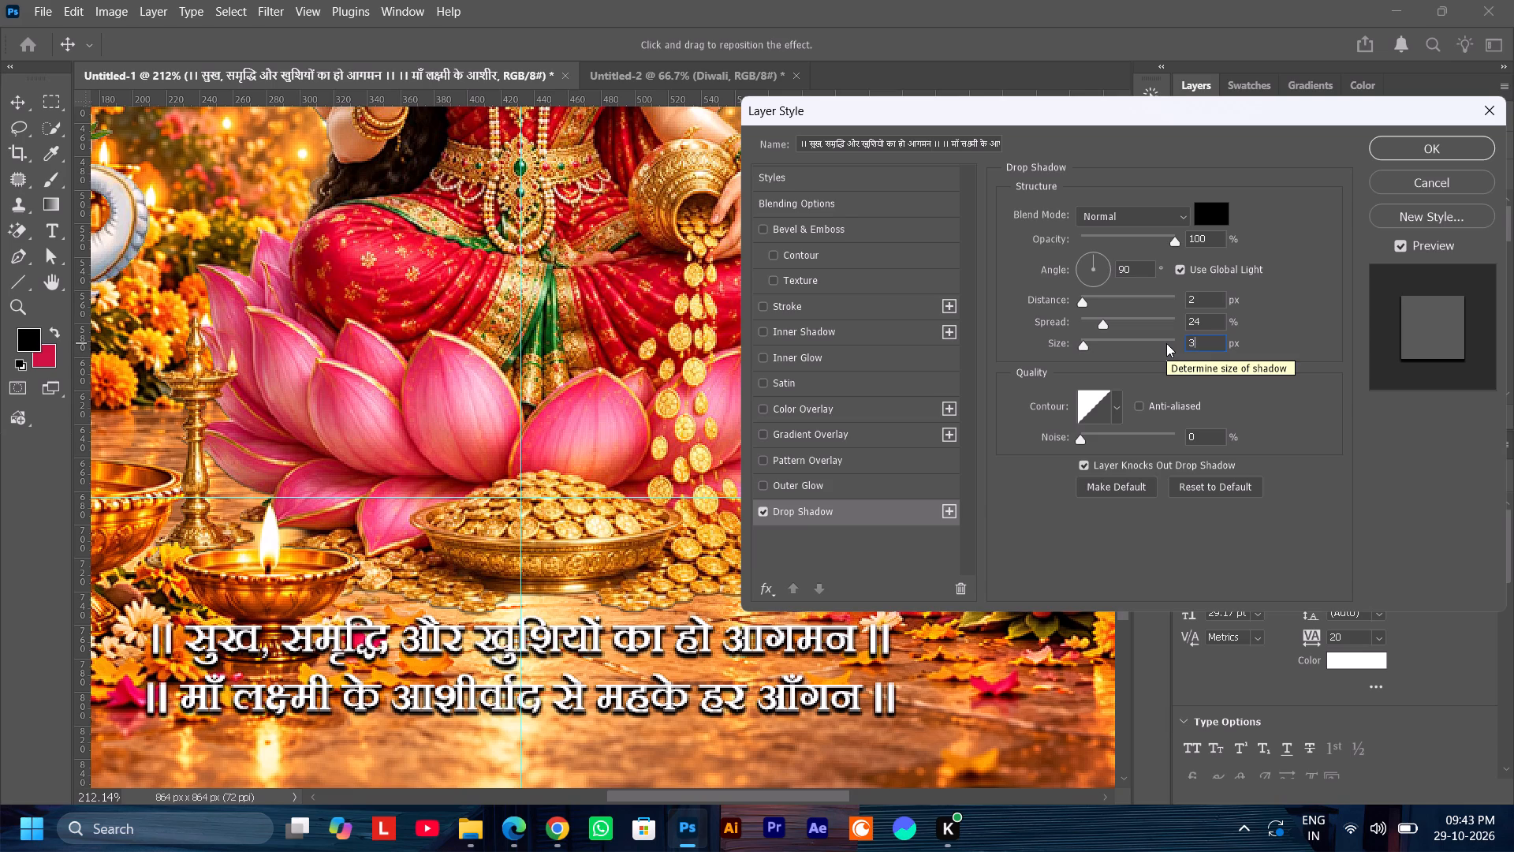
pyautogui.press('BackSpace')
pyautogui.press('4')
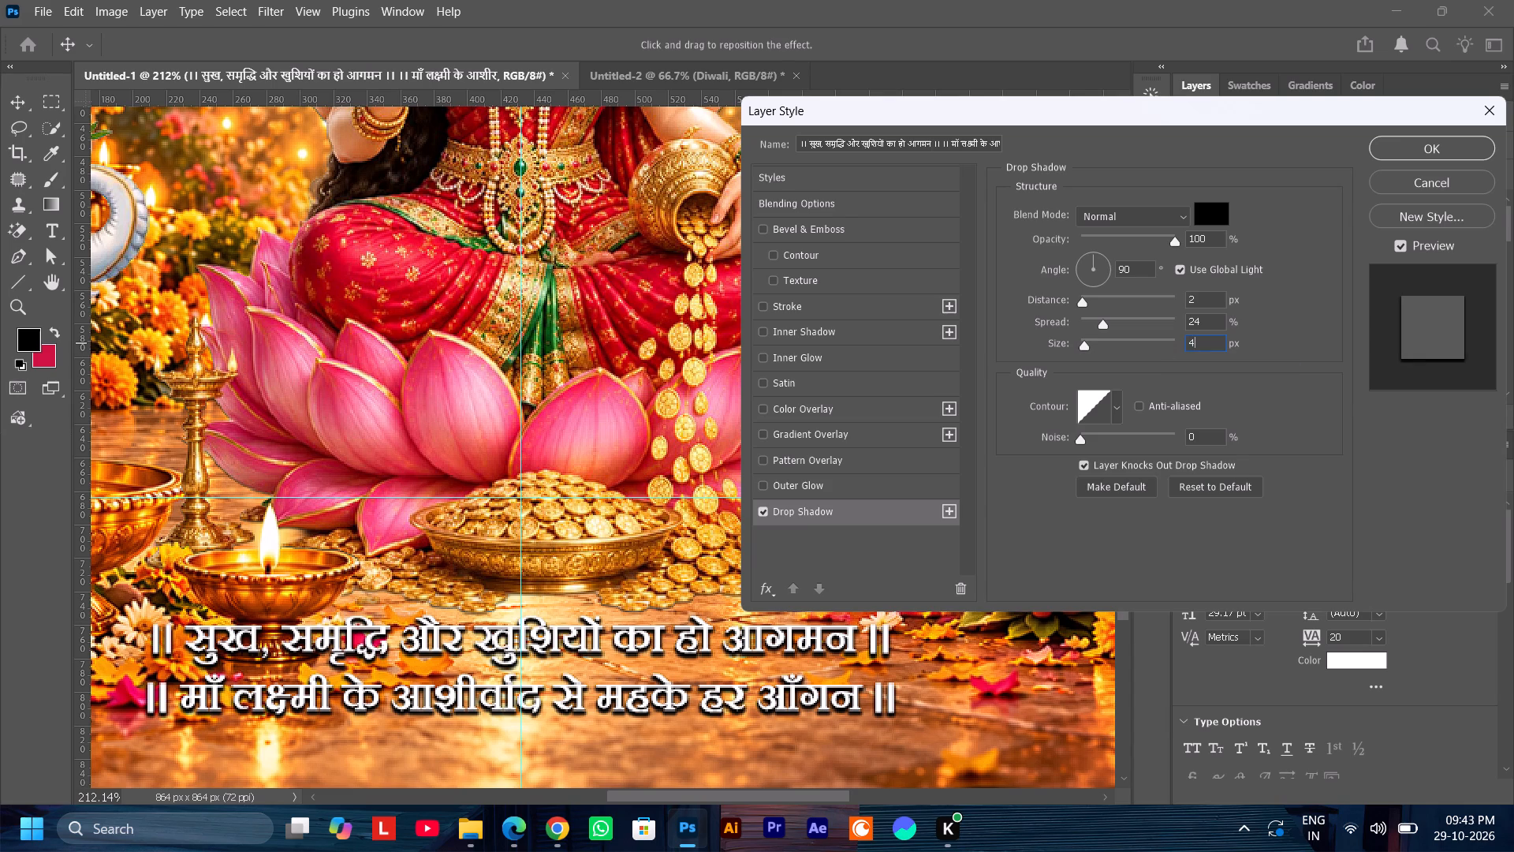
pyautogui.press('BackSpace')
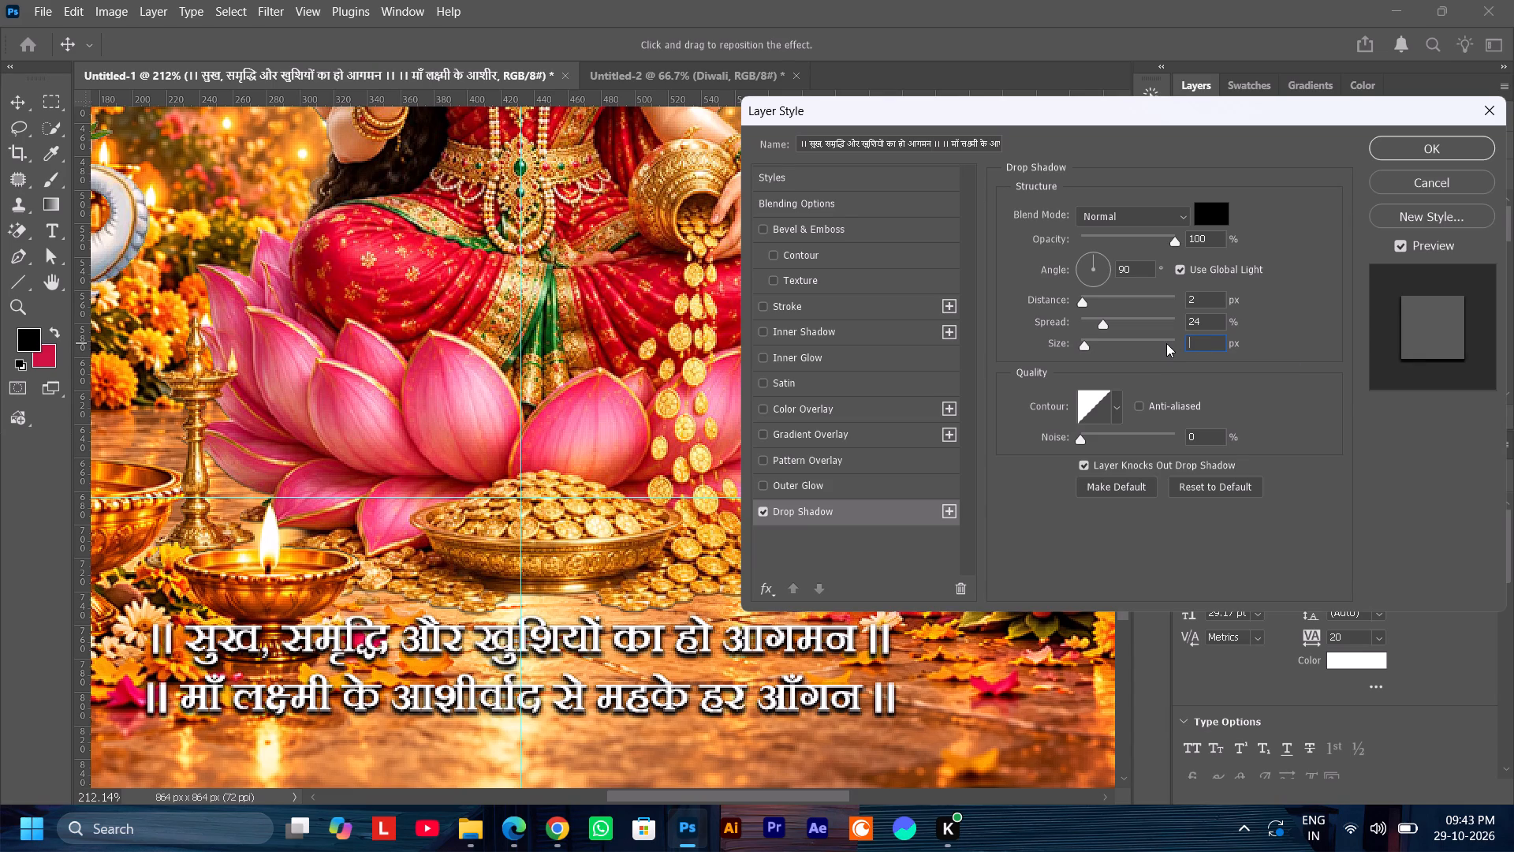
pyautogui.press('5')
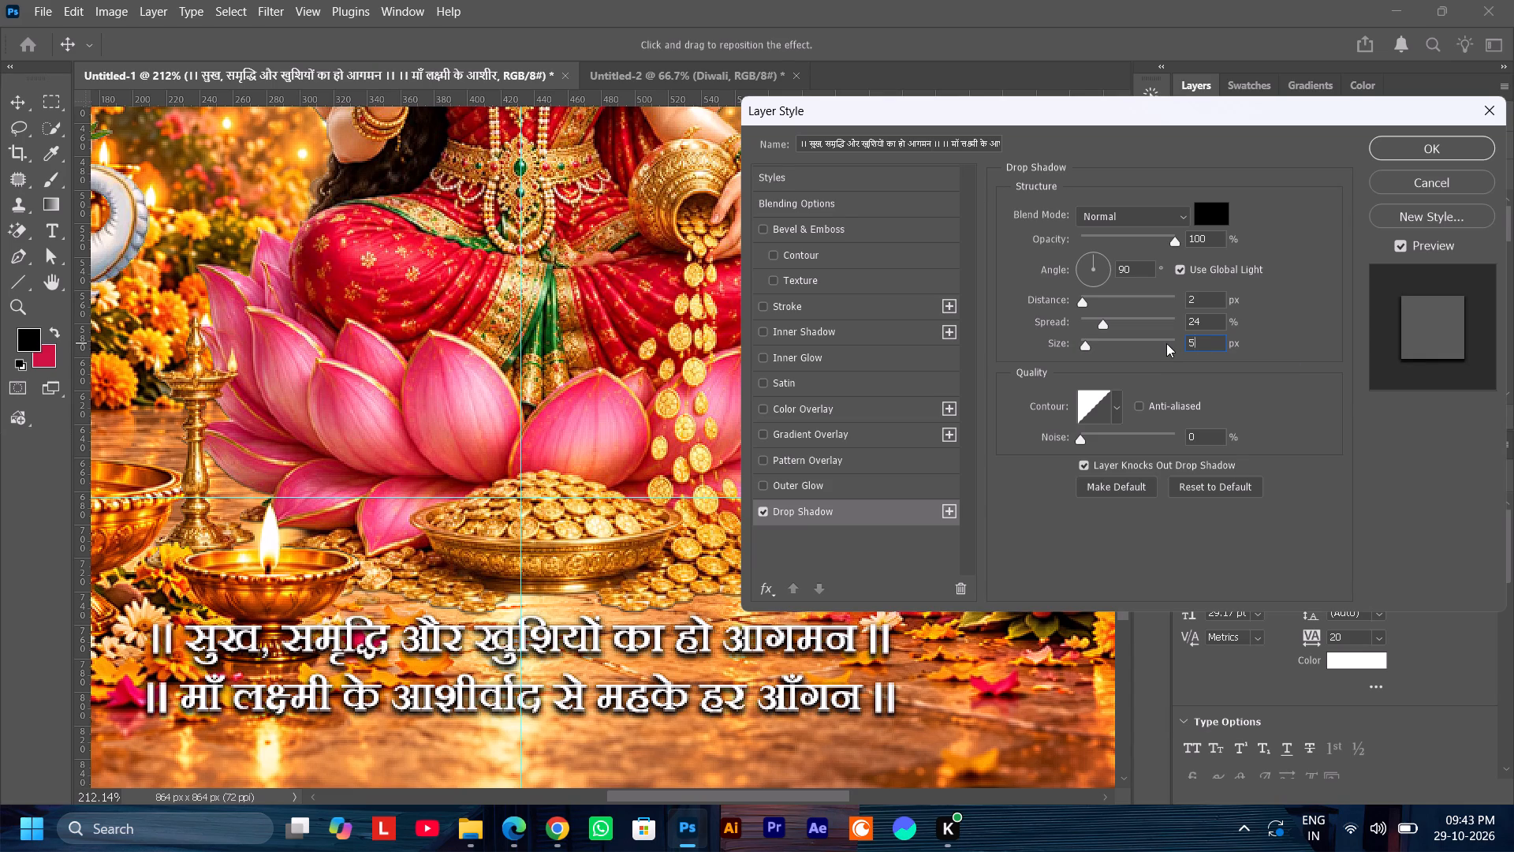
pyautogui.press('BackSpace')
pyautogui.press('6')
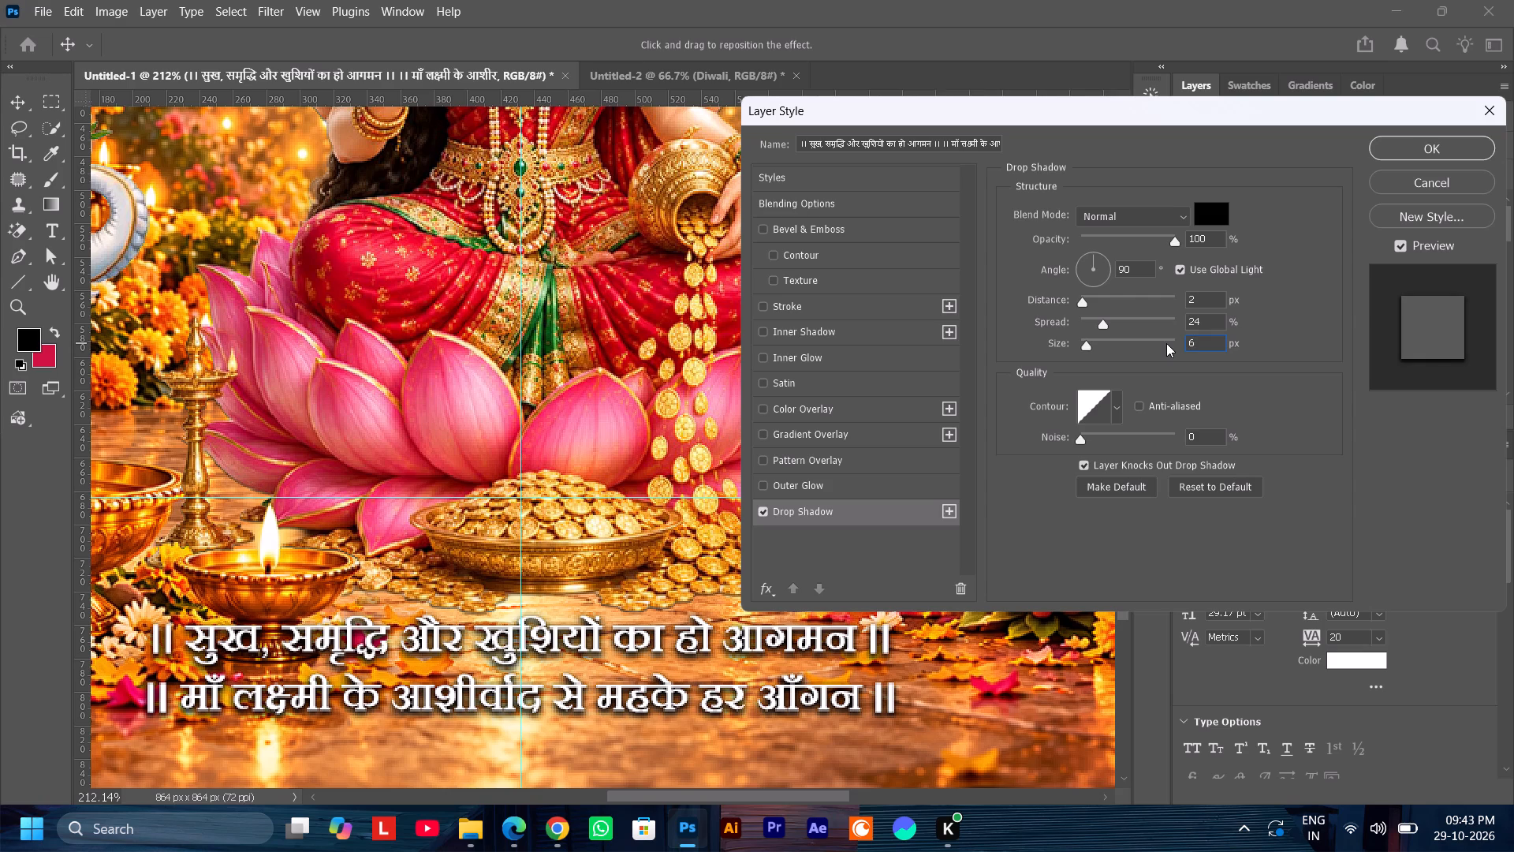
pyautogui.press('Return')
# Scale the couplet down proportionally about its centre to about 80% and commit the transform.
pyautogui.keyDown('alt'); pyautogui.scroll(-2, 832, 554); pyautogui.keyUp('alt')
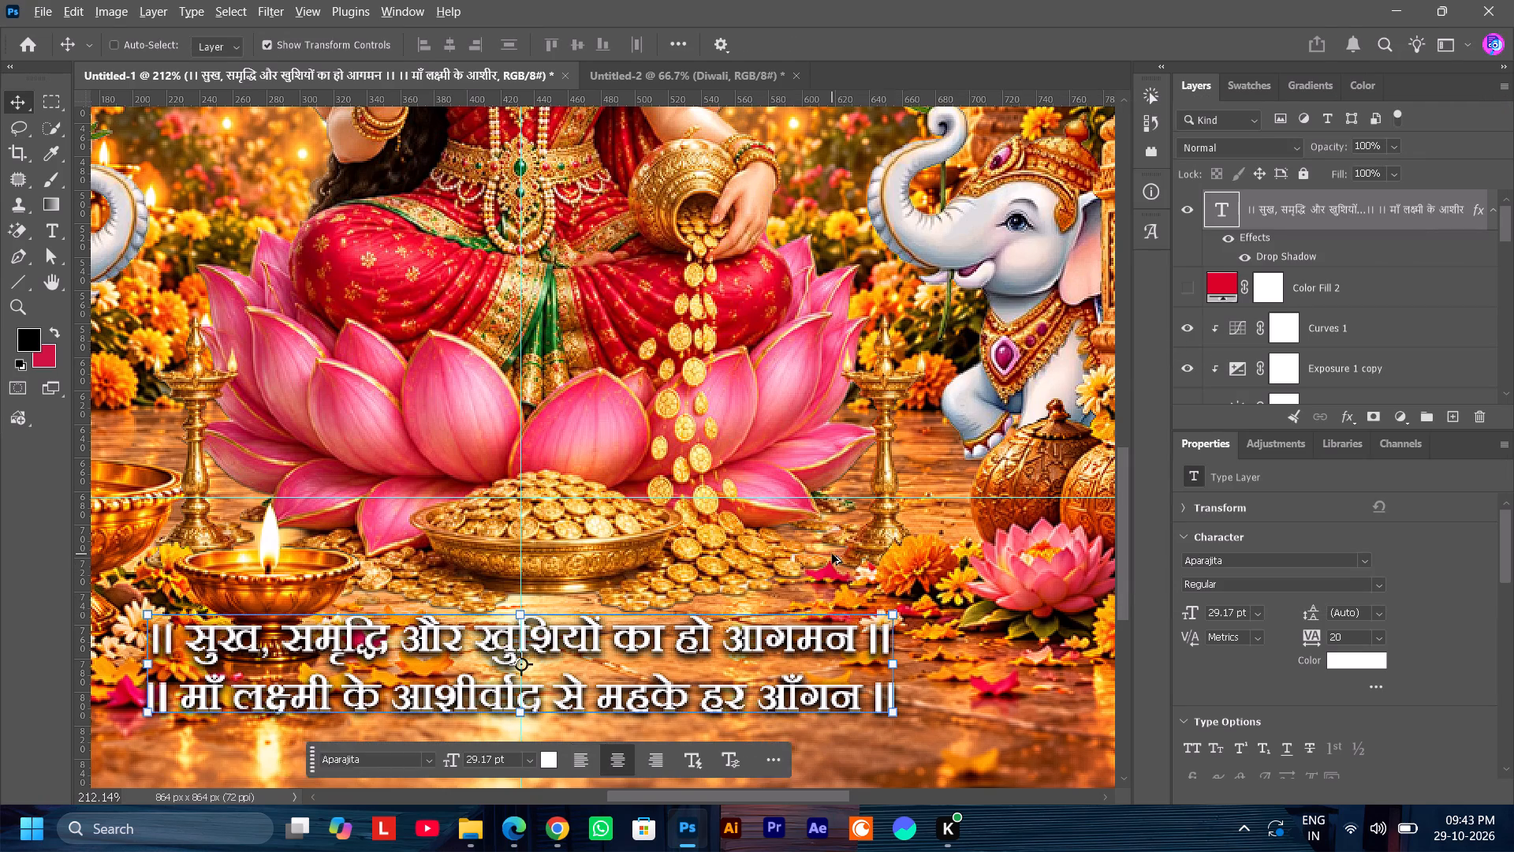
pyautogui.keyDown('alt'); pyautogui.scroll(-10, 832, 554); pyautogui.keyUp('alt')
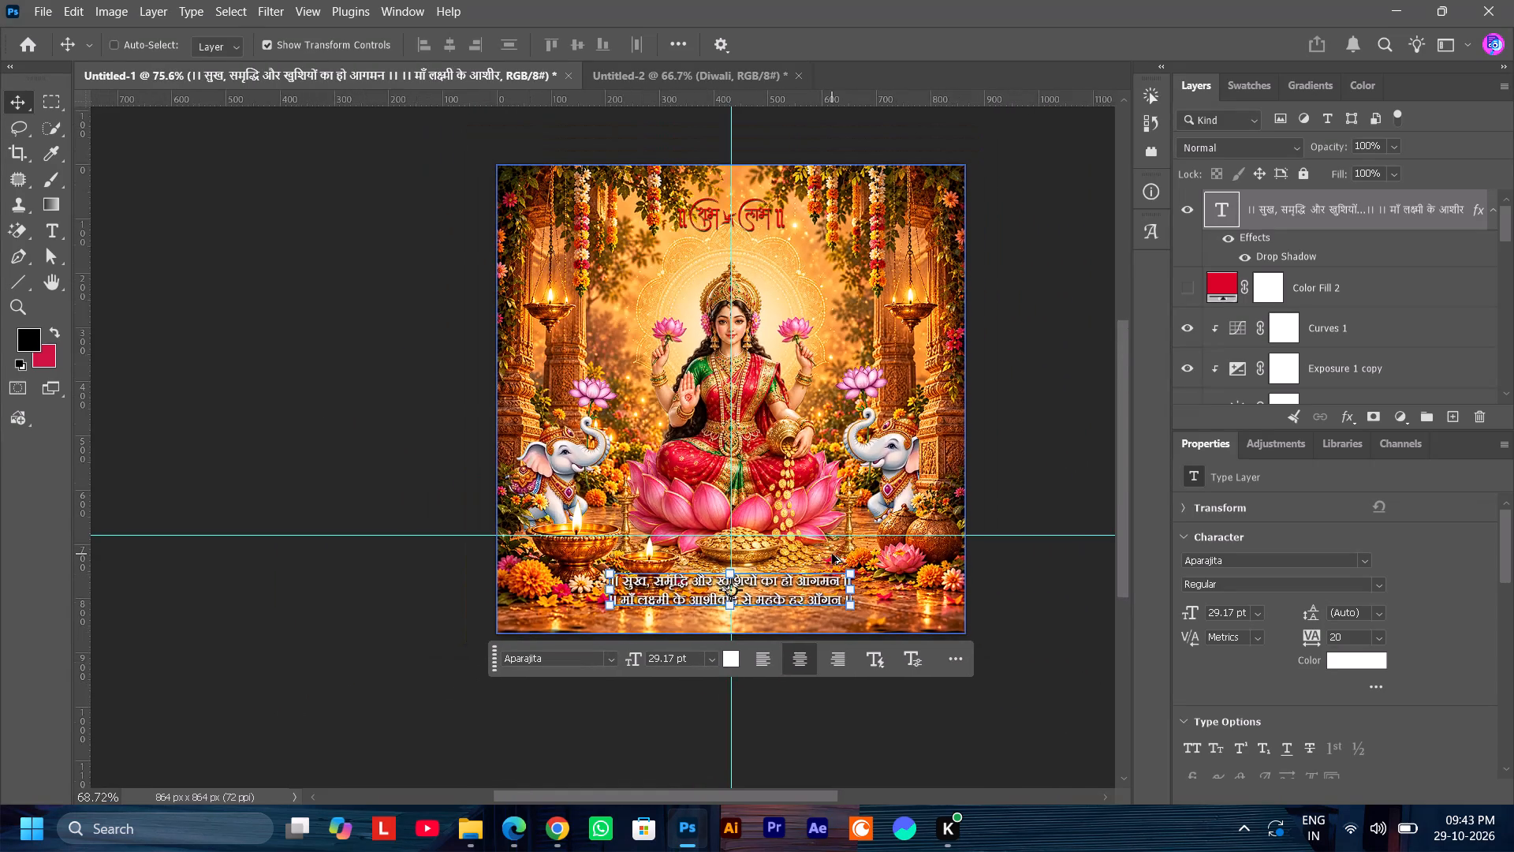
pyautogui.keyDown('alt'); pyautogui.scroll(10, 807, 604); pyautogui.keyUp('alt')
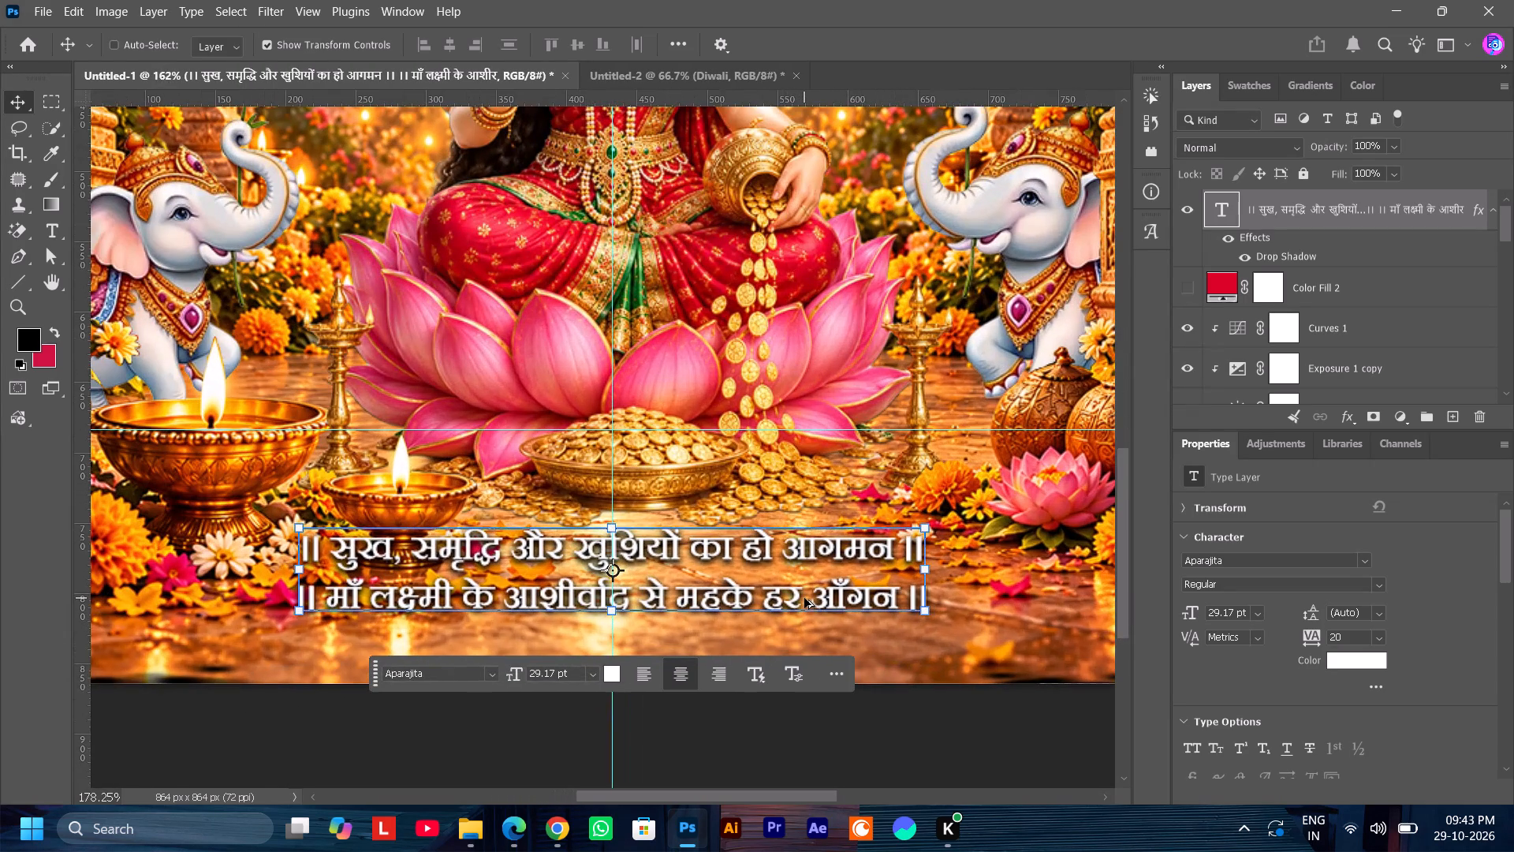
pyautogui.keyDown('alt'); pyautogui.keyDown('shift'); pyautogui.click(927, 612); pyautogui.keyUp('shift'); pyautogui.keyUp('alt')
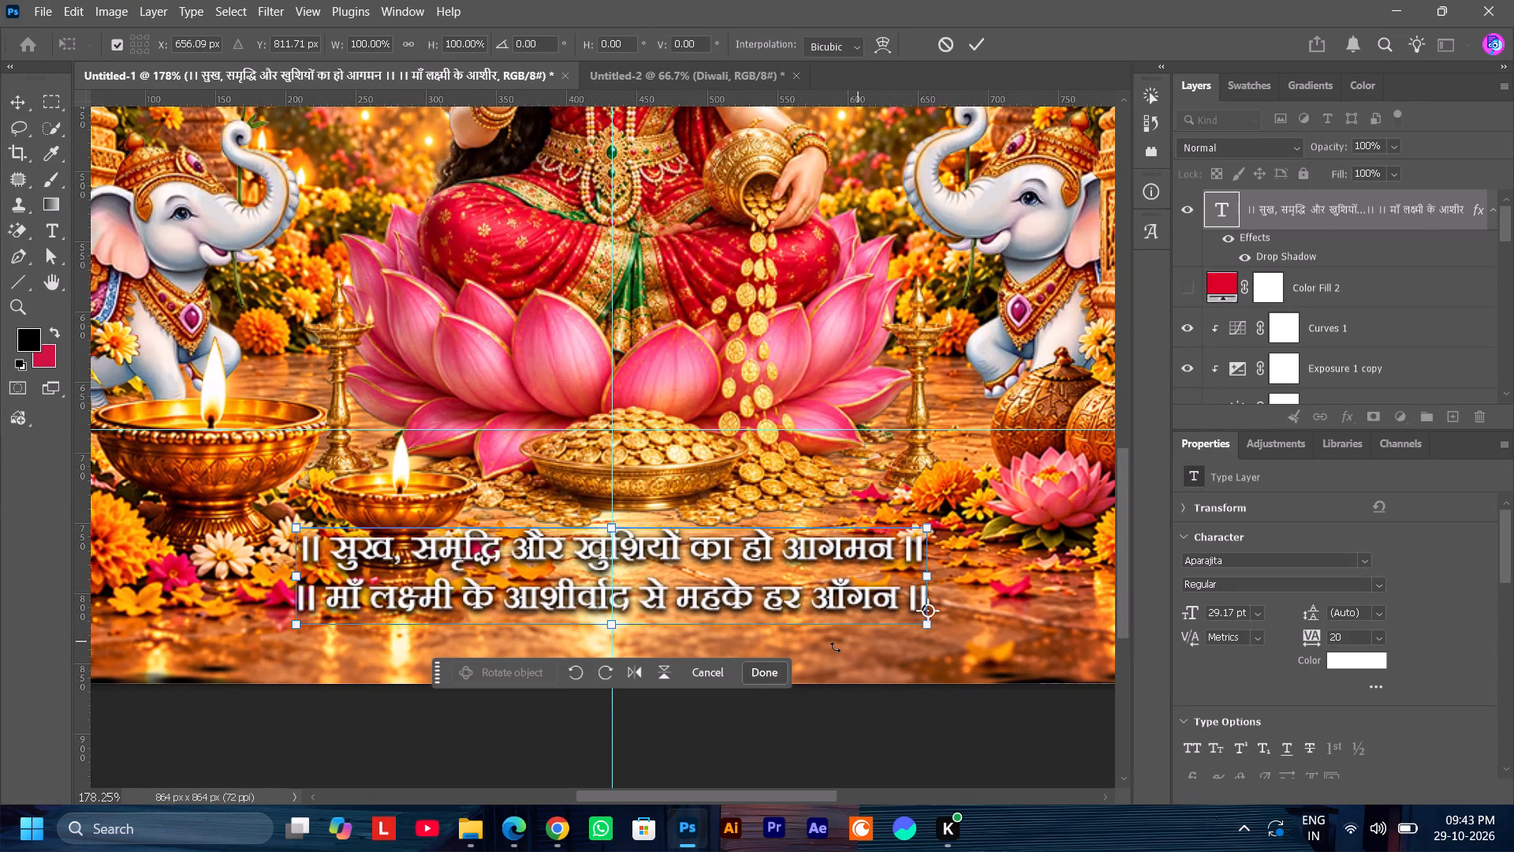
pyautogui.hotkey('ctrl', 'z')
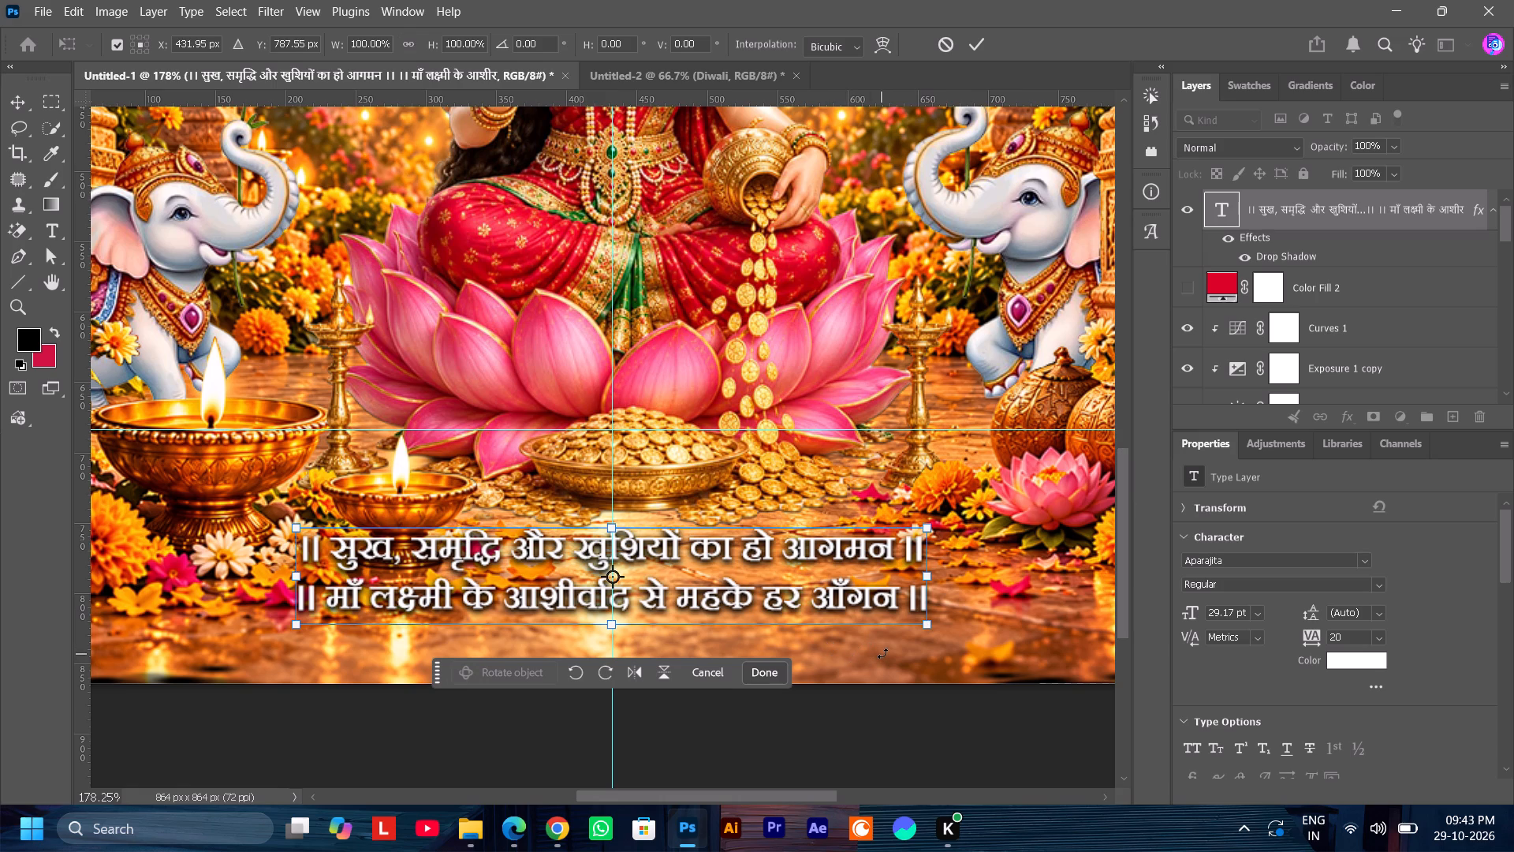
pyautogui.keyDown('alt'); pyautogui.keyDown('shift'); pyautogui.moveTo(927, 628); pyautogui.dragTo(926, 623); pyautogui.keyUp('shift'); pyautogui.keyUp('alt')
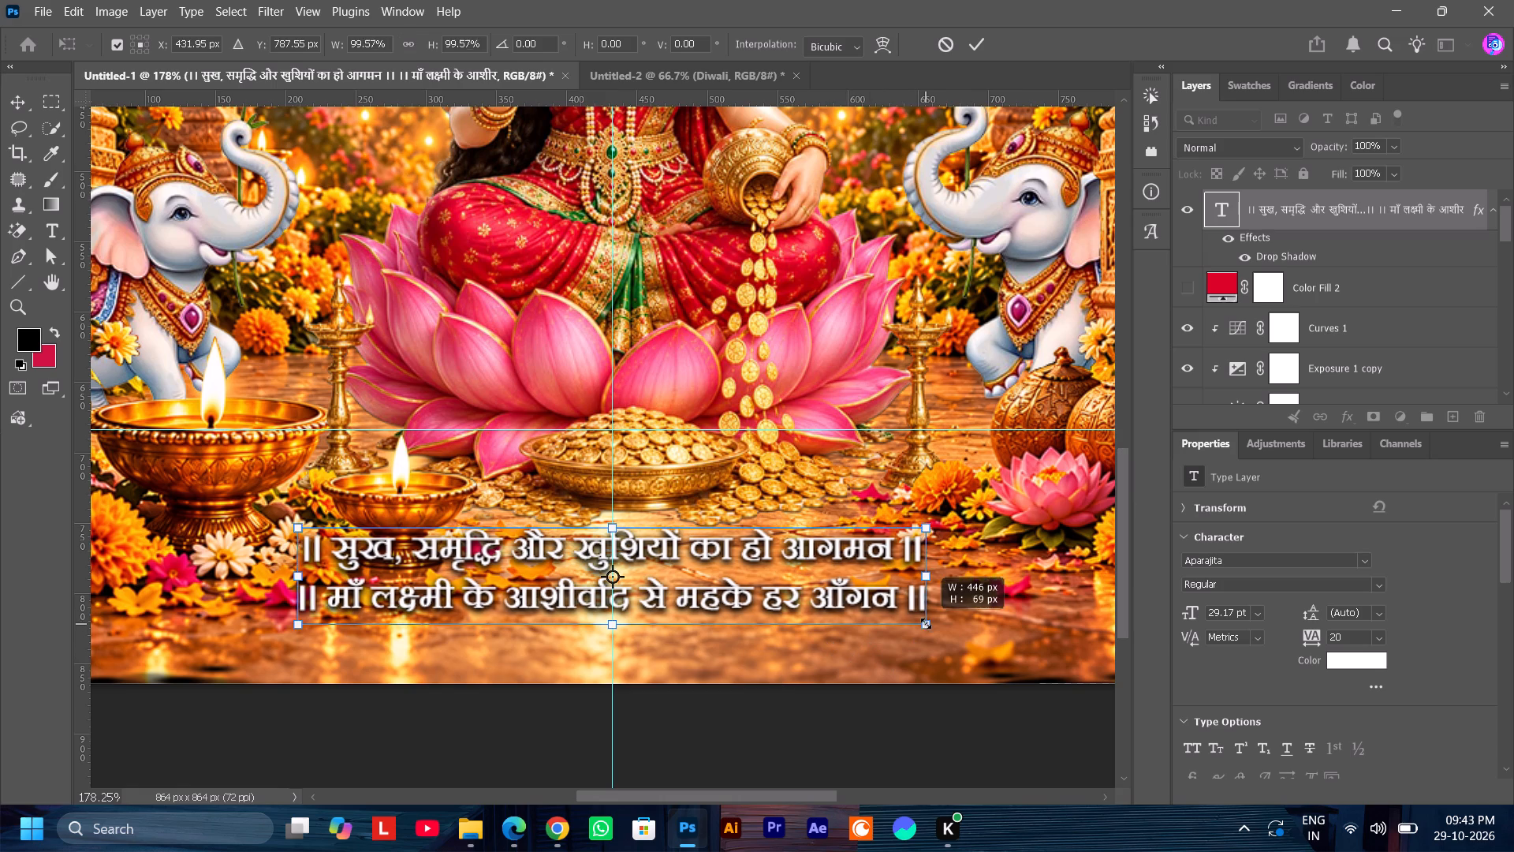
pyautogui.keyDown('alt'); pyautogui.keyDown('shift'); pyautogui.moveTo(926, 623); pyautogui.dragTo(869, 587); pyautogui.keyUp('shift'); pyautogui.keyUp('alt')
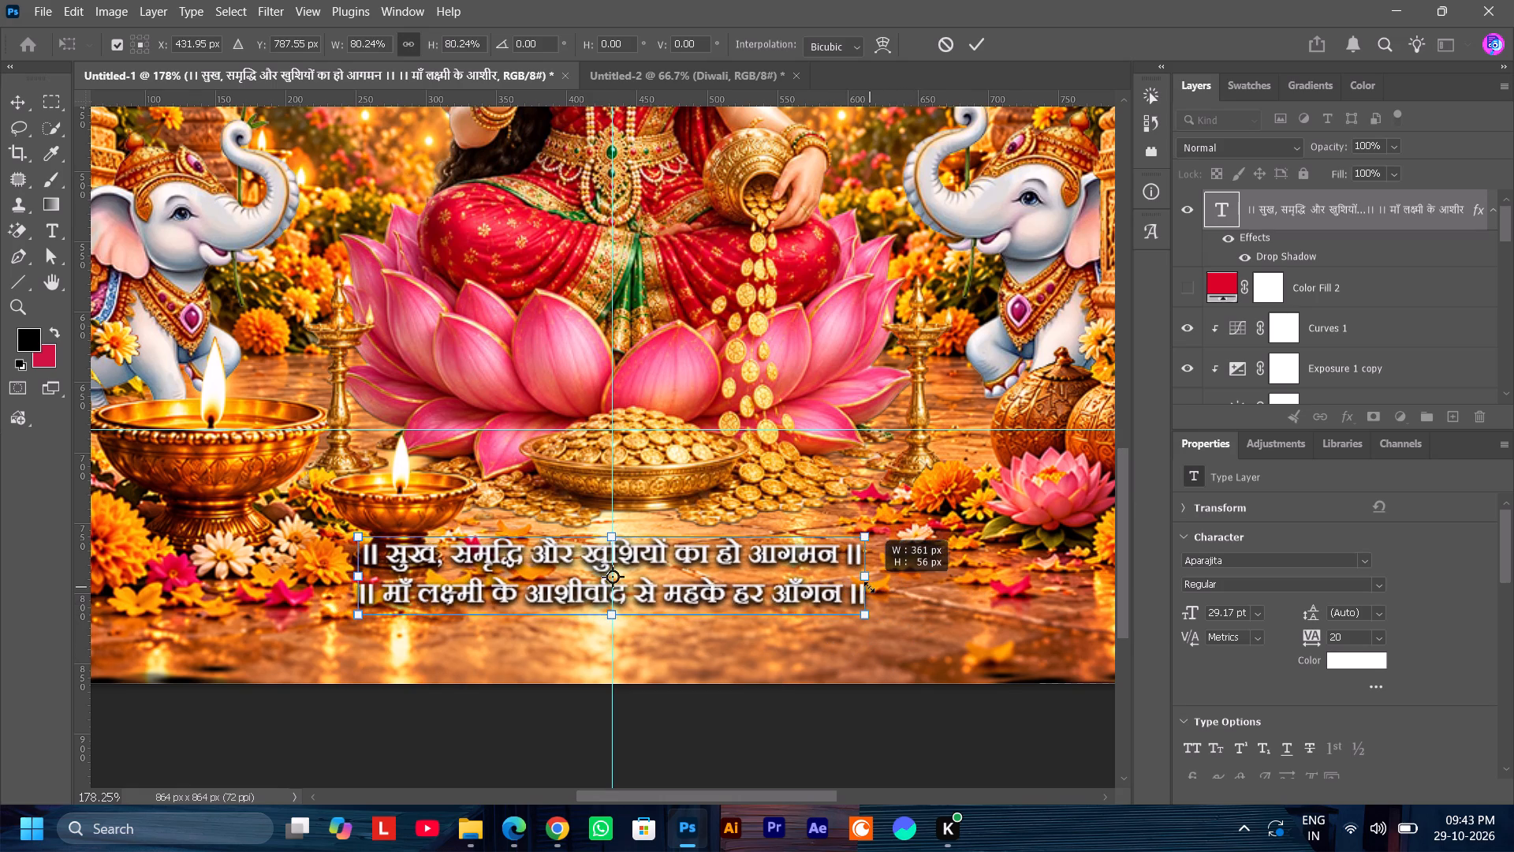
pyautogui.keyDown('alt'); pyautogui.keyDown('shift'); pyautogui.moveTo(869, 587); pyautogui.dragTo(867, 587); pyautogui.keyUp('shift'); pyautogui.keyUp('alt')
pyautogui.click(774, 663)
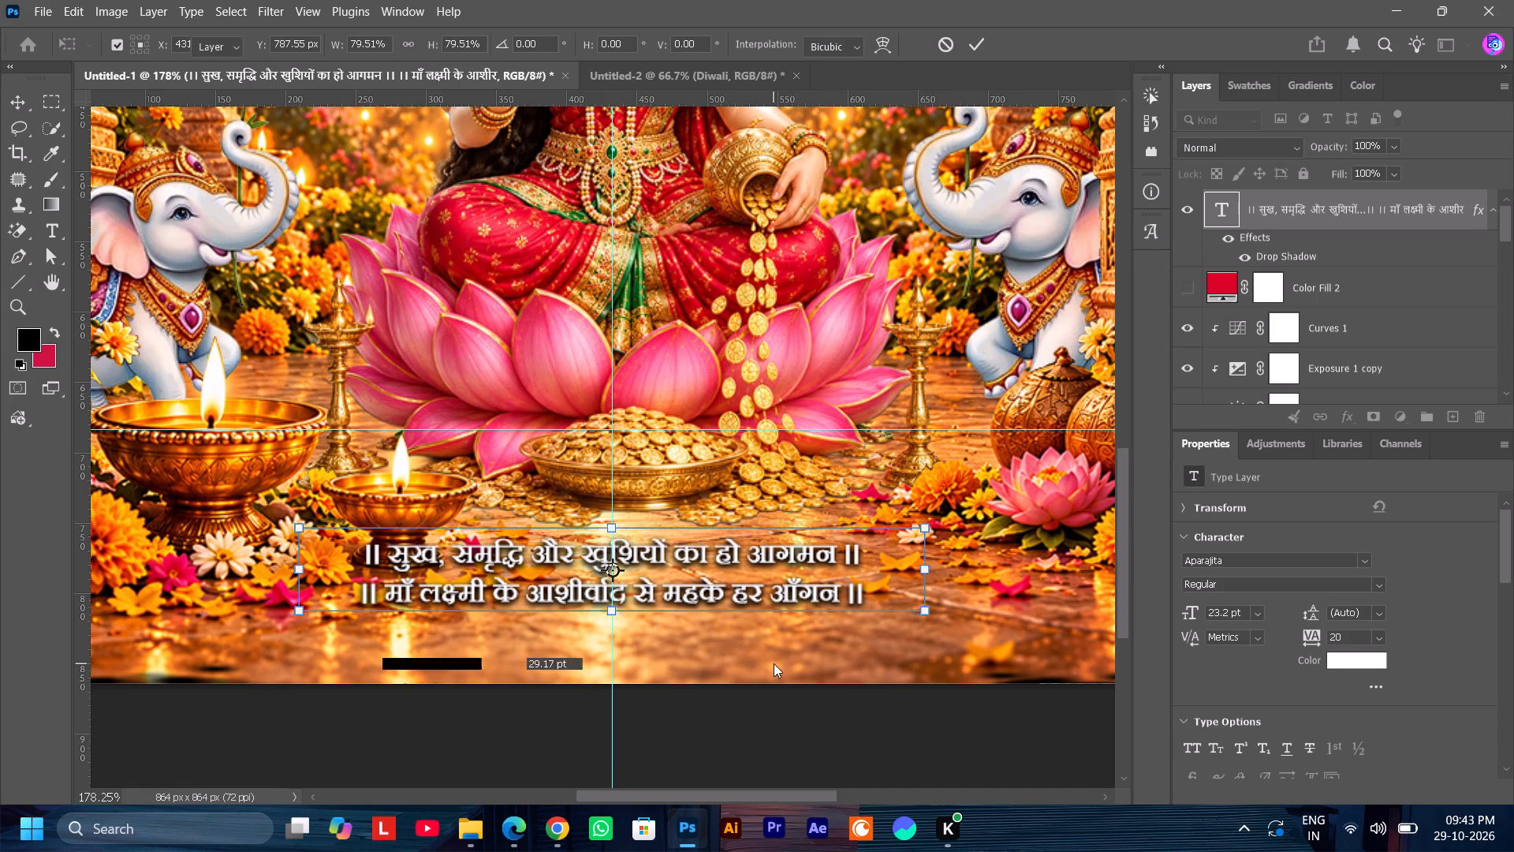
# Adjust the couplet's tracking, trying 20 and 30 before settling on 40.
pyautogui.click(1306, 635)
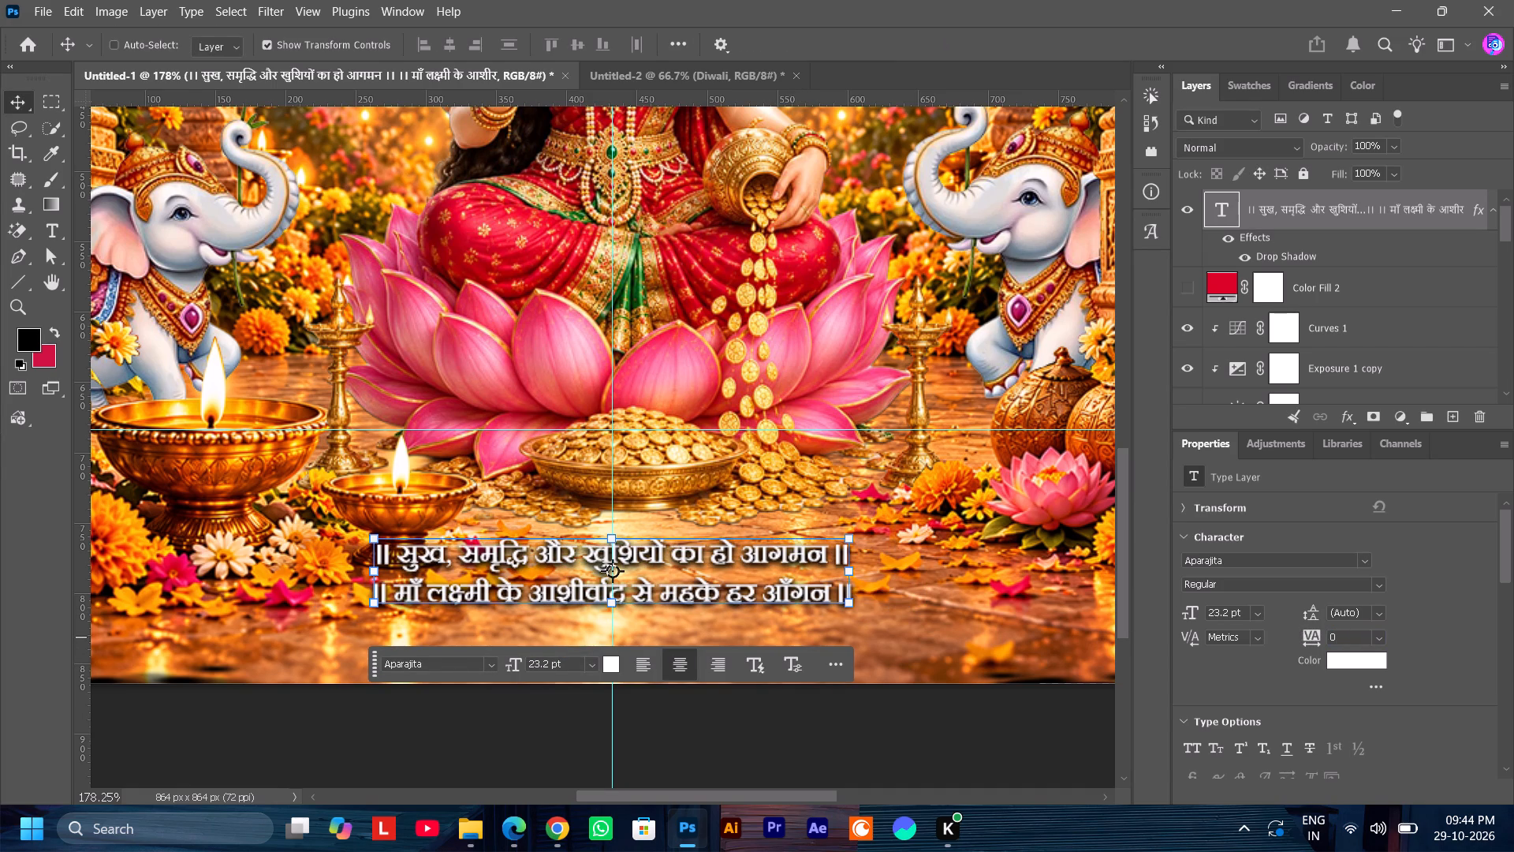
pyautogui.moveTo(1340, 635); pyautogui.dragTo(1322, 642)
pyautogui.write('20')
pyautogui.press('Return')
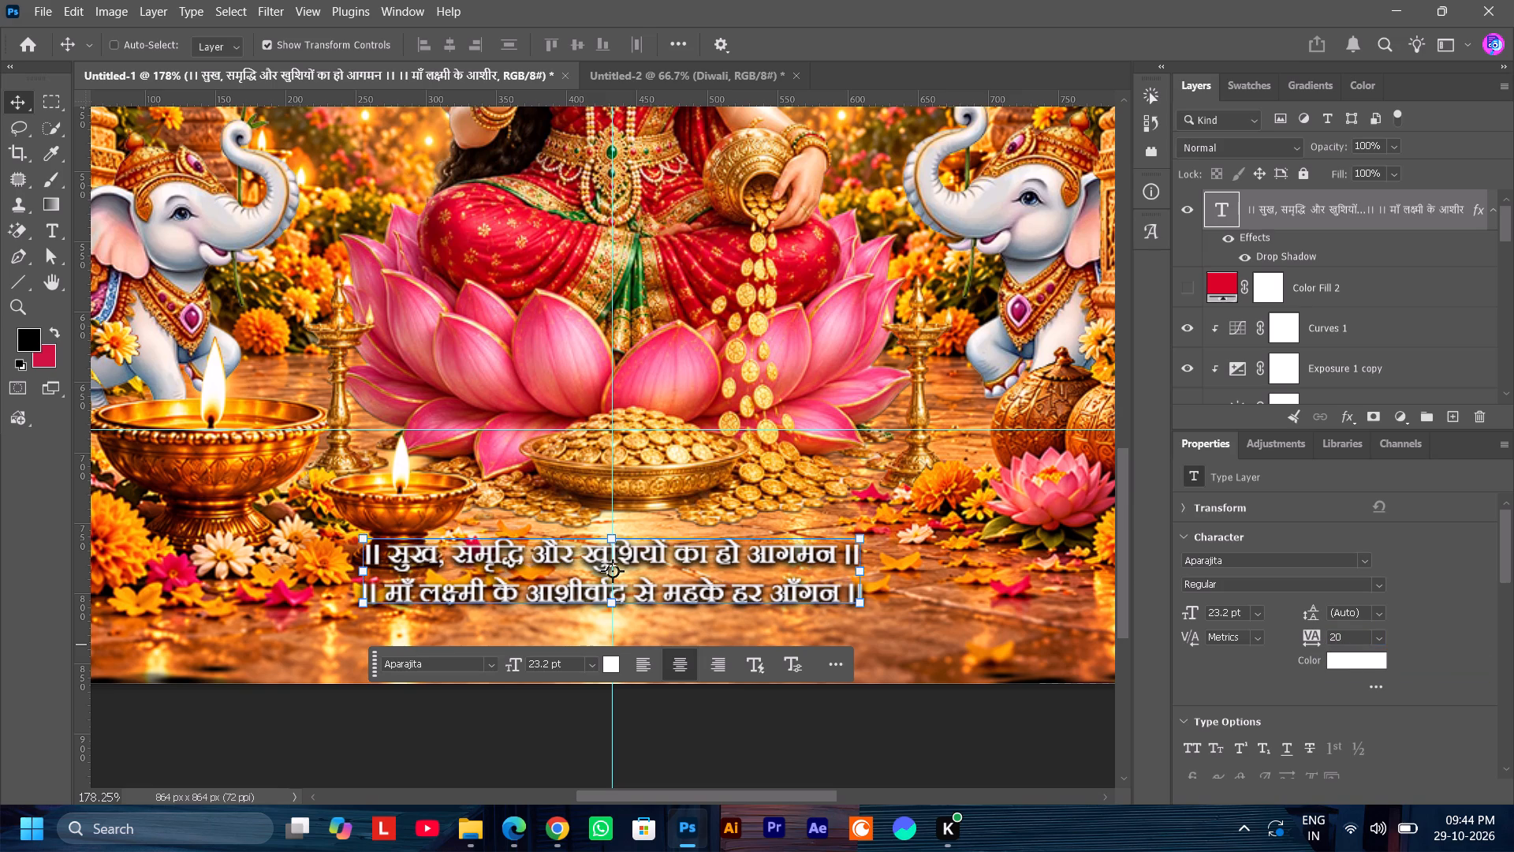
pyautogui.moveTo(1341, 632); pyautogui.dragTo(1321, 632)
pyautogui.write('30')
pyautogui.press('Return')
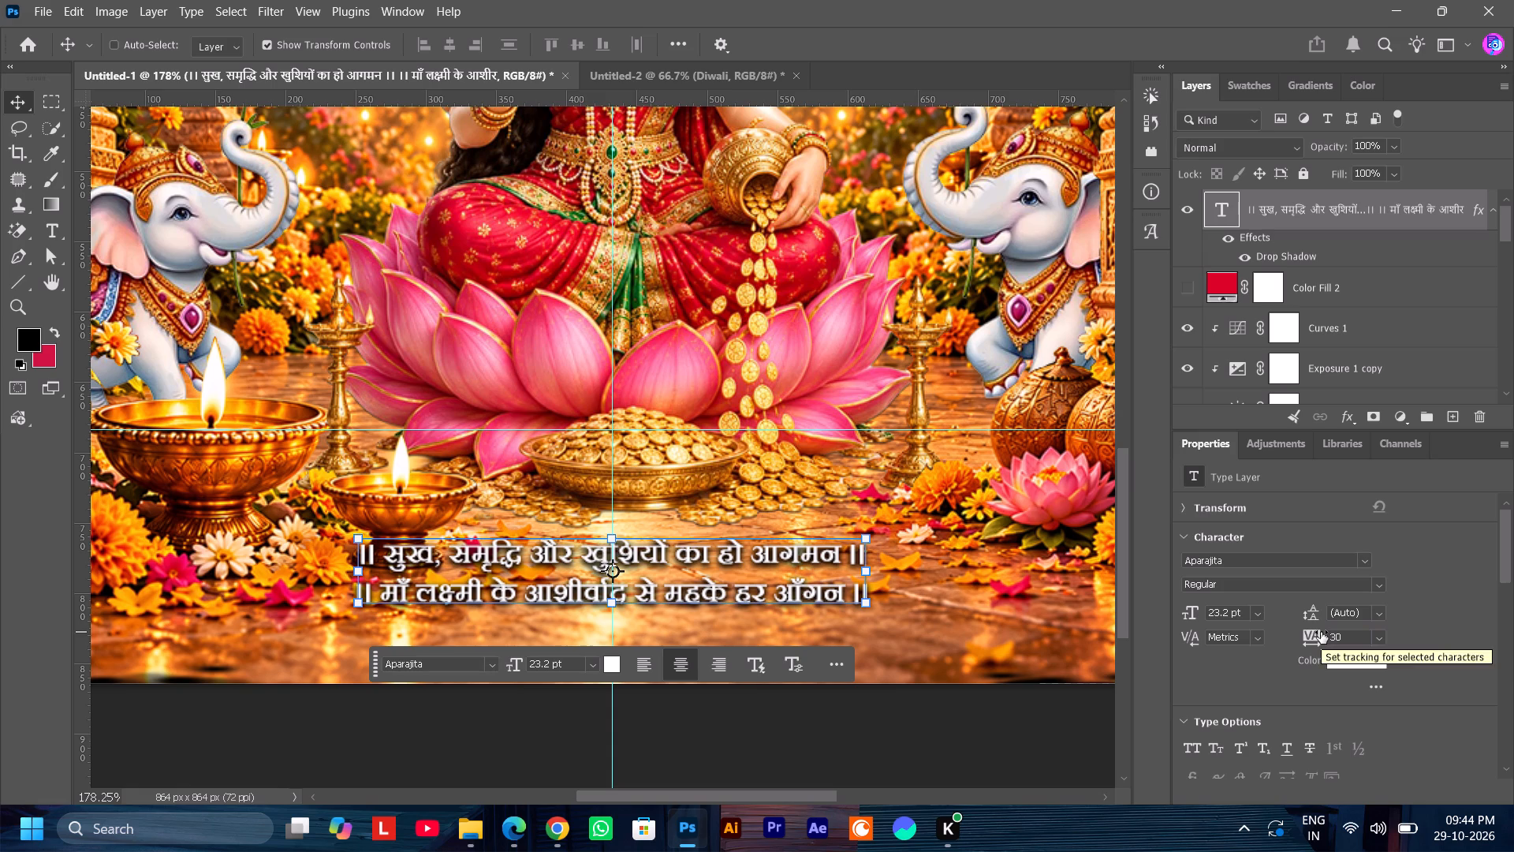
pyautogui.moveTo(1340, 635); pyautogui.dragTo(1329, 638)
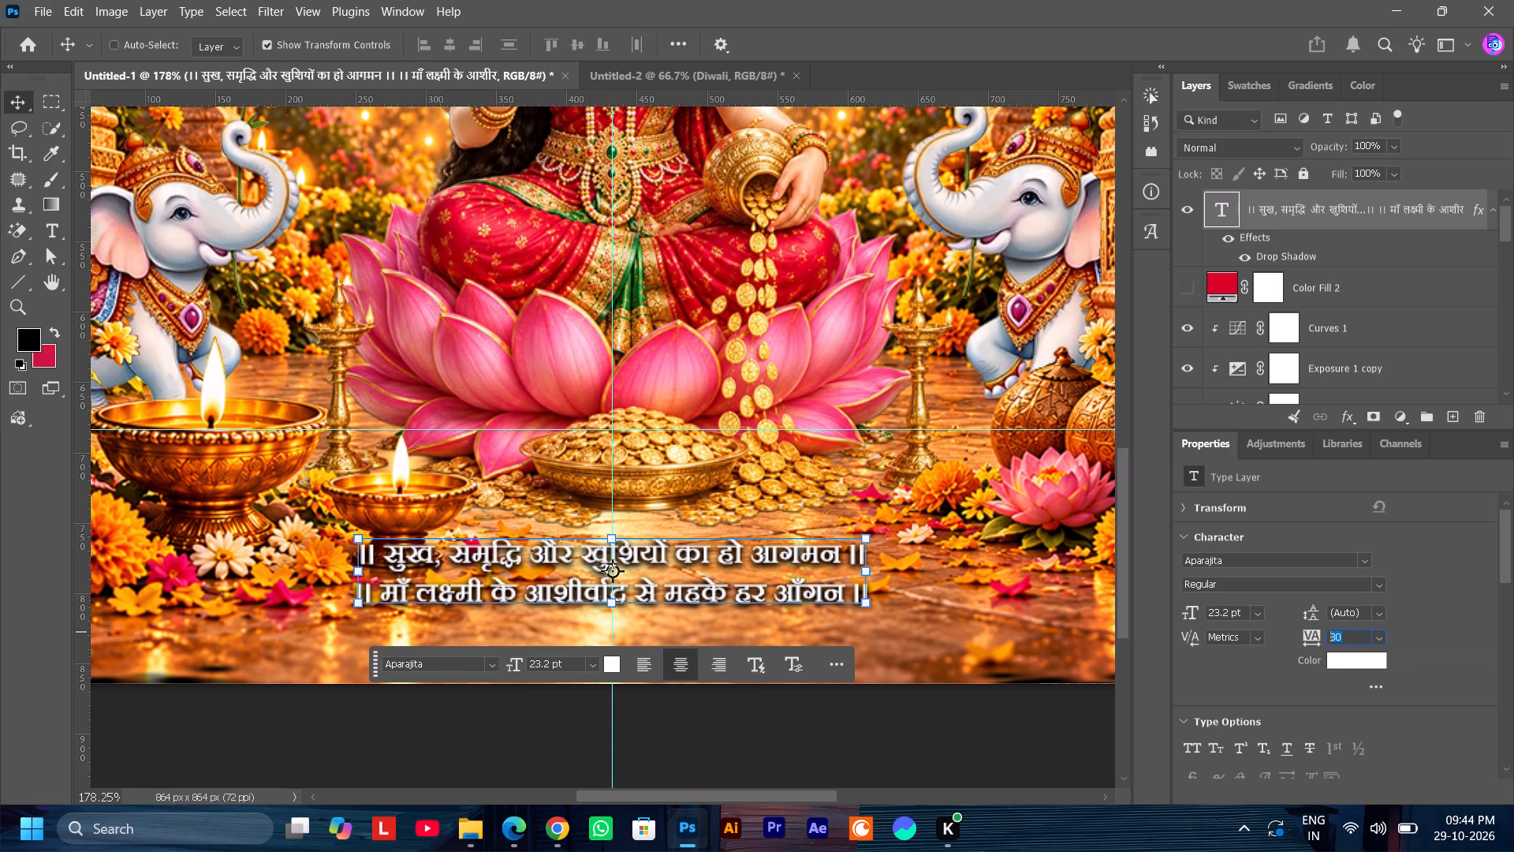
pyautogui.moveTo(1329, 638); pyautogui.dragTo(1301, 648)
pyautogui.write('40')
pyautogui.press('Return')
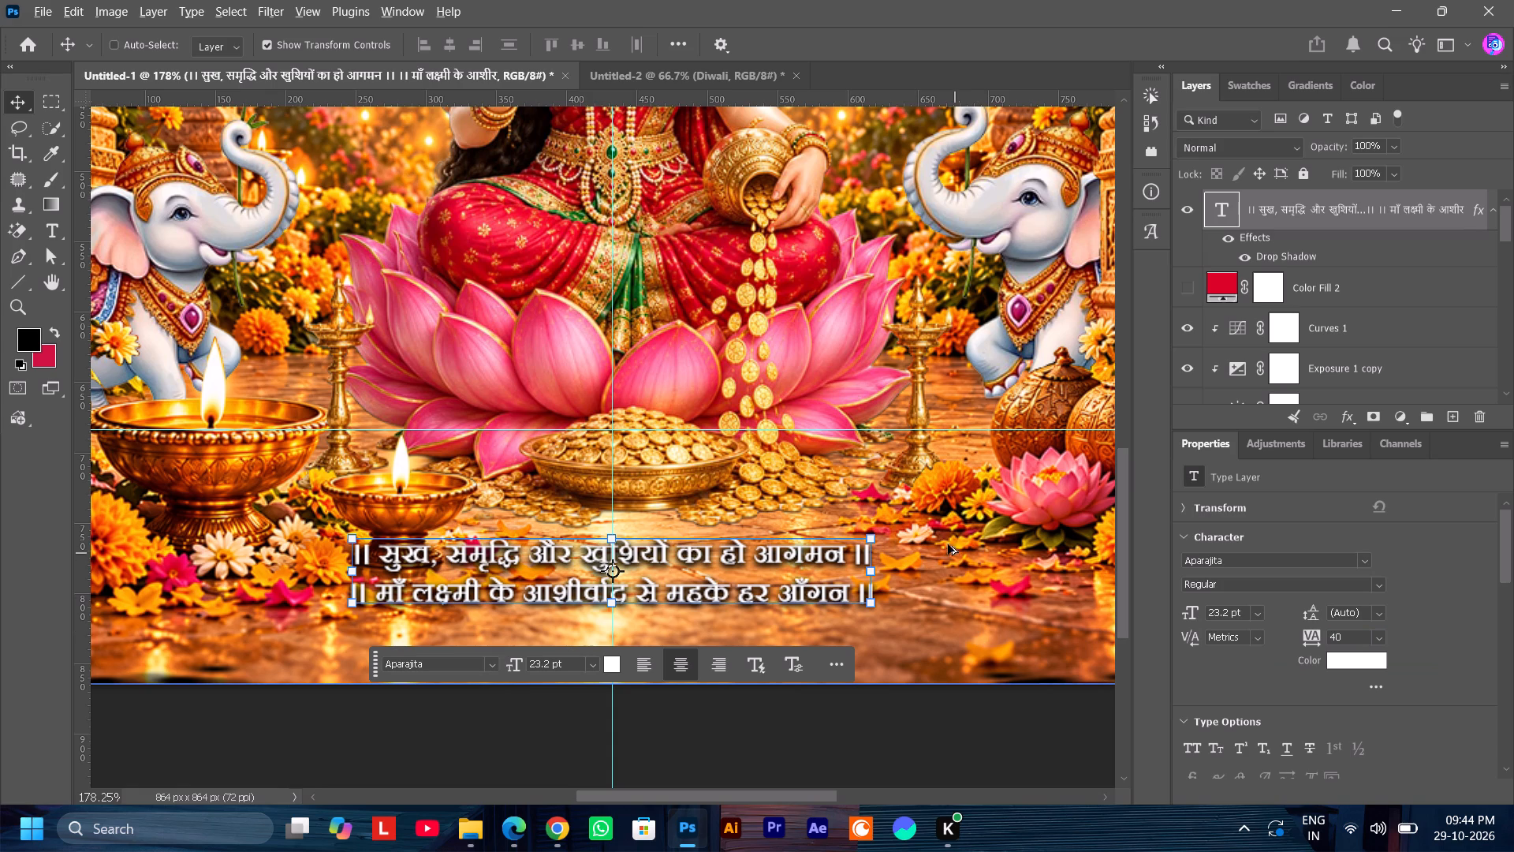
# Review the whole poster with the resized couplet in place beneath the goddess.
pyautogui.keyDown('alt'); pyautogui.scroll(-7, 927, 447); pyautogui.keyUp('alt')
pyautogui.keyDown('ctrl'); pyautogui.scroll(-5, 927, 447); pyautogui.keyUp('ctrl')
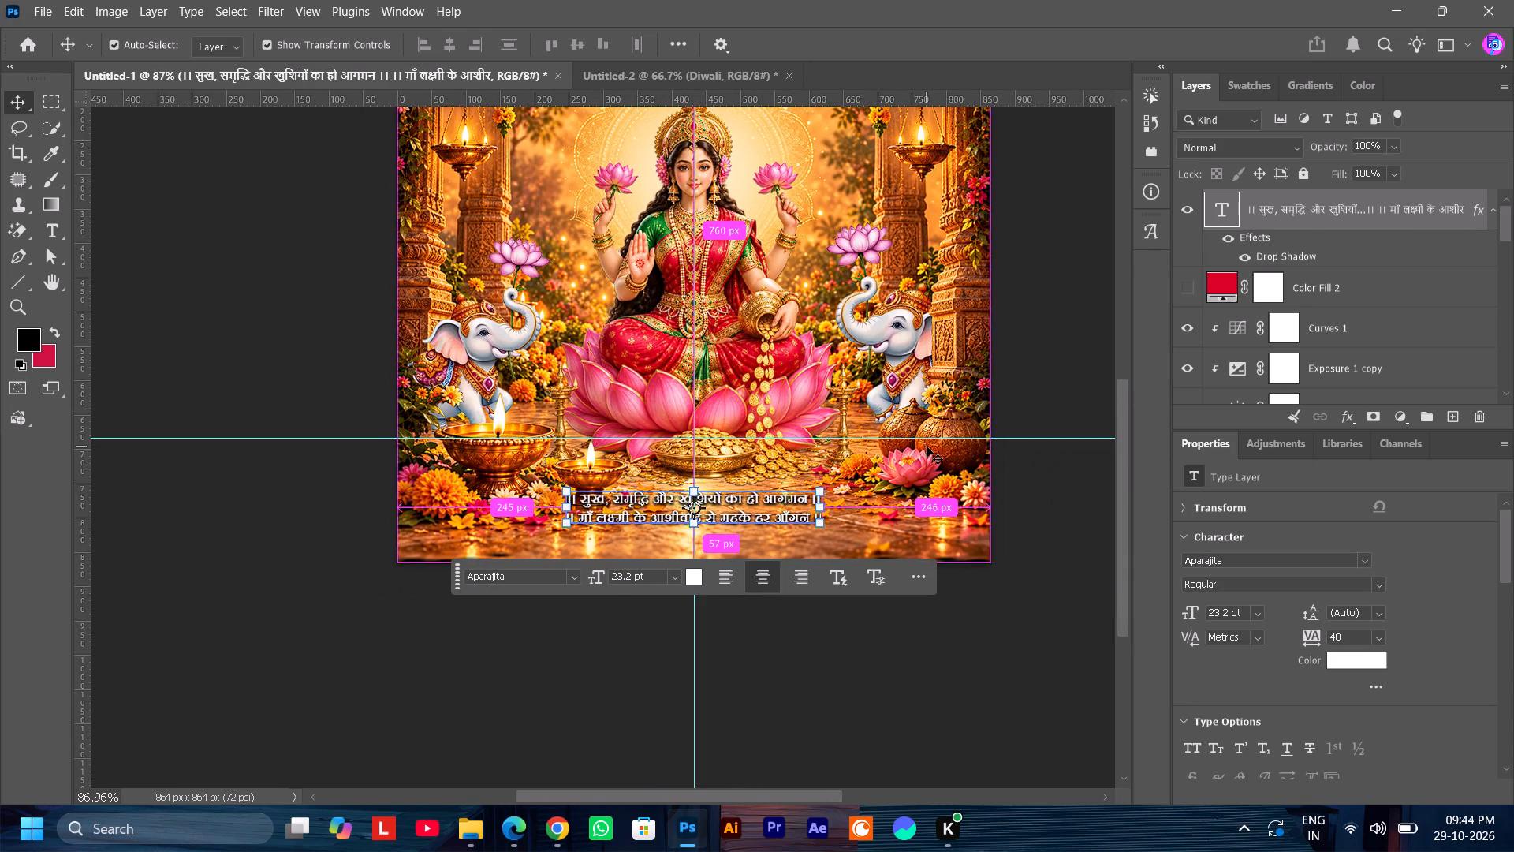
pyautogui.keyDown('ctrl'); pyautogui.scroll(-5, 927, 447); pyautogui.keyUp('ctrl')
pyautogui.scroll(9, 961, 444)
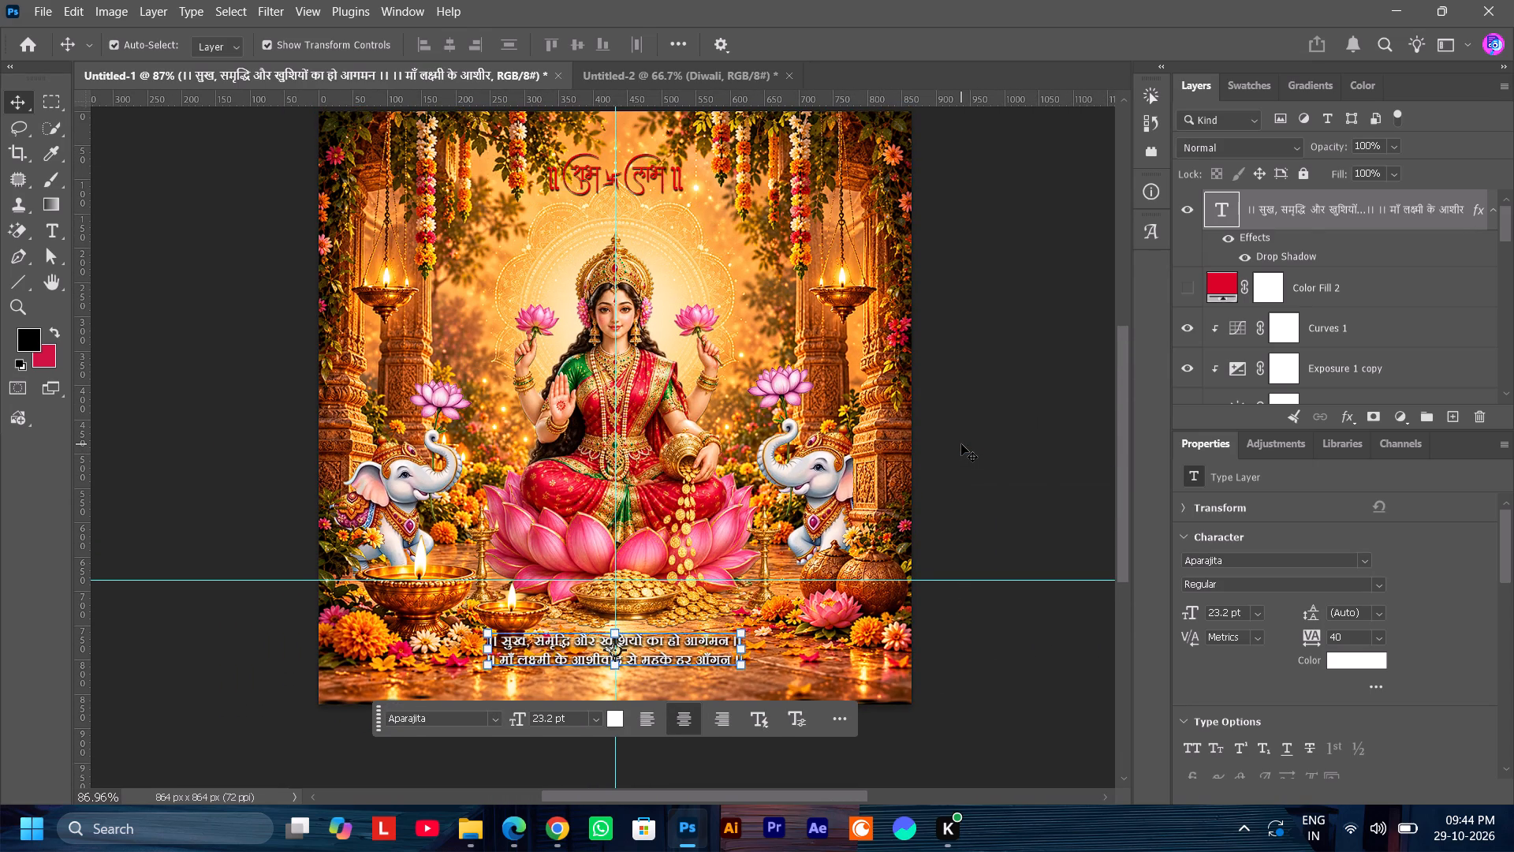
pyautogui.keyDown('ctrl'); pyautogui.scroll(-3, 961, 444); pyautogui.keyUp('ctrl')
pyautogui.scroll(2, 961, 444)
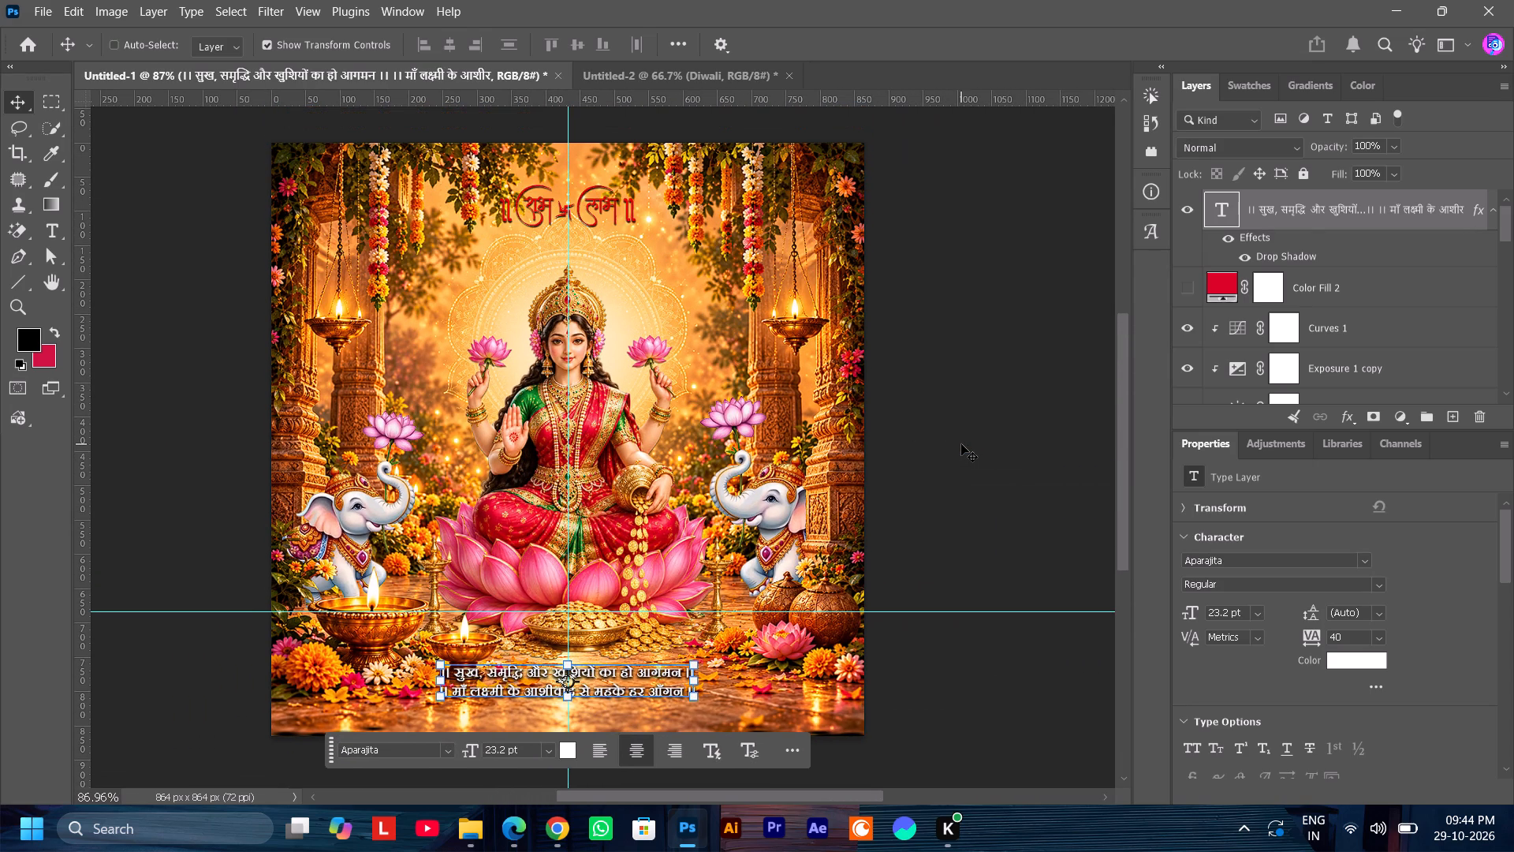
pyautogui.scroll(-1, 962, 444)
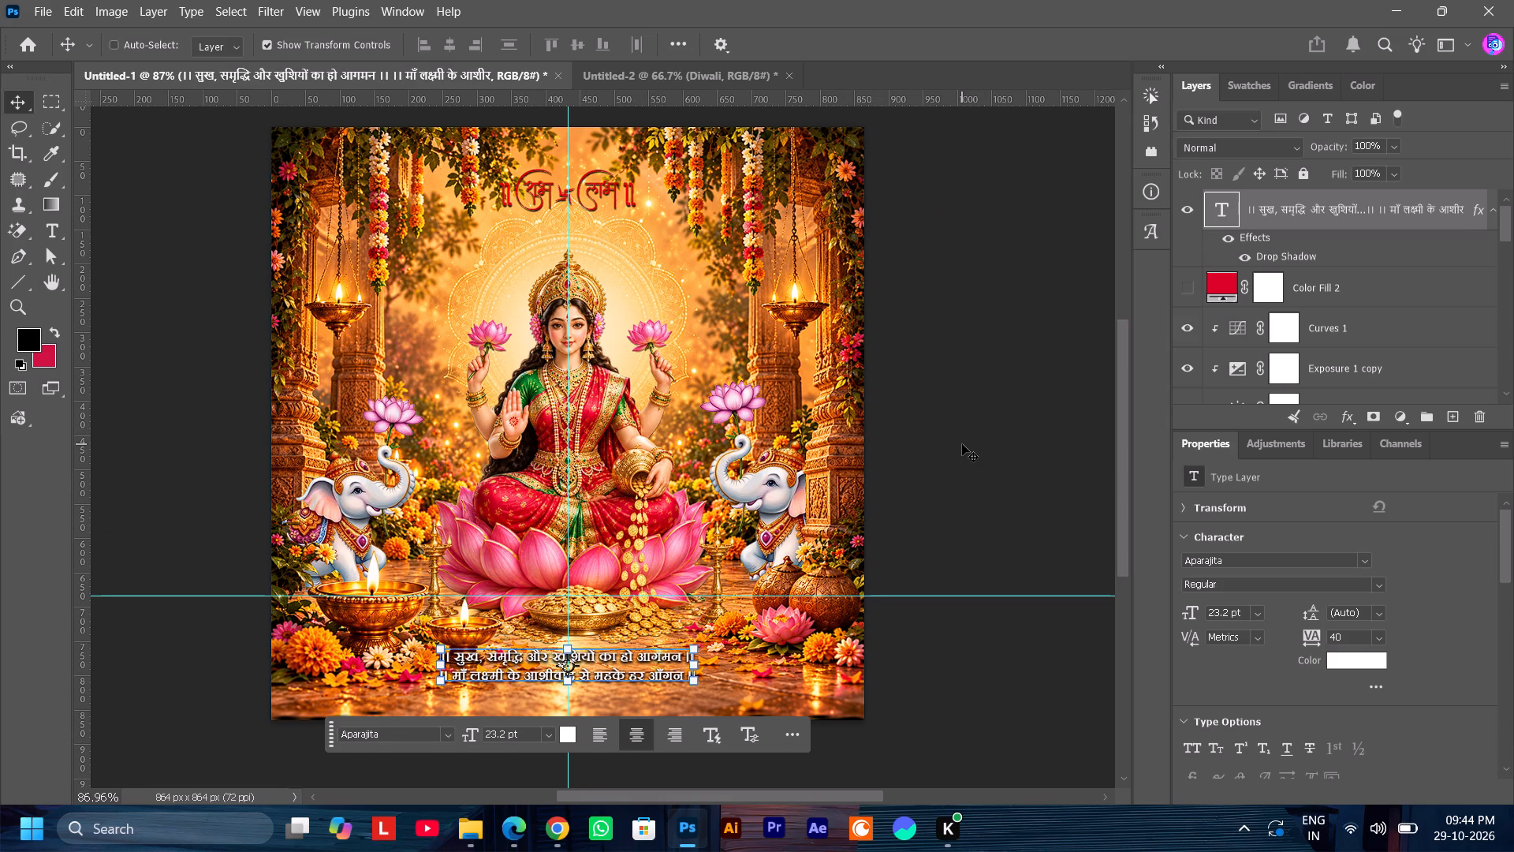
pyautogui.scroll(2, 1293, 200)
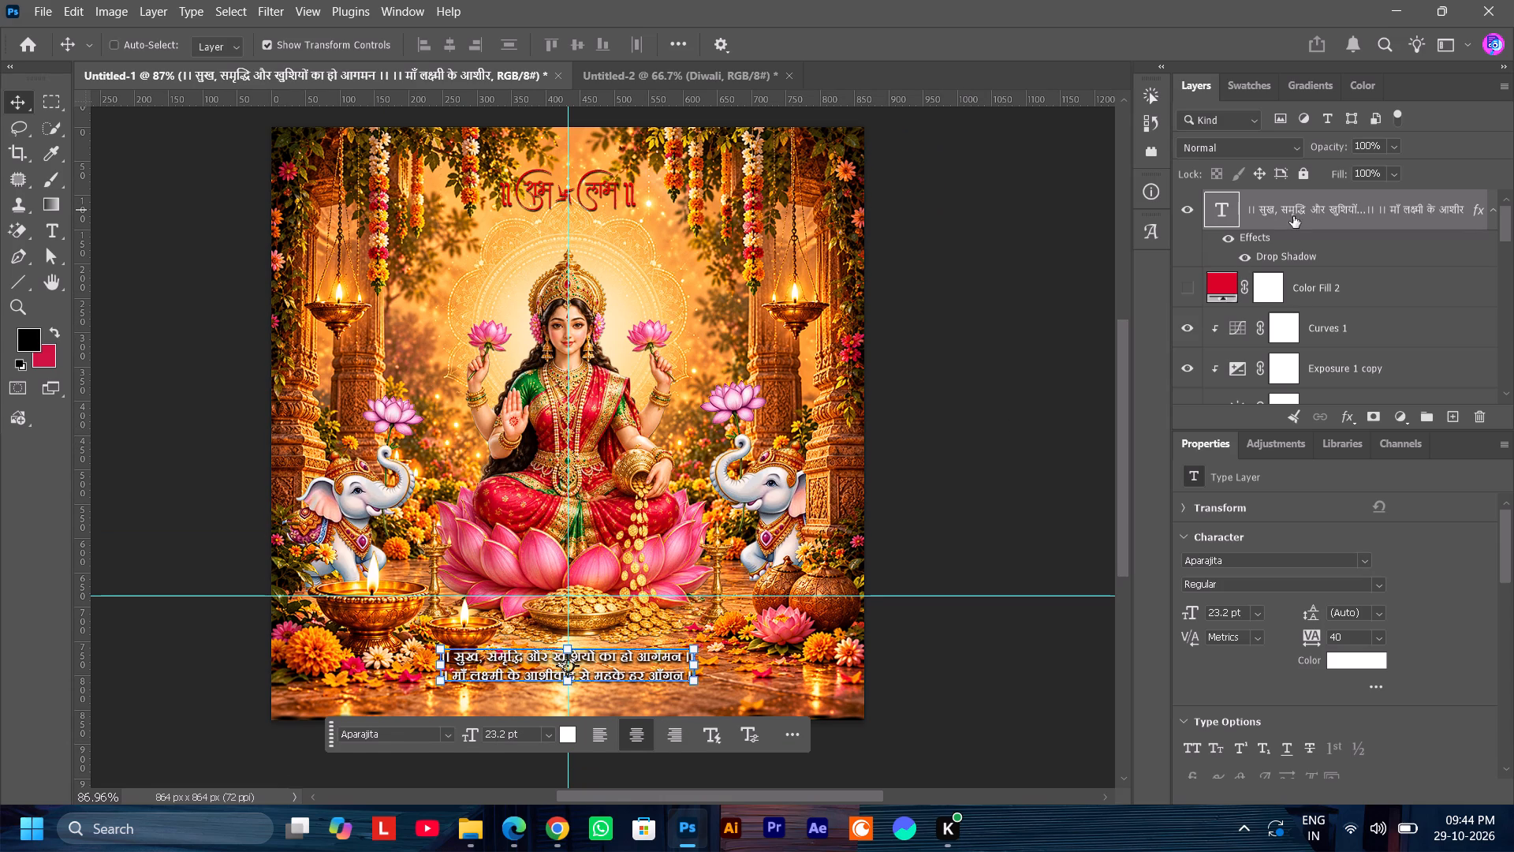
# Draw an 812 px square rectangle shape outward from the poster's centre for an inner border.
pyautogui.rightClick(21, 277)
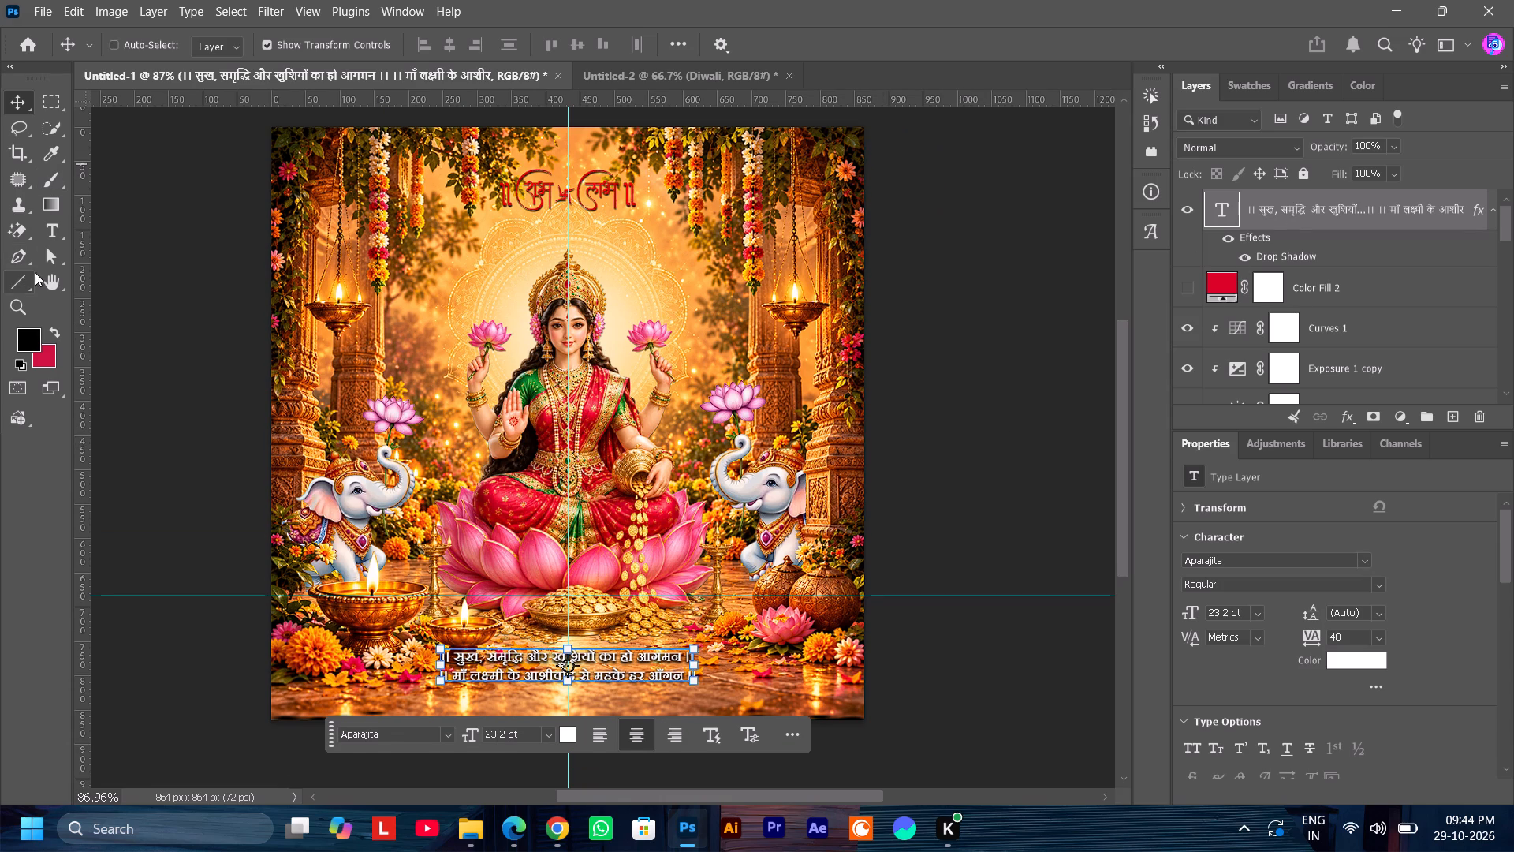
pyautogui.rightClick(24, 283)
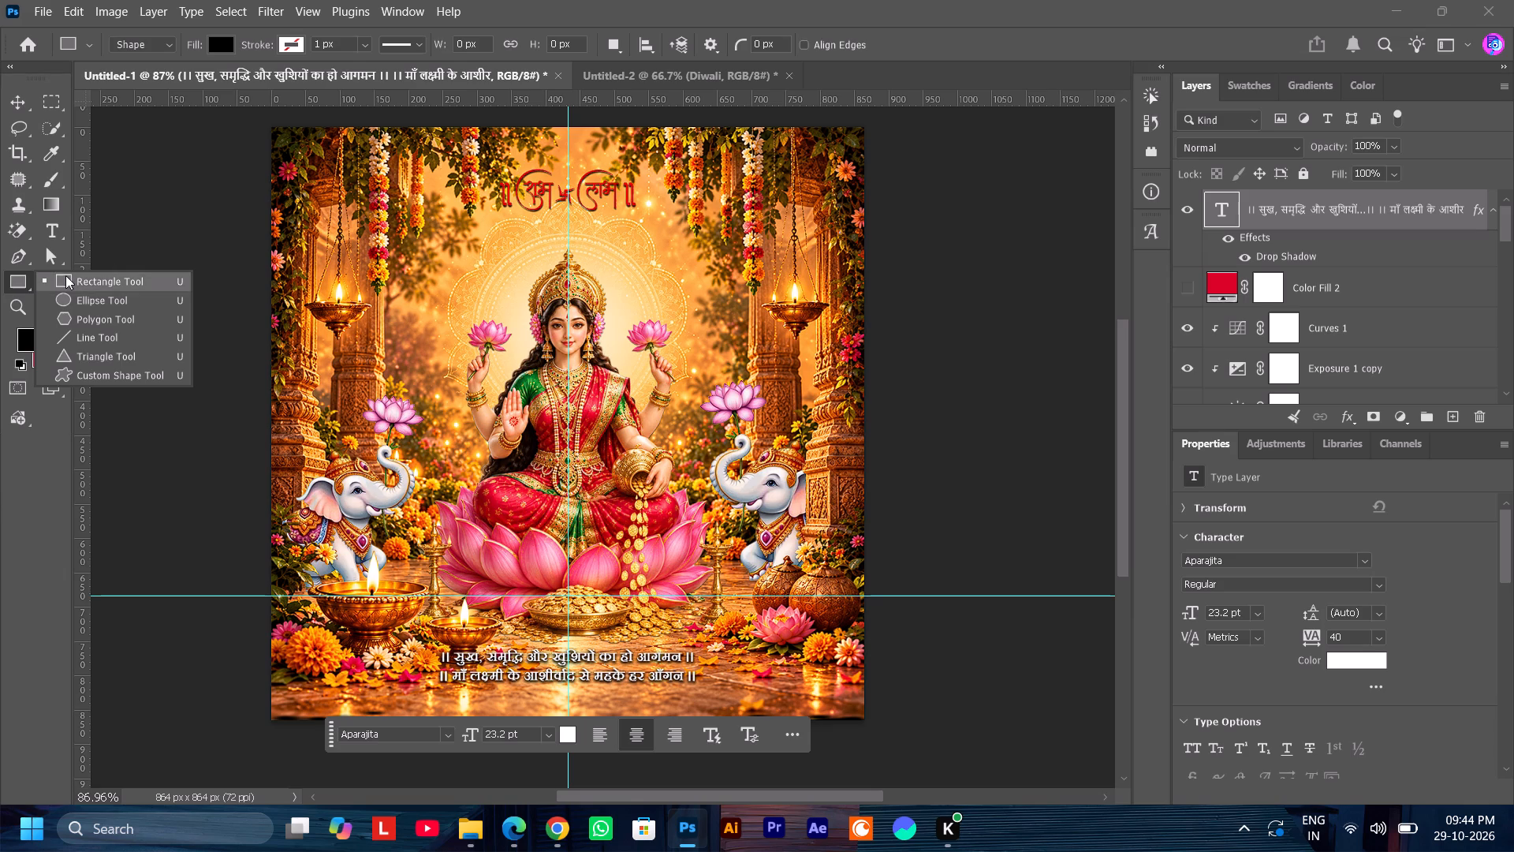
pyautogui.click(65, 275)
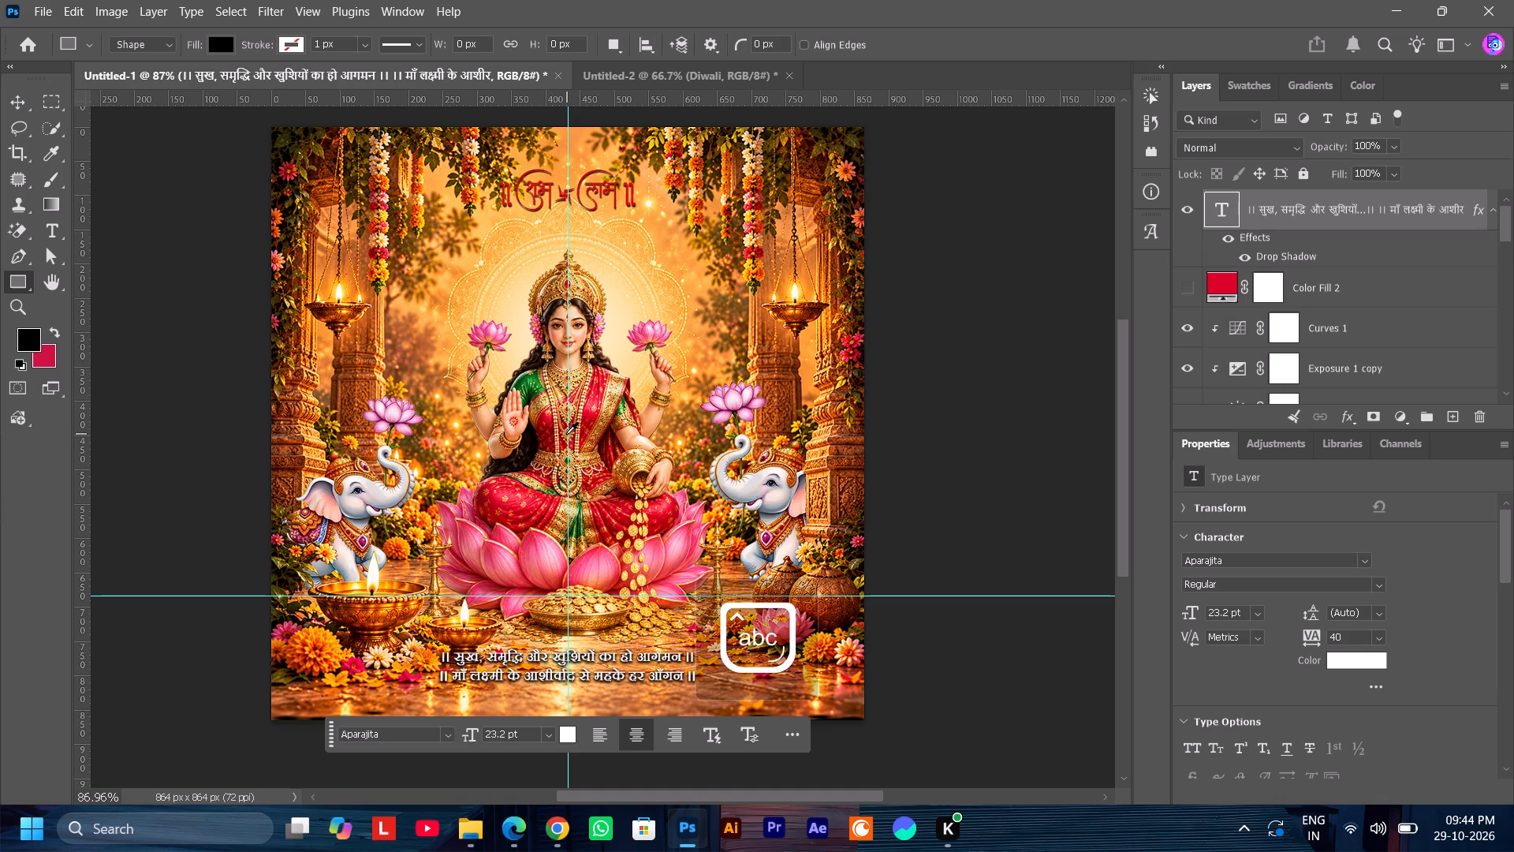
pyautogui.keyDown('alt'); pyautogui.keyDown('shift'); pyautogui.click(566, 434); pyautogui.keyUp('shift'); pyautogui.keyUp('alt')
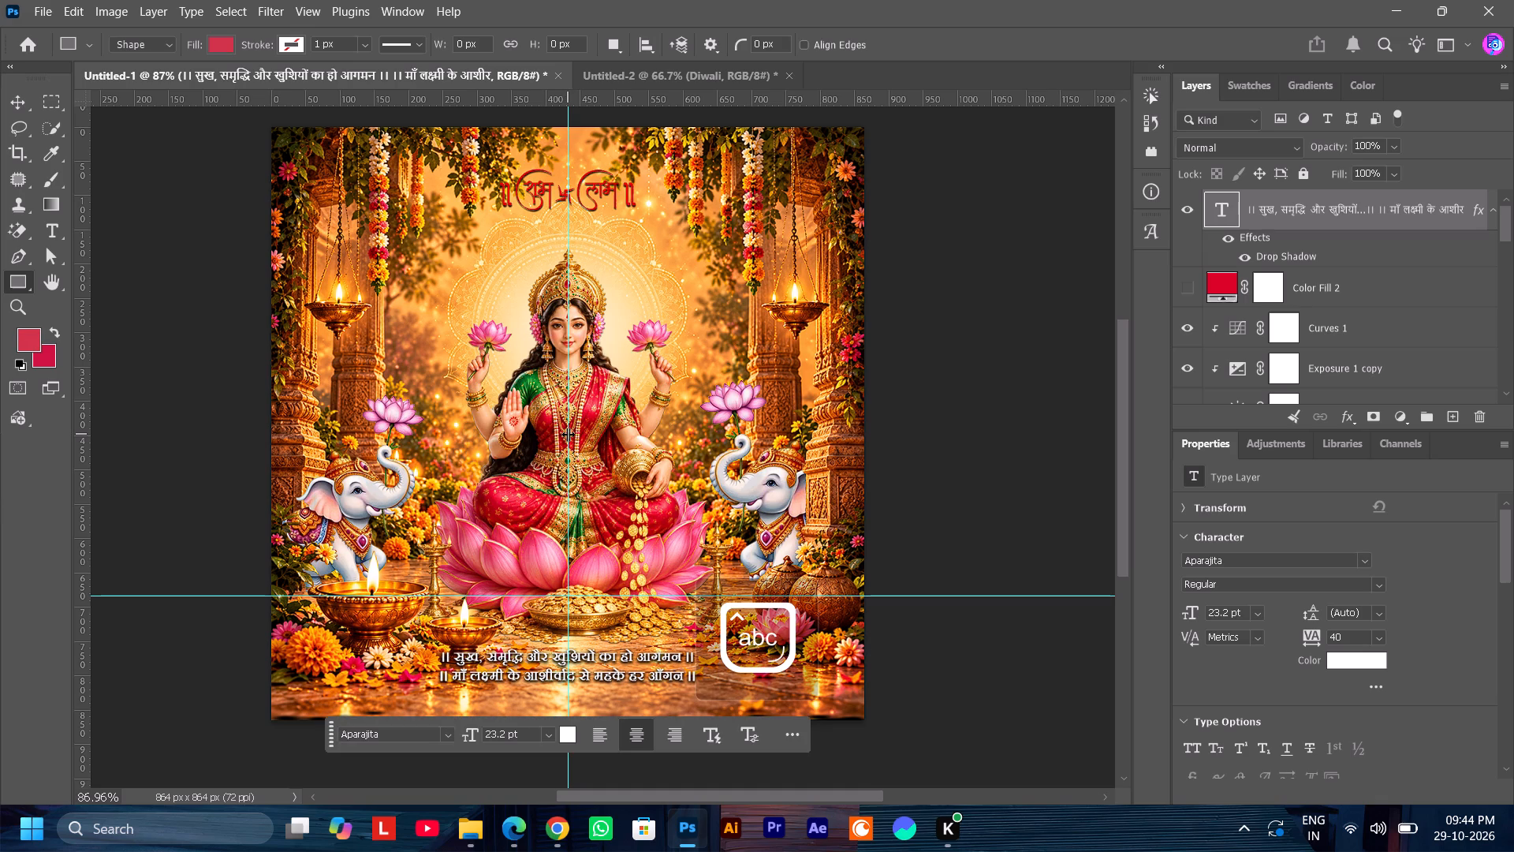
pyautogui.hotkey('ctrl', 'z')
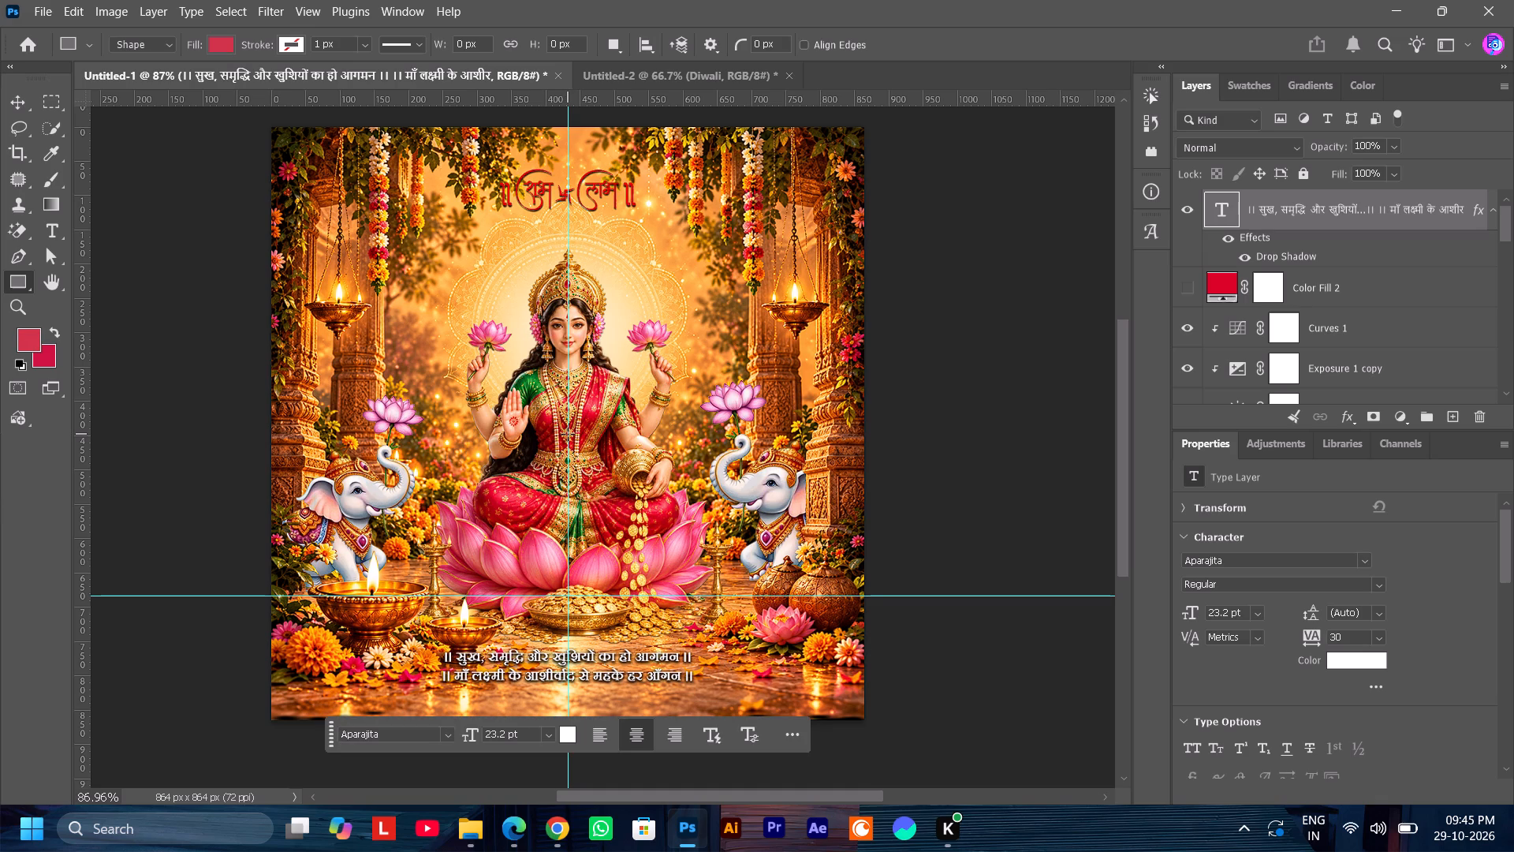
pyautogui.keyDown('alt'); pyautogui.keyDown('shift'); pyautogui.click(568, 434); pyautogui.keyUp('shift'); pyautogui.keyUp('alt')
pyautogui.keyDown('shift'); pyautogui.moveTo(568, 429); pyautogui.dragTo(638, 550); pyautogui.keyUp('shift')
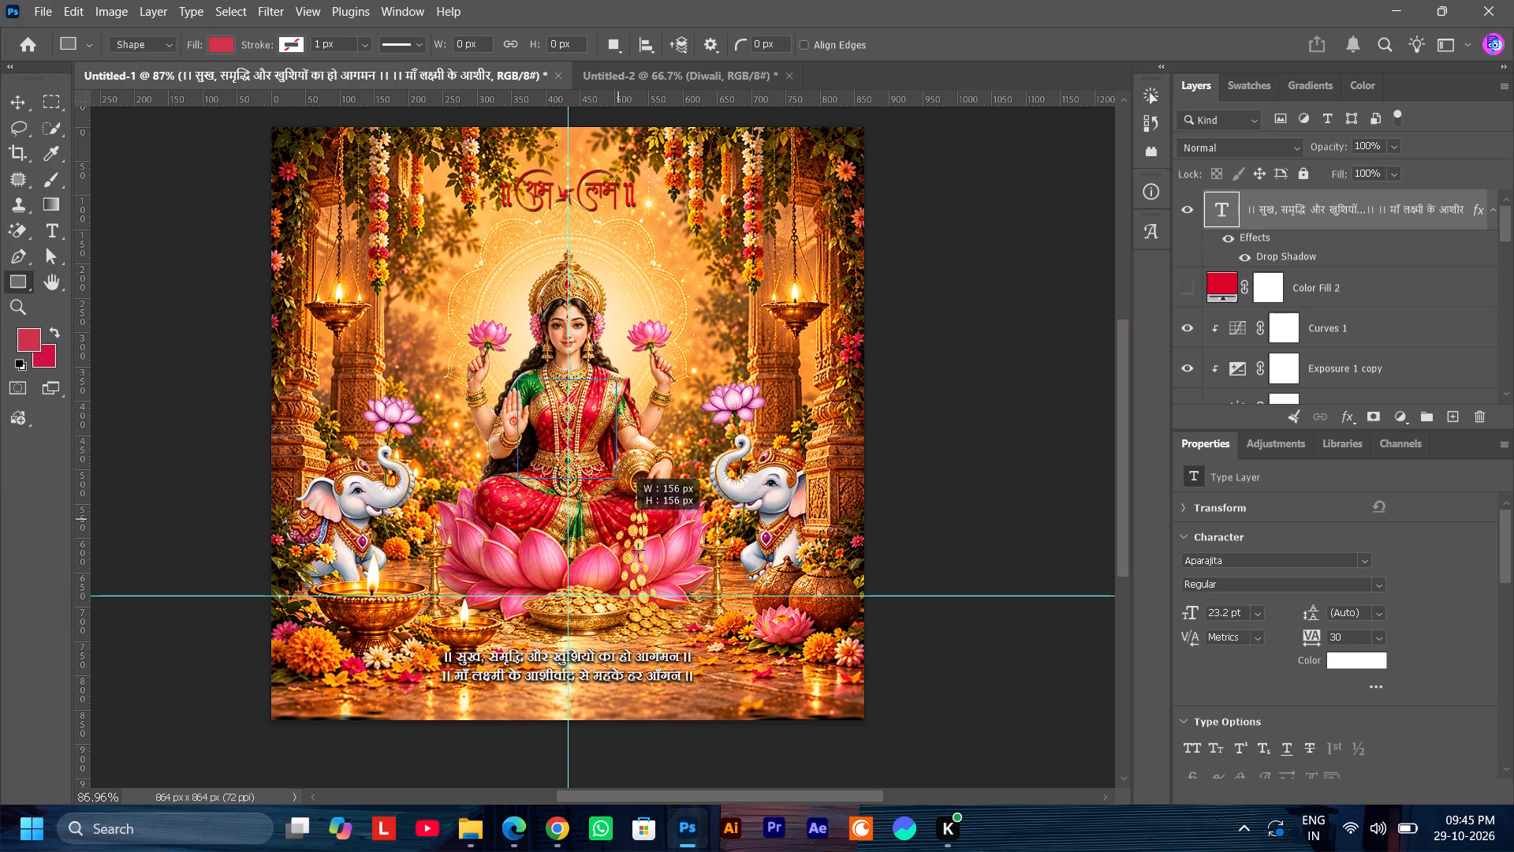
pyautogui.keyDown('shift'); pyautogui.moveTo(638, 550); pyautogui.dragTo(827, 791); pyautogui.keyUp('shift')
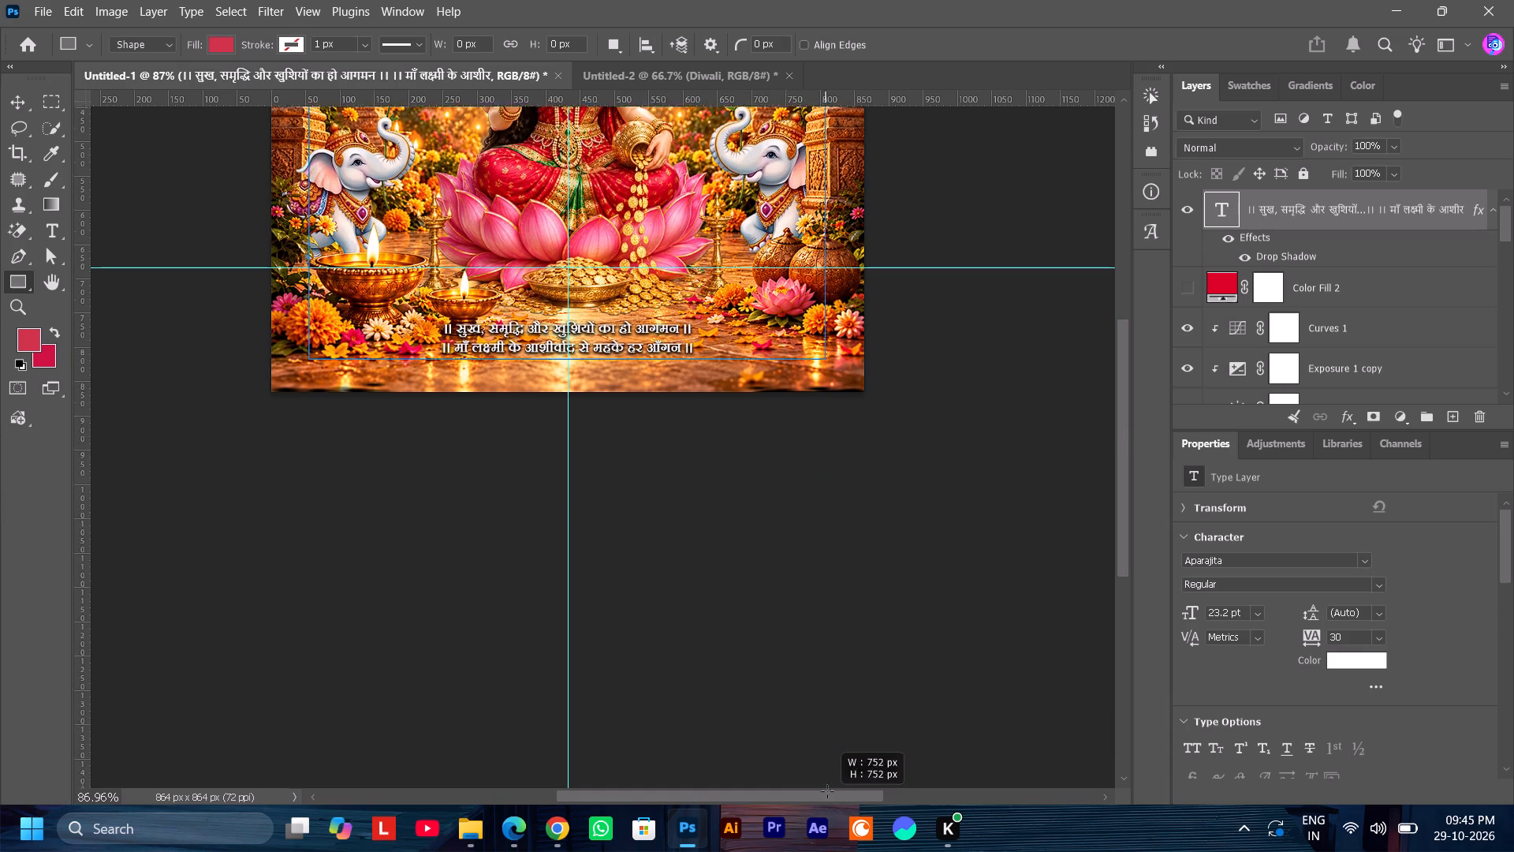
pyautogui.keyDown('shift'); pyautogui.moveTo(827, 791); pyautogui.dragTo(848, 640); pyautogui.keyUp('shift')
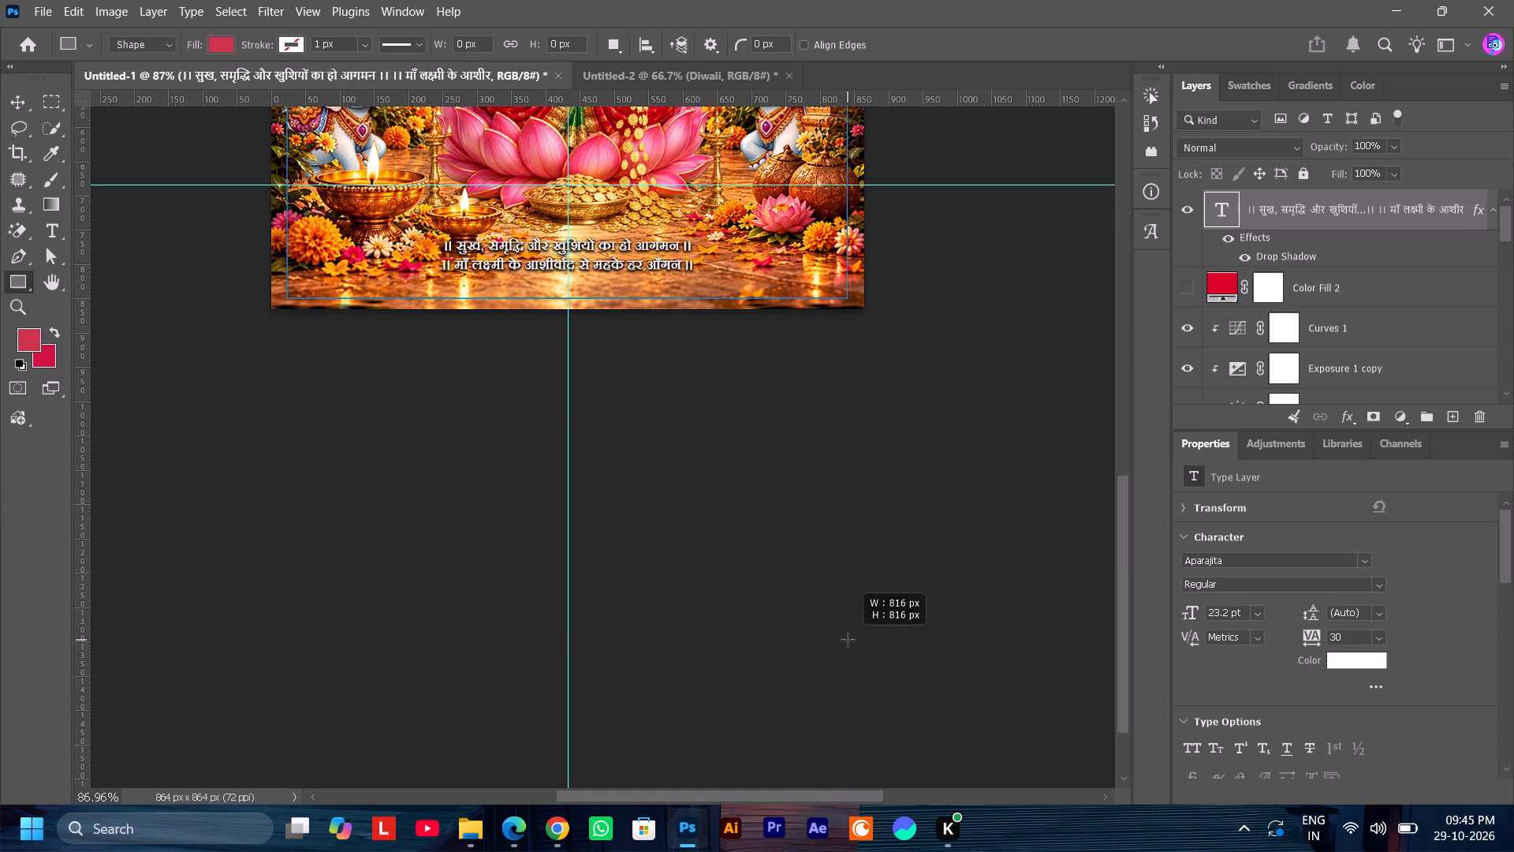
pyautogui.keyDown('shift'); pyautogui.moveTo(848, 640); pyautogui.dragTo(846, 635); pyautogui.keyUp('shift')
# Remove the rectangle's fill so the artwork shows through it.
pyautogui.scroll(7, 859, 562)
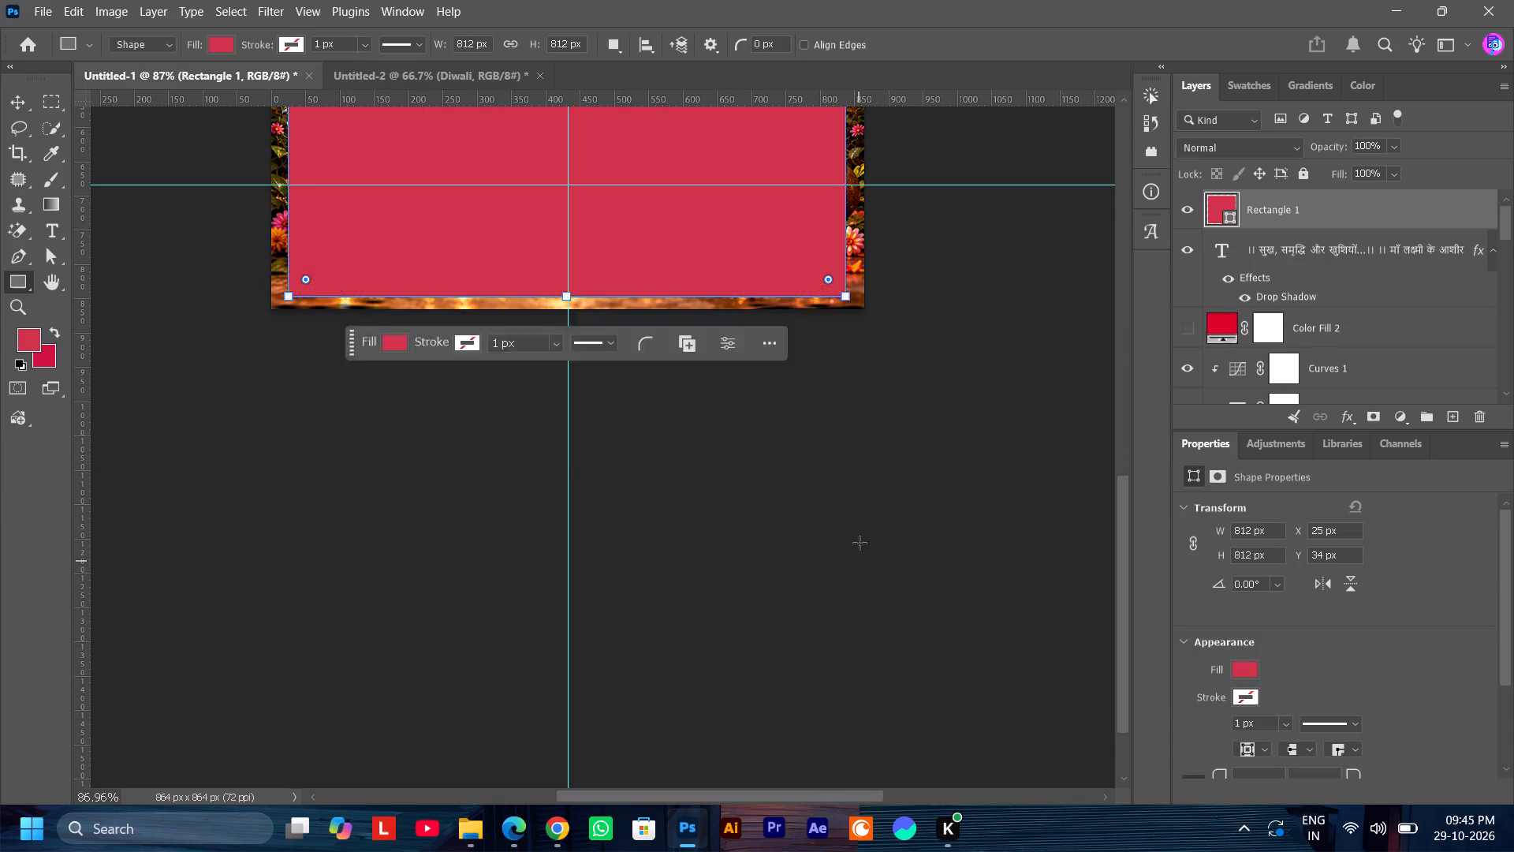
pyautogui.scroll(18, 857, 529)
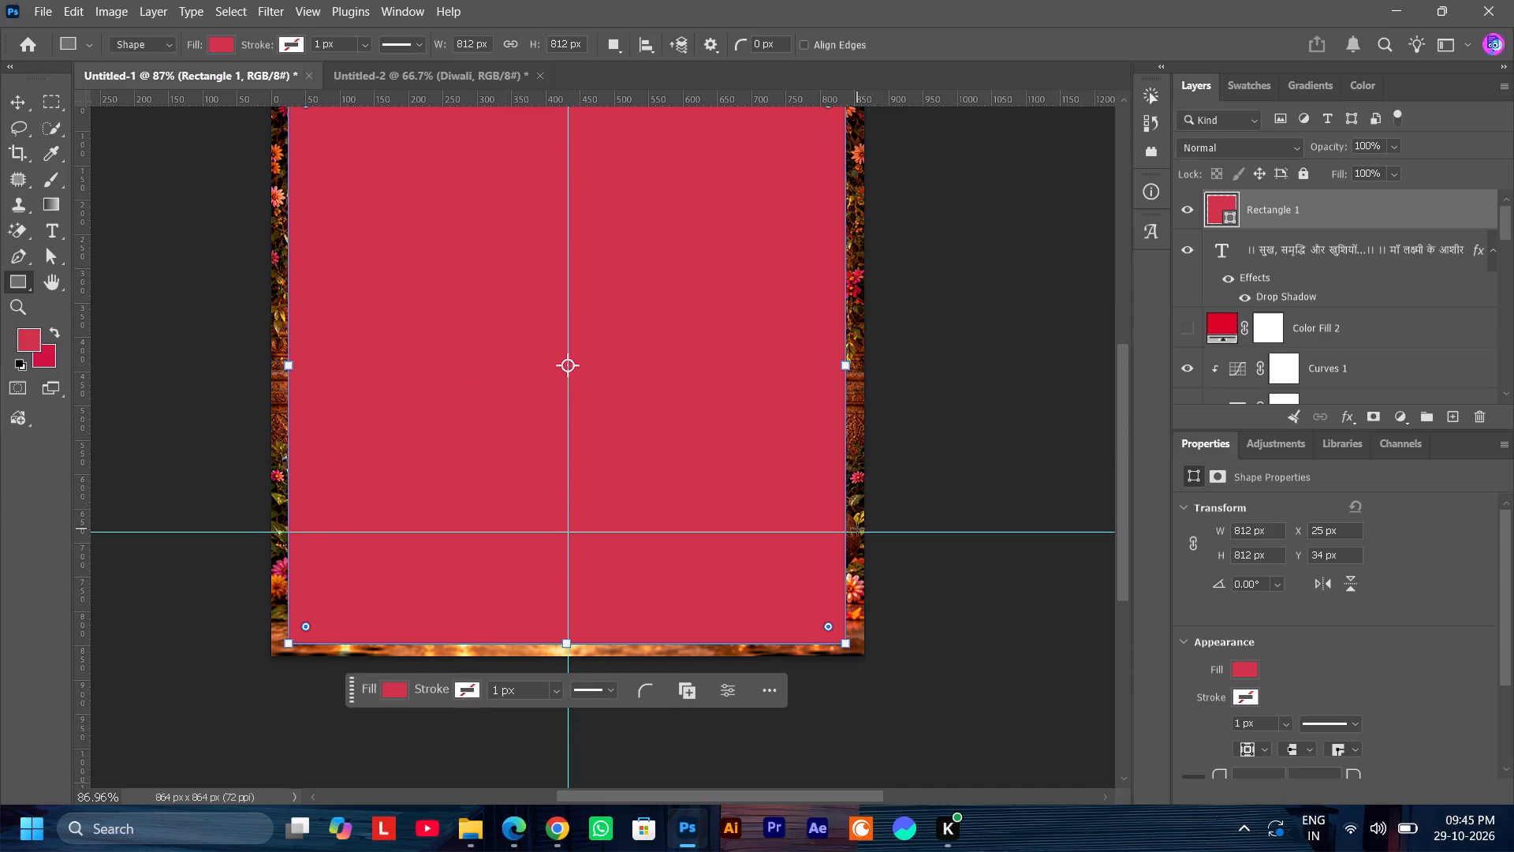
pyautogui.scroll(2, 857, 529)
pyautogui.click(226, 45)
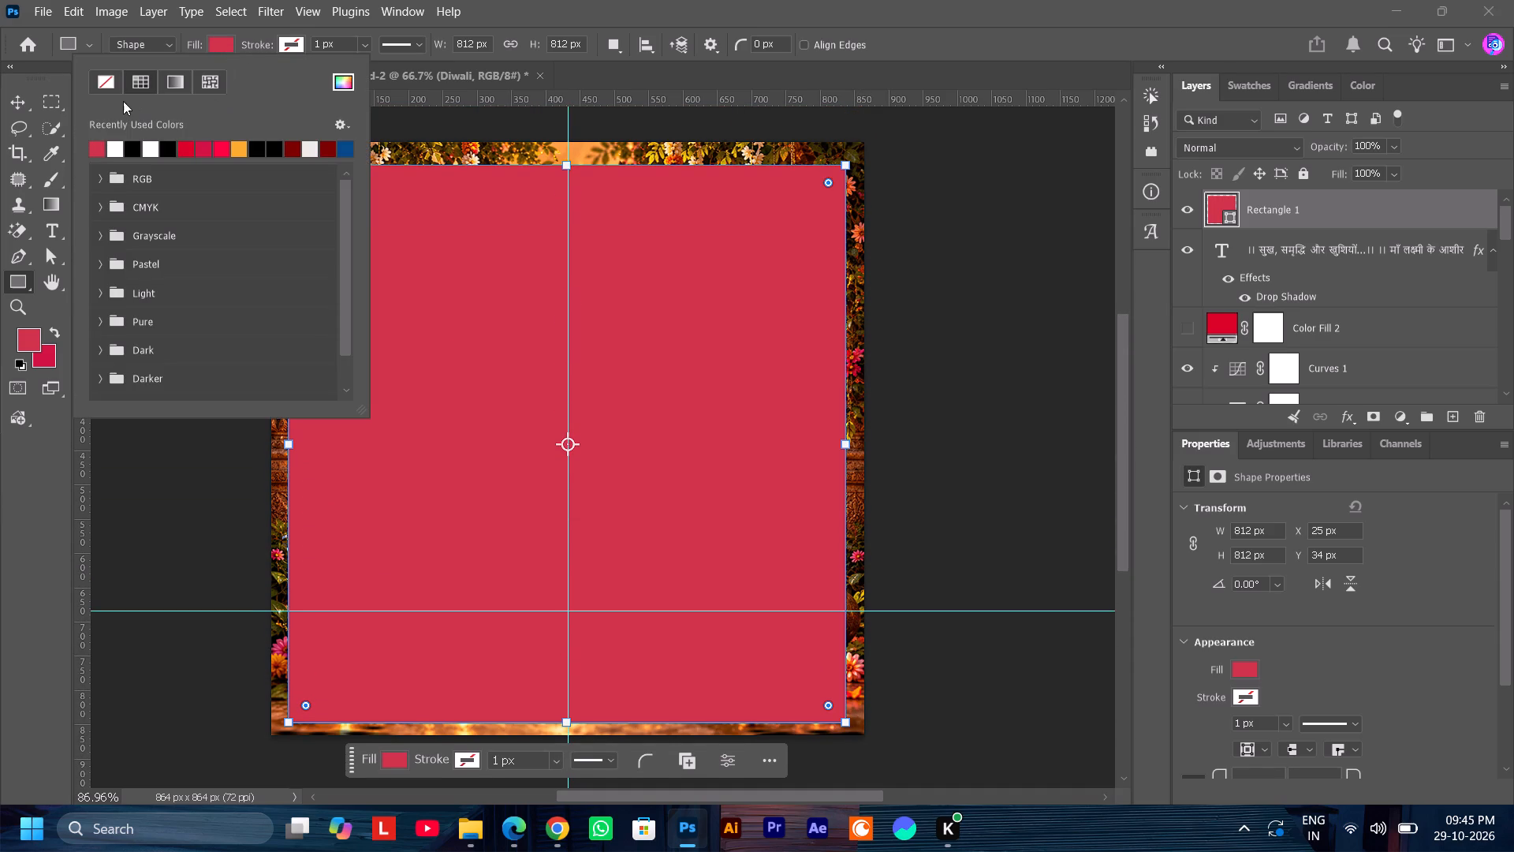
pyautogui.click(103, 82)
pyautogui.click(17, 103)
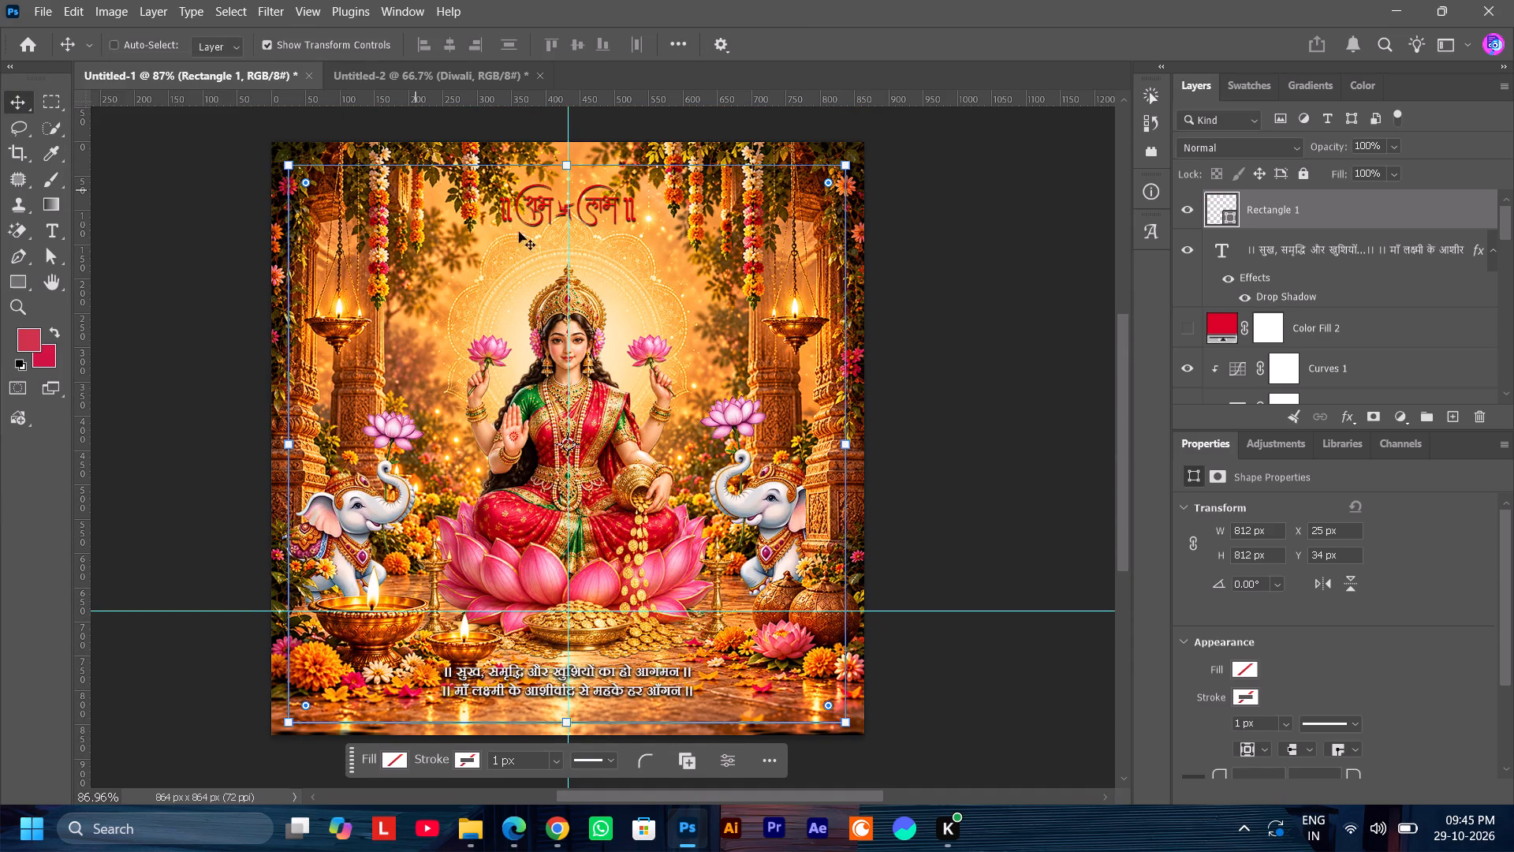
# Align the rectangle with the Background layer on both vertical and horizontal centres.
pyautogui.scroll(-1, 650, 260)
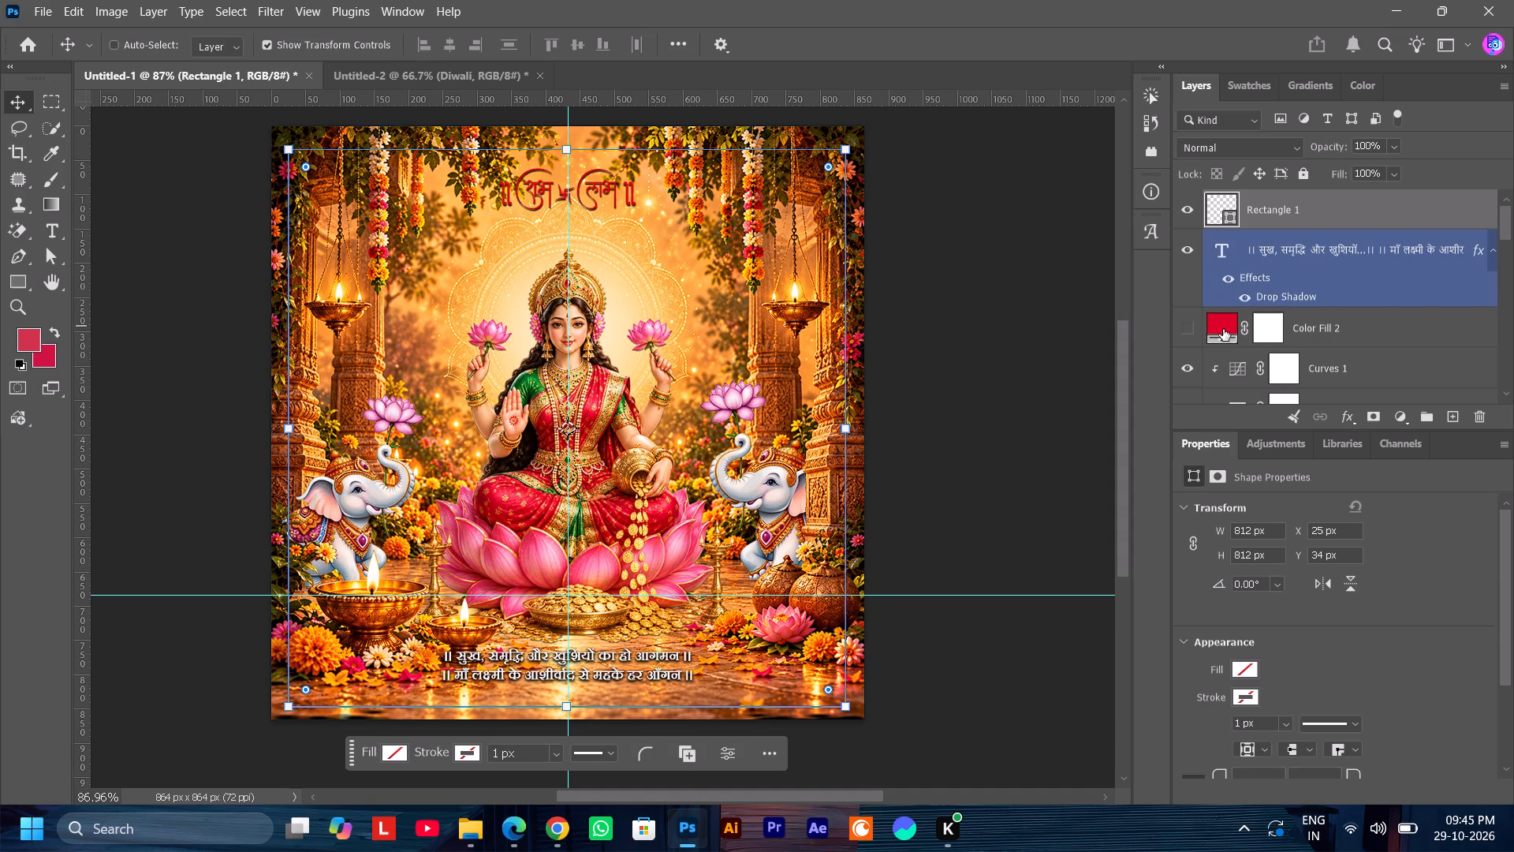
pyautogui.scroll(-17, 1348, 286)
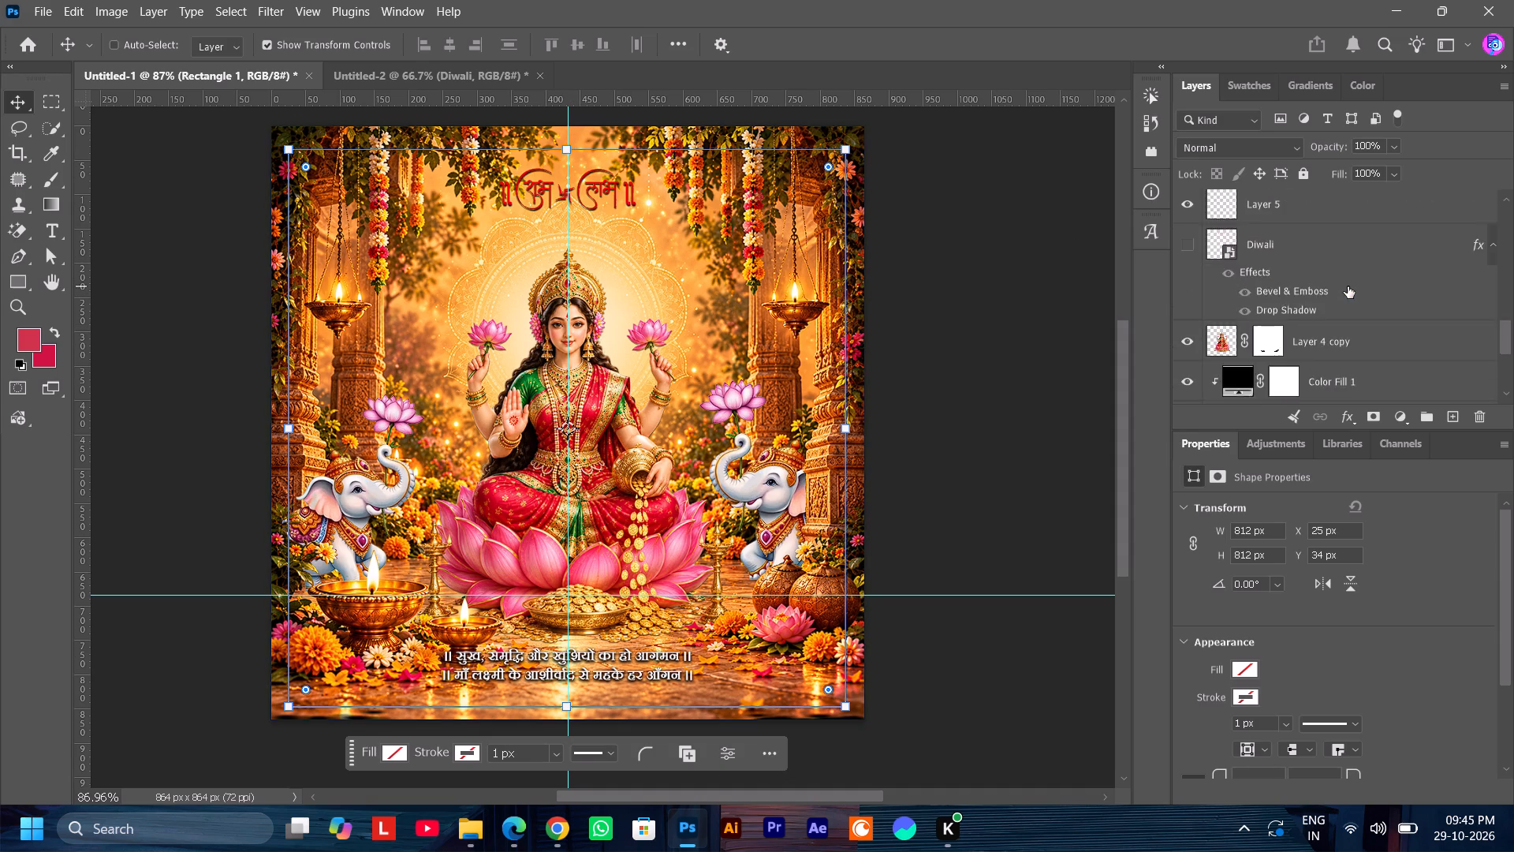
pyautogui.scroll(-6, 1348, 286)
pyautogui.scroll(-5, 1344, 362)
pyautogui.keyDown('ctrl'); pyautogui.click(1330, 378); pyautogui.keyUp('ctrl')
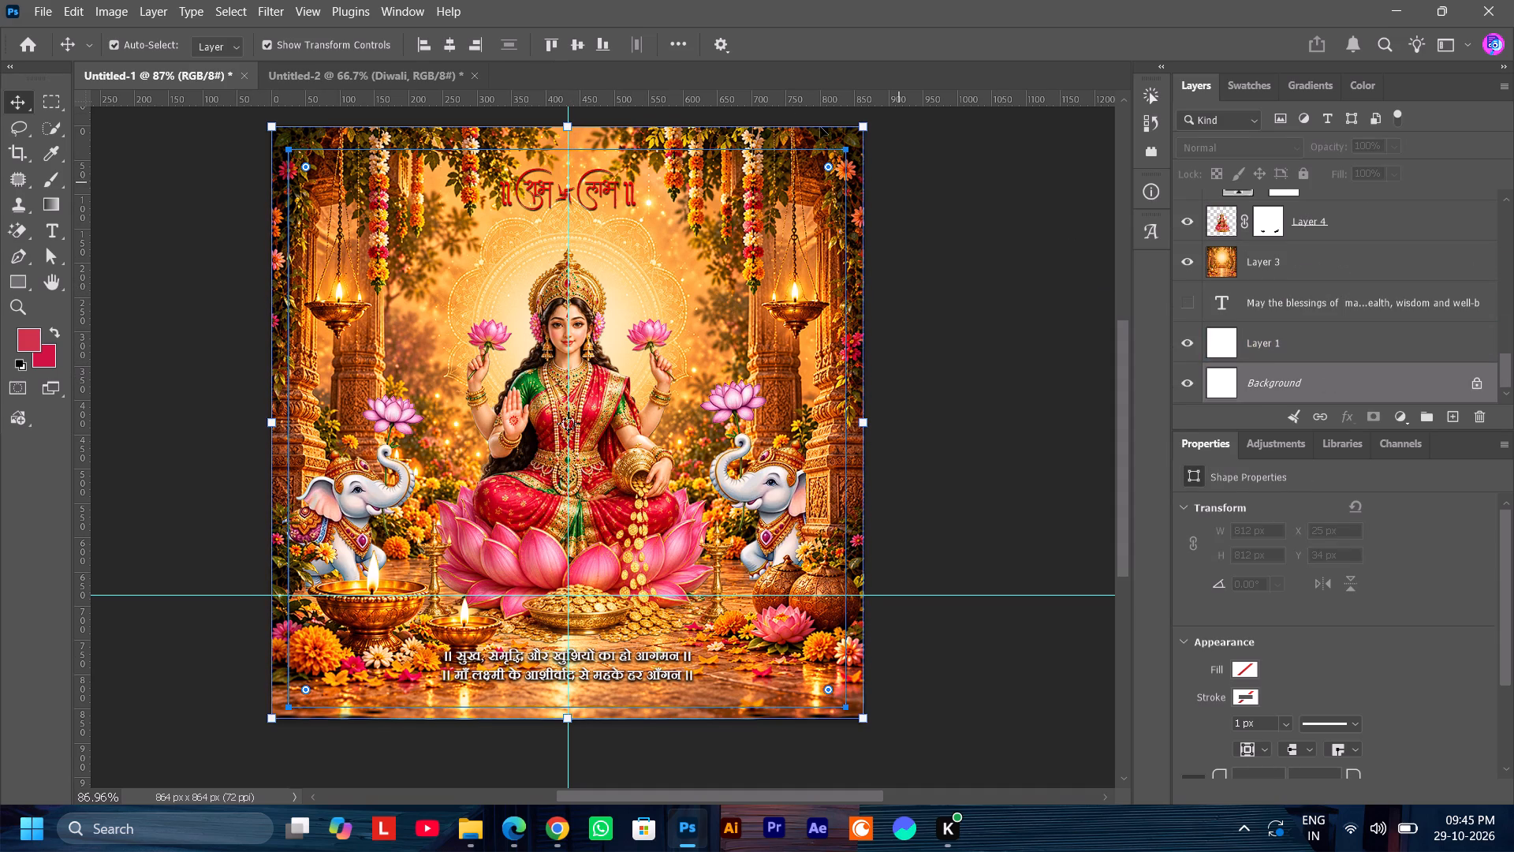
pyautogui.click(578, 44)
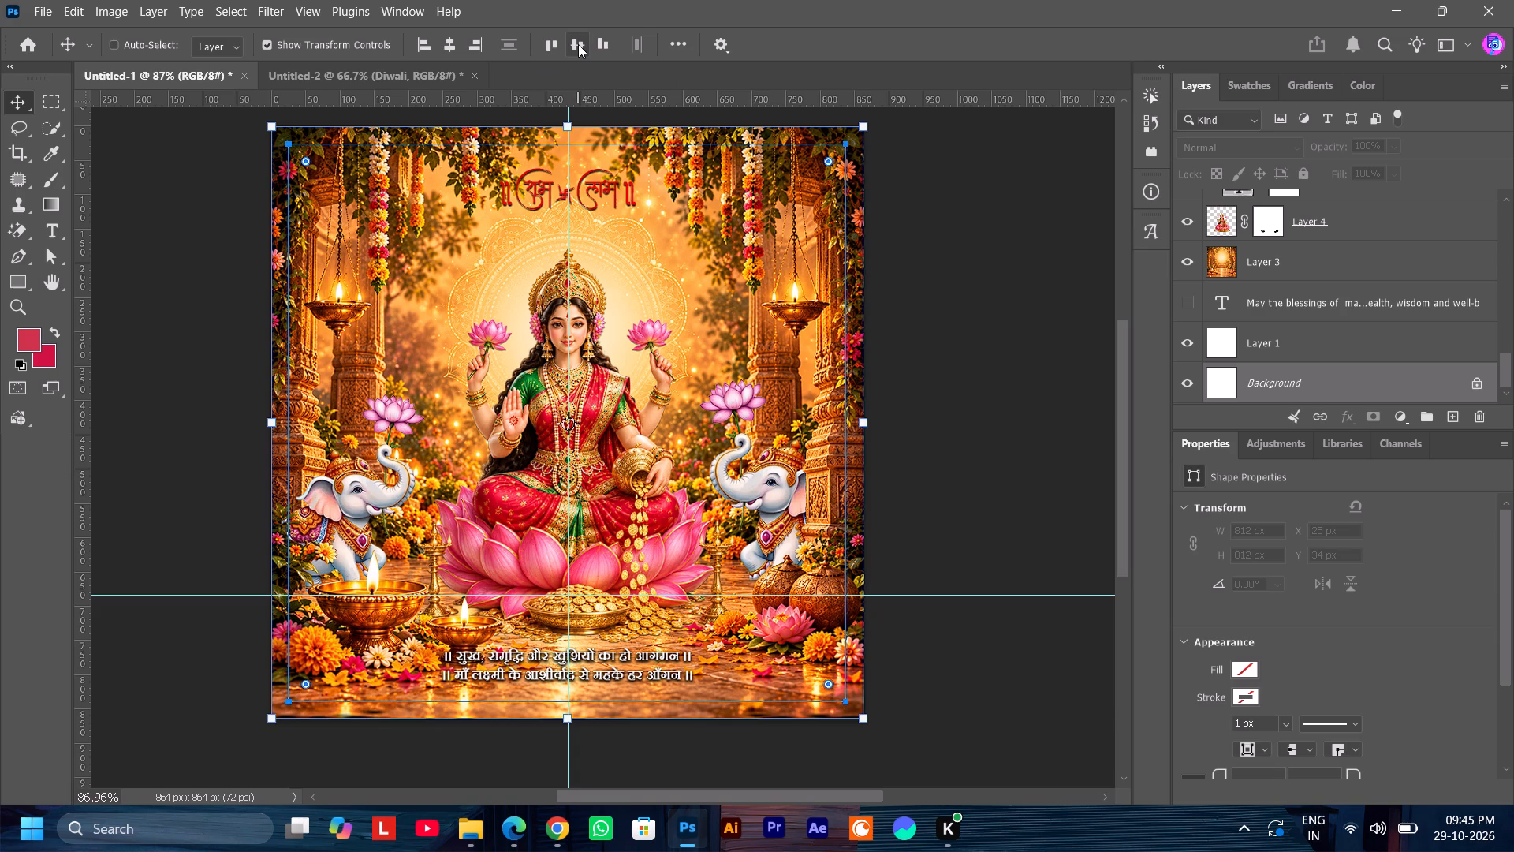
pyautogui.click(450, 45)
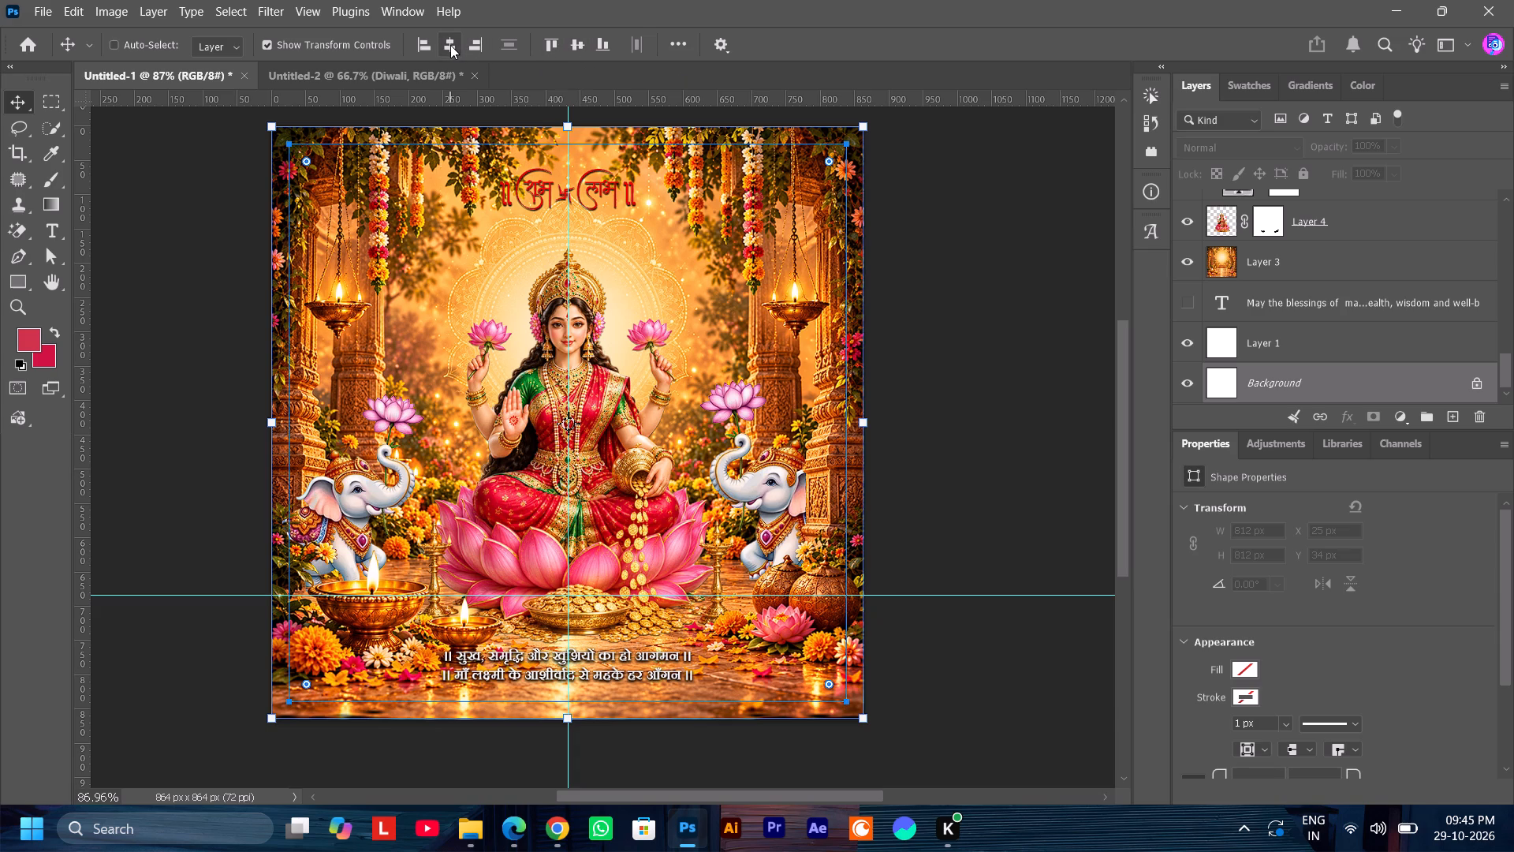
pyautogui.click(1020, 267)
# Give only the rectangle a white stroke.
pyautogui.scroll(20, 1319, 300)
pyautogui.scroll(8, 1319, 300)
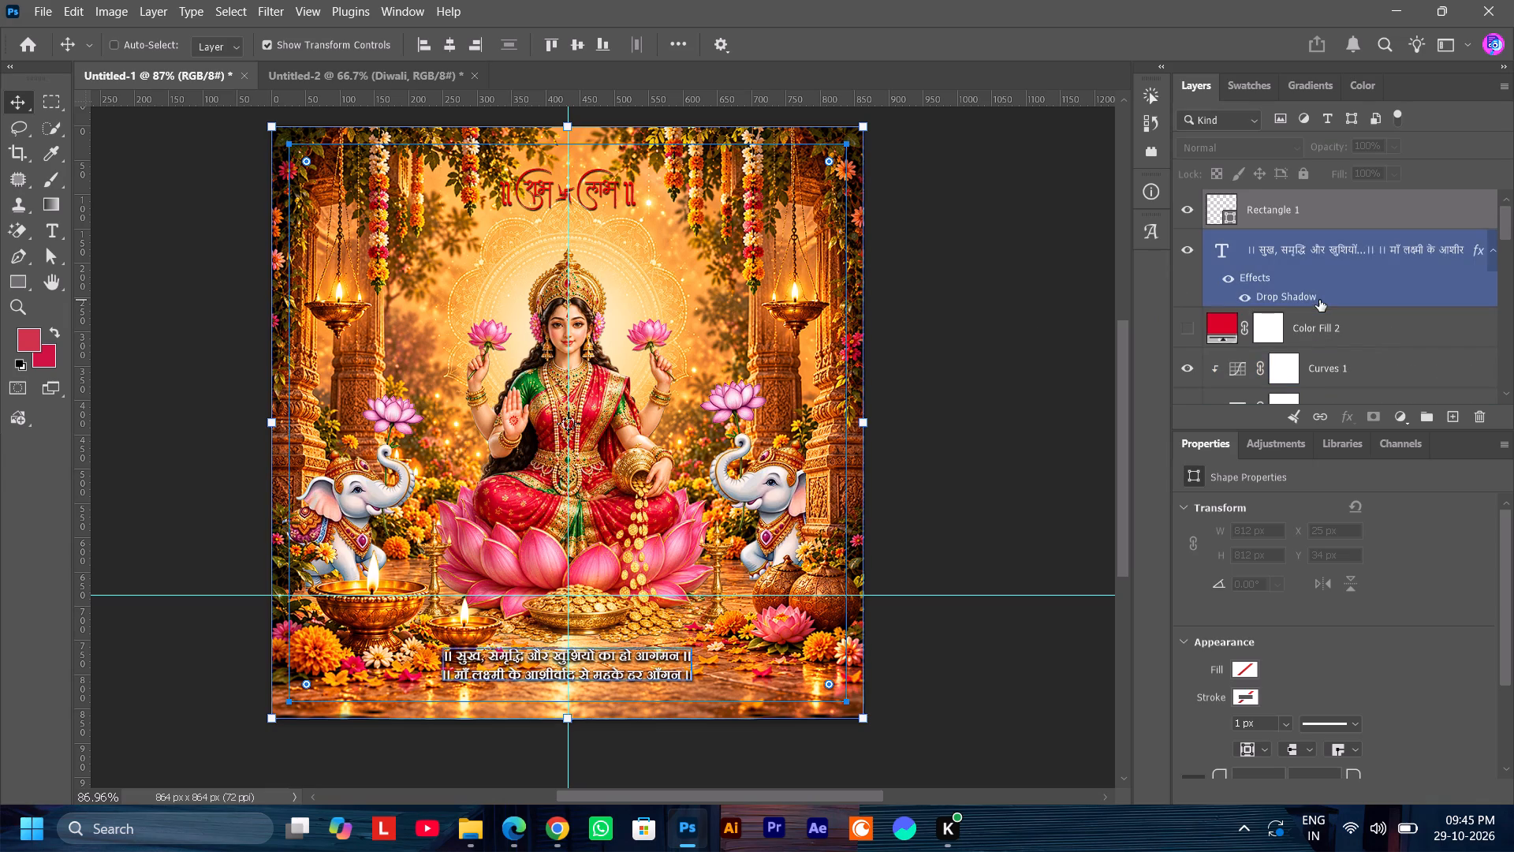
pyautogui.scroll(2, 1319, 300)
pyautogui.click(1315, 204)
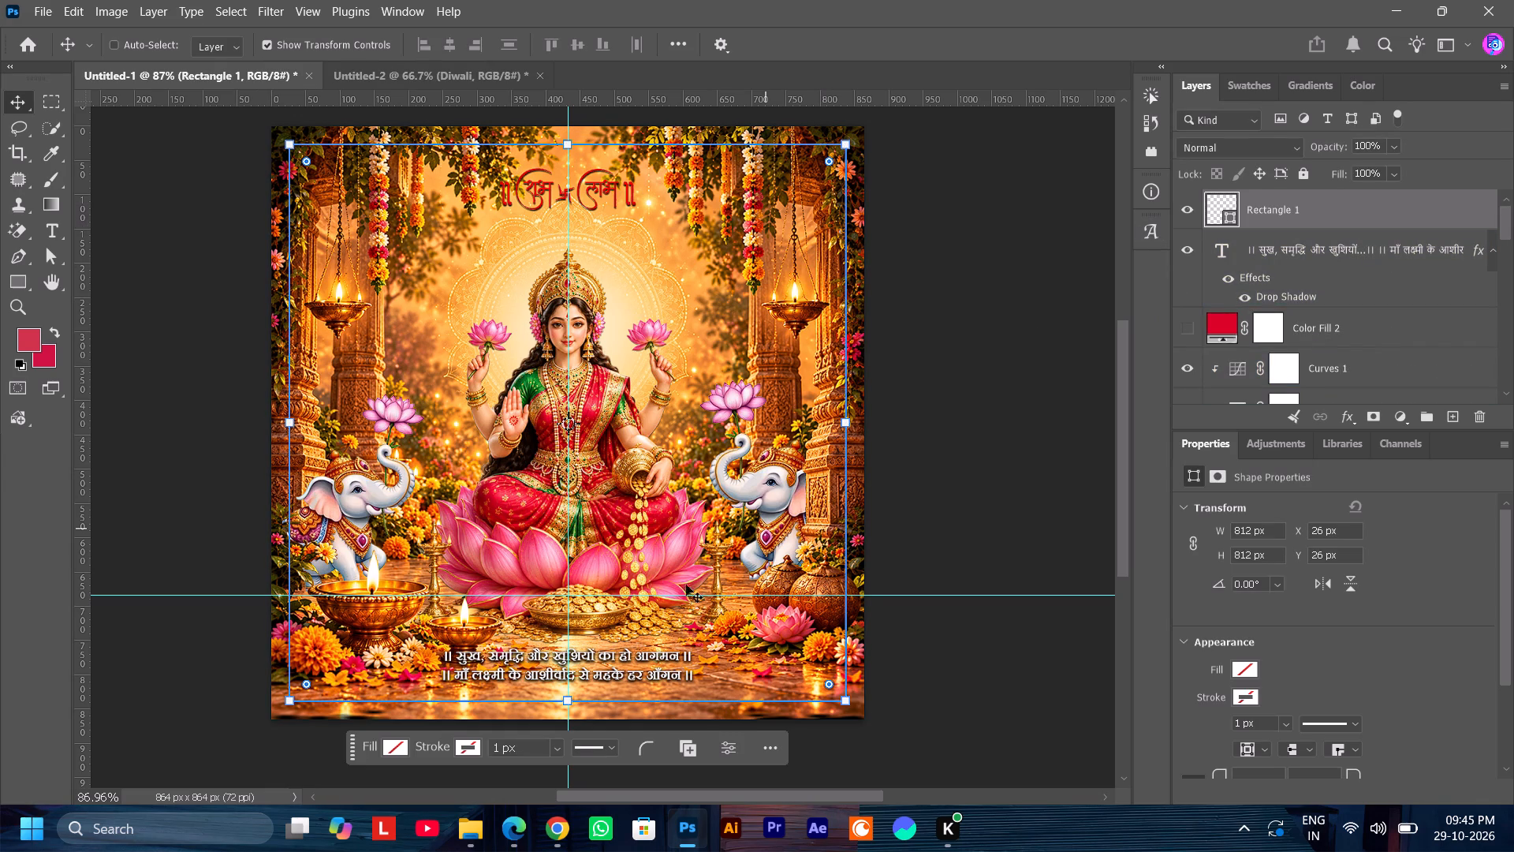
pyautogui.click(479, 749)
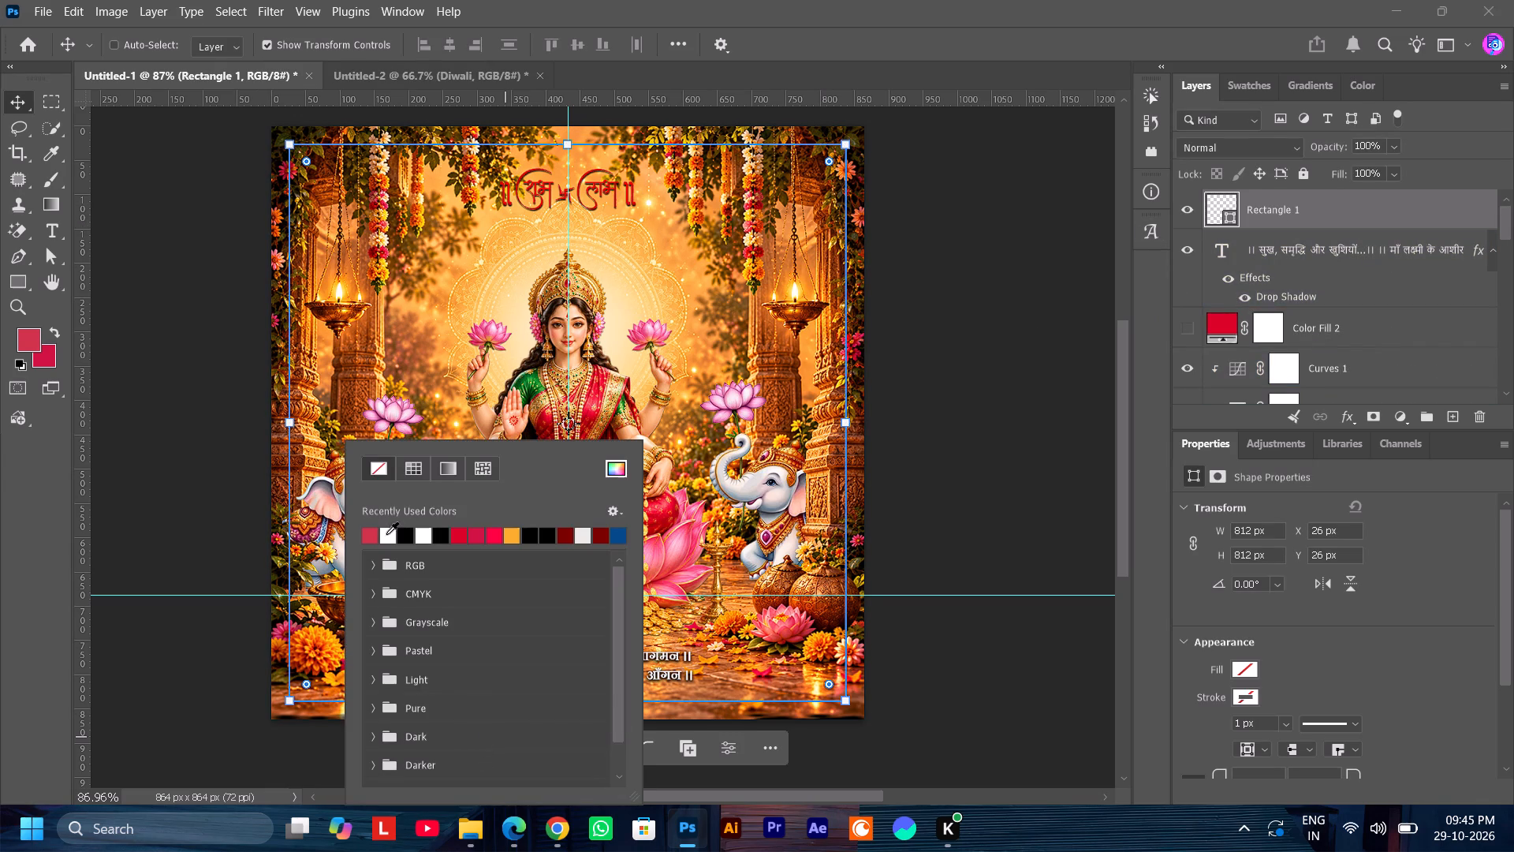
pyautogui.click(387, 538)
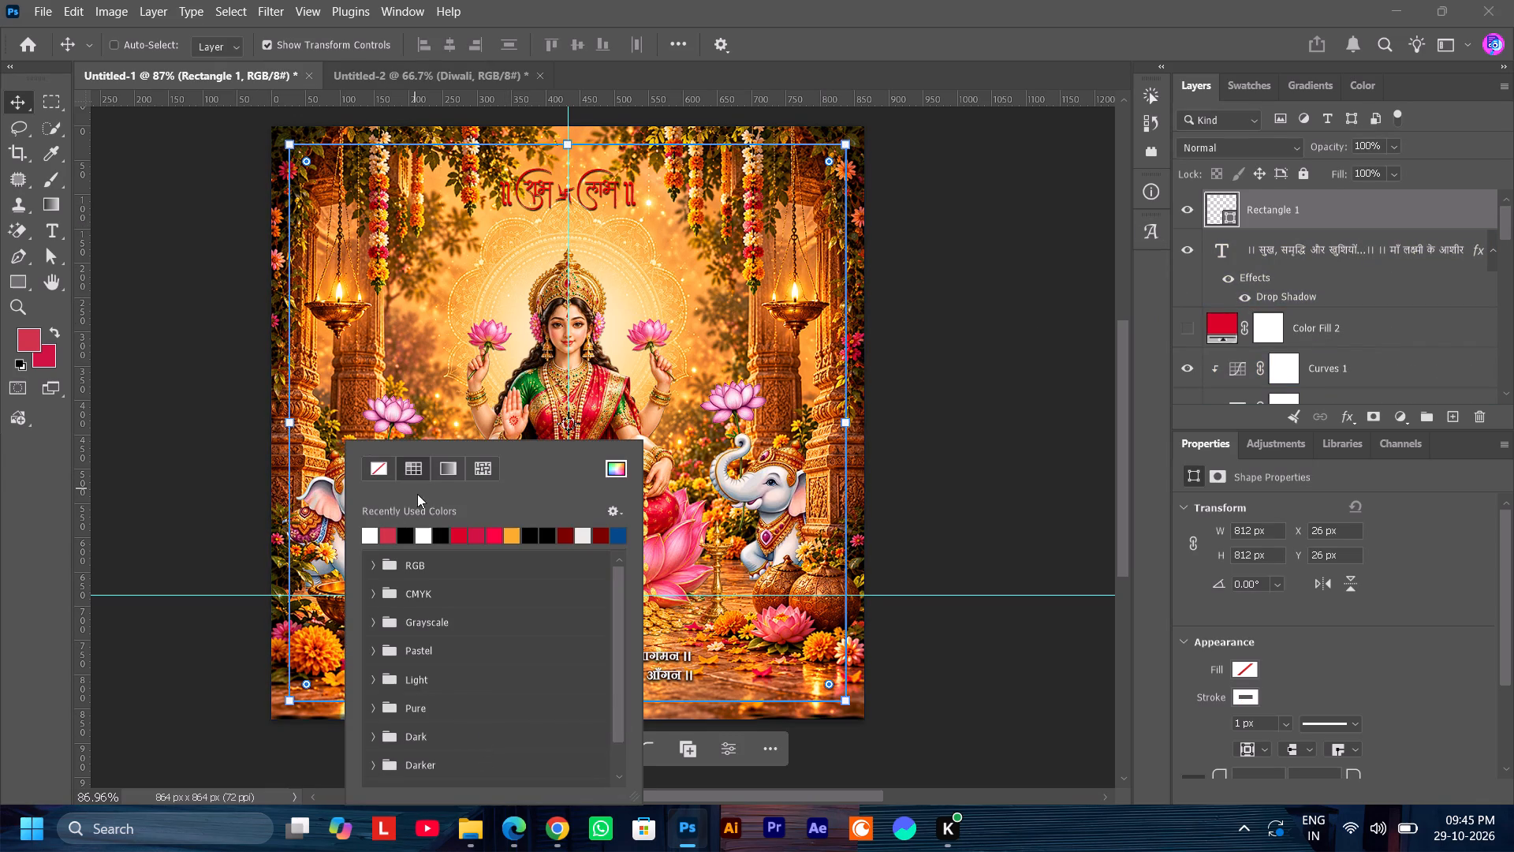
pyautogui.click(222, 476)
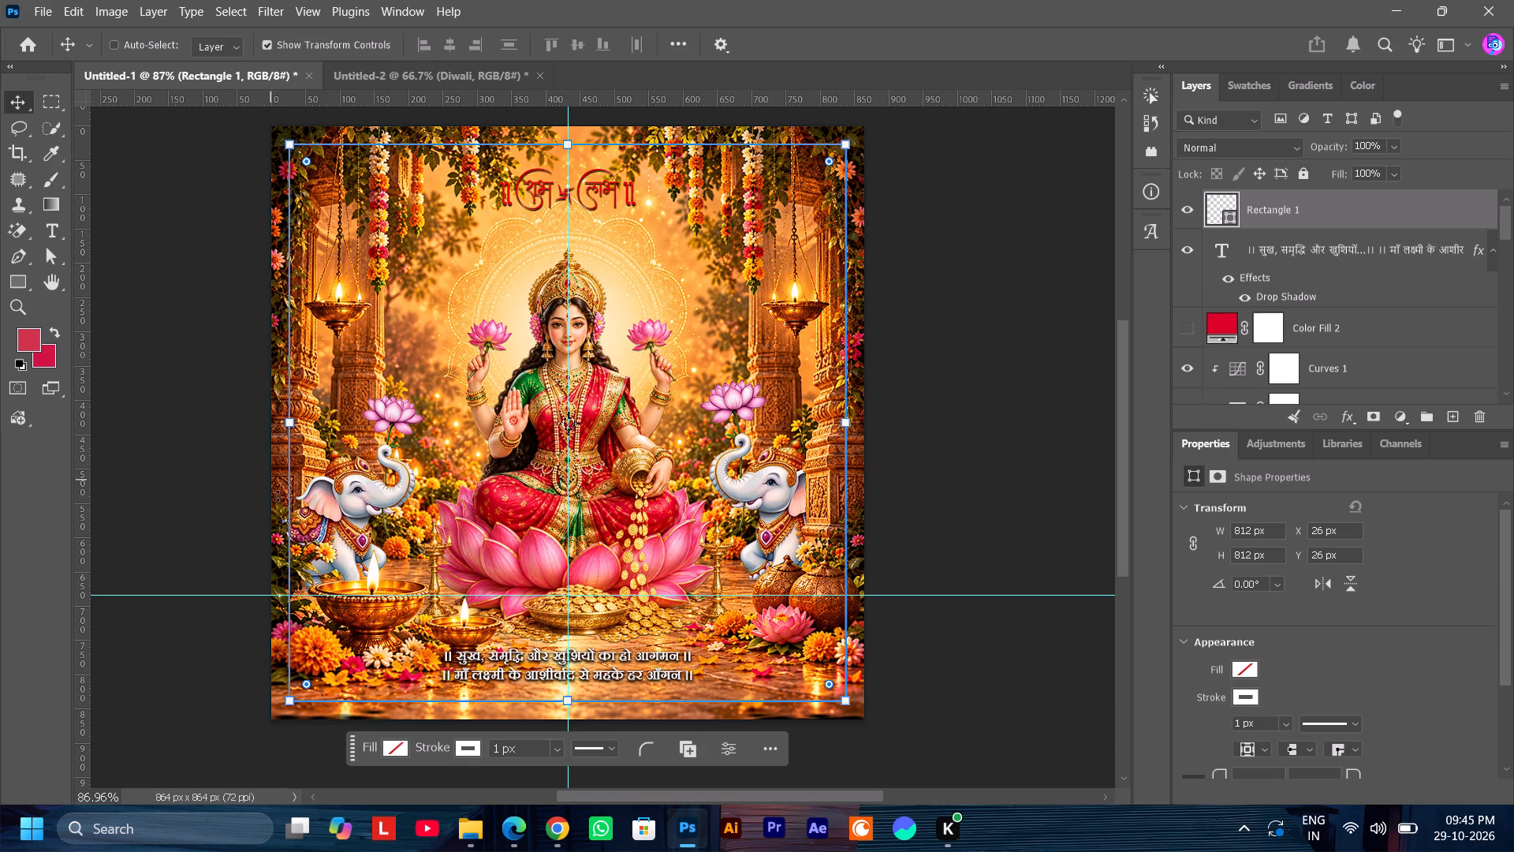
# Set the rectangle's stroke width to 2 px and select the Color Fill 2 layer to check the border.
pyautogui.click(15, 278)
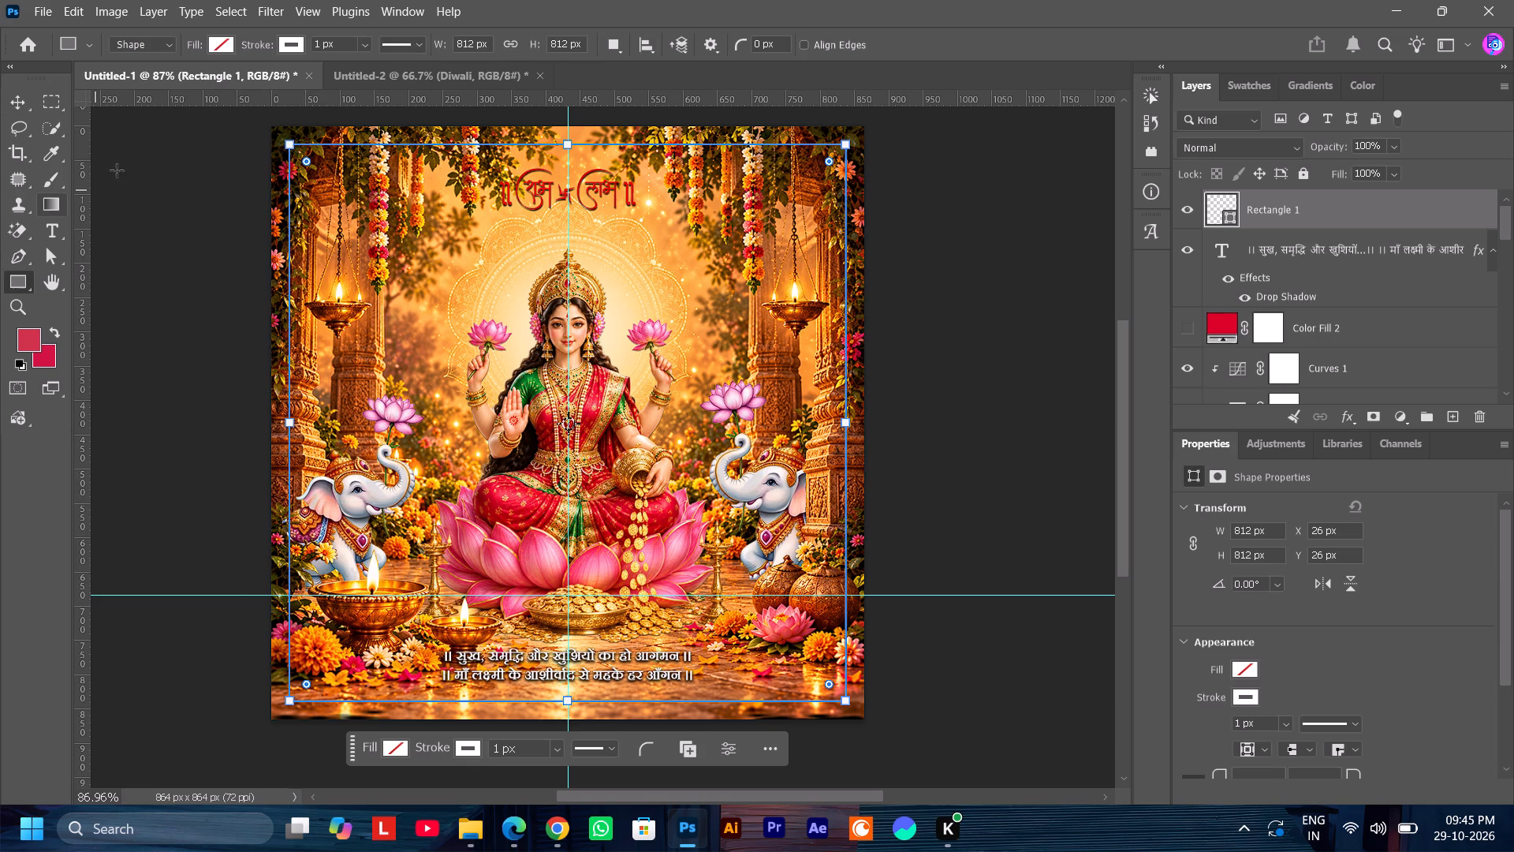
pyautogui.moveTo(319, 45); pyautogui.dragTo(296, 47)
pyautogui.press('2')
pyautogui.press('Return')
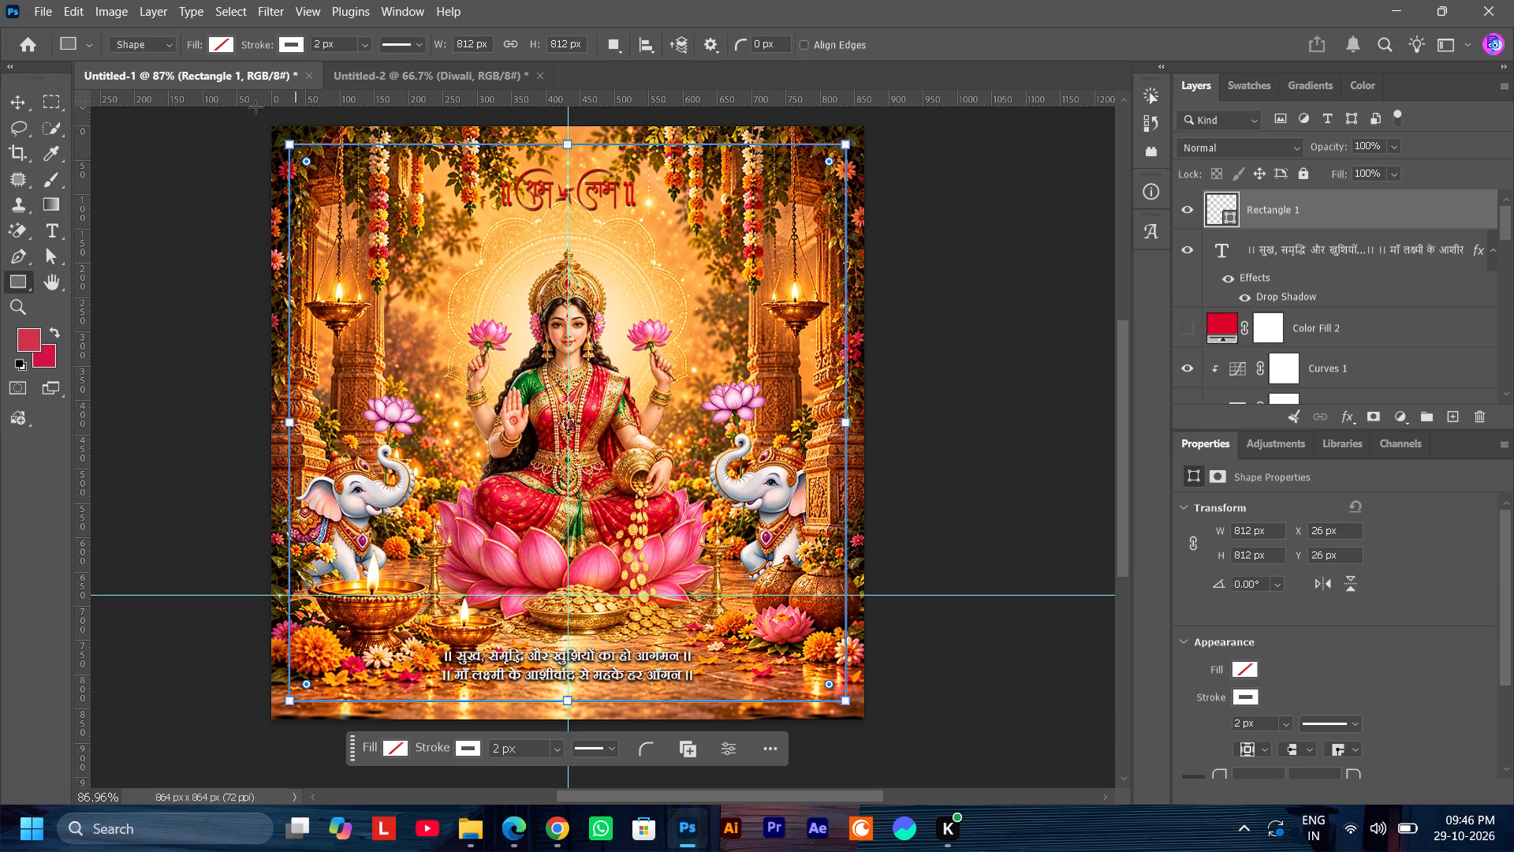
pyautogui.click(19, 106)
pyautogui.click(192, 209)
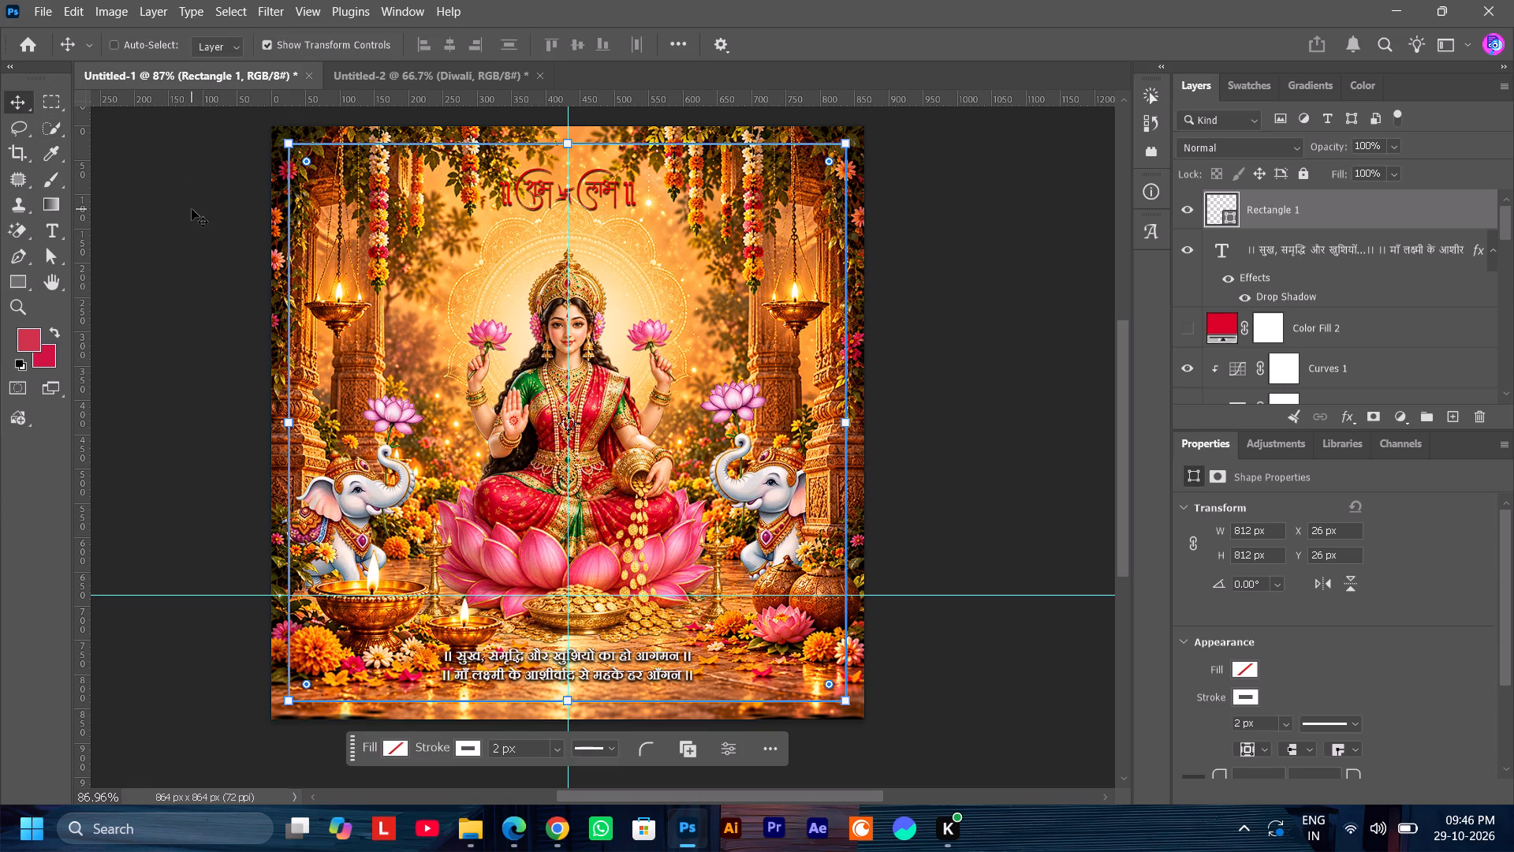
pyautogui.click(1393, 329)
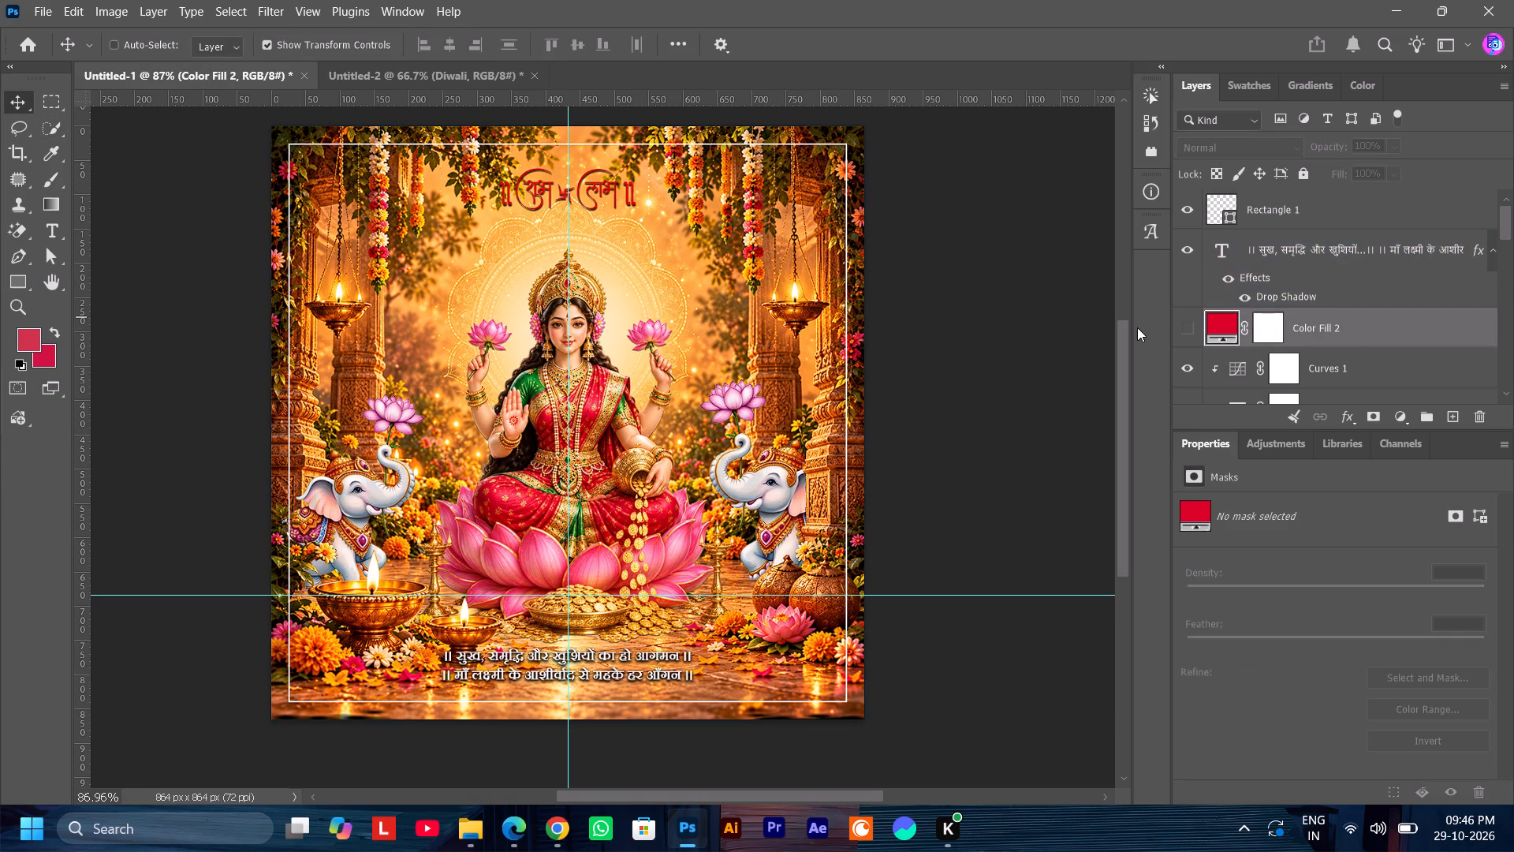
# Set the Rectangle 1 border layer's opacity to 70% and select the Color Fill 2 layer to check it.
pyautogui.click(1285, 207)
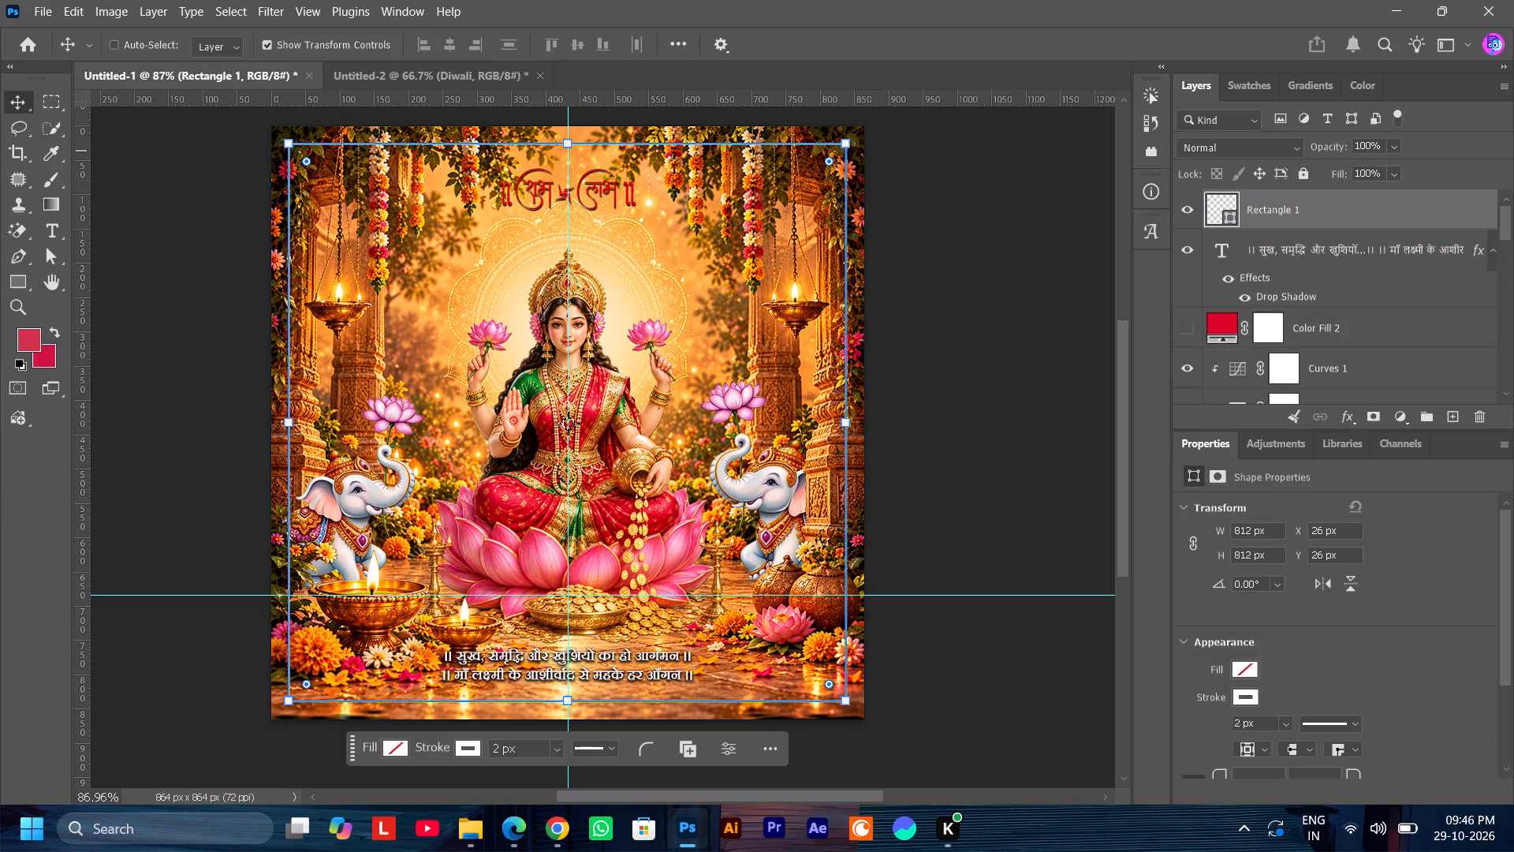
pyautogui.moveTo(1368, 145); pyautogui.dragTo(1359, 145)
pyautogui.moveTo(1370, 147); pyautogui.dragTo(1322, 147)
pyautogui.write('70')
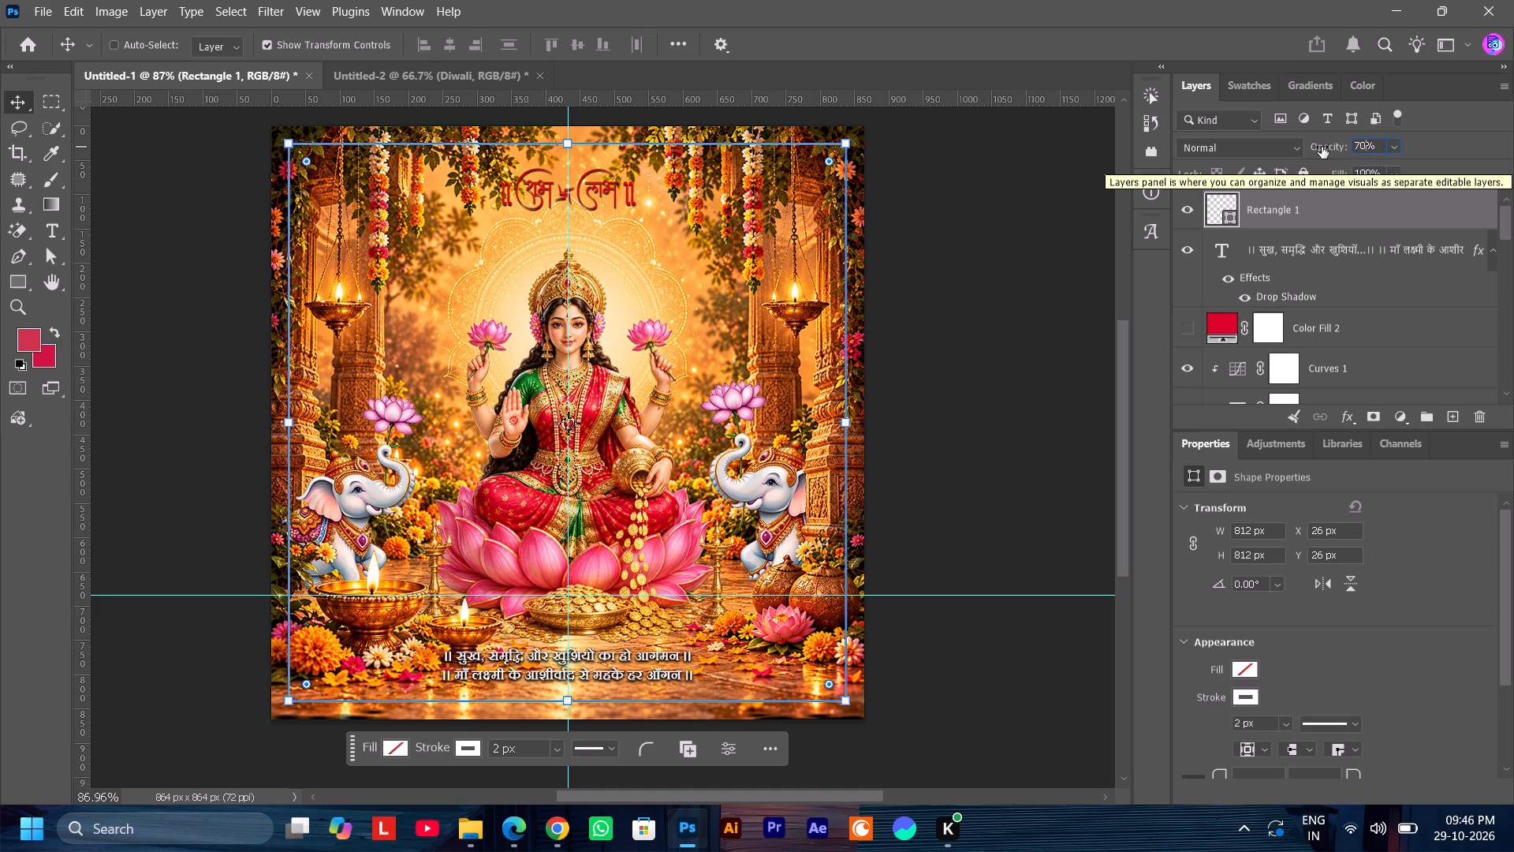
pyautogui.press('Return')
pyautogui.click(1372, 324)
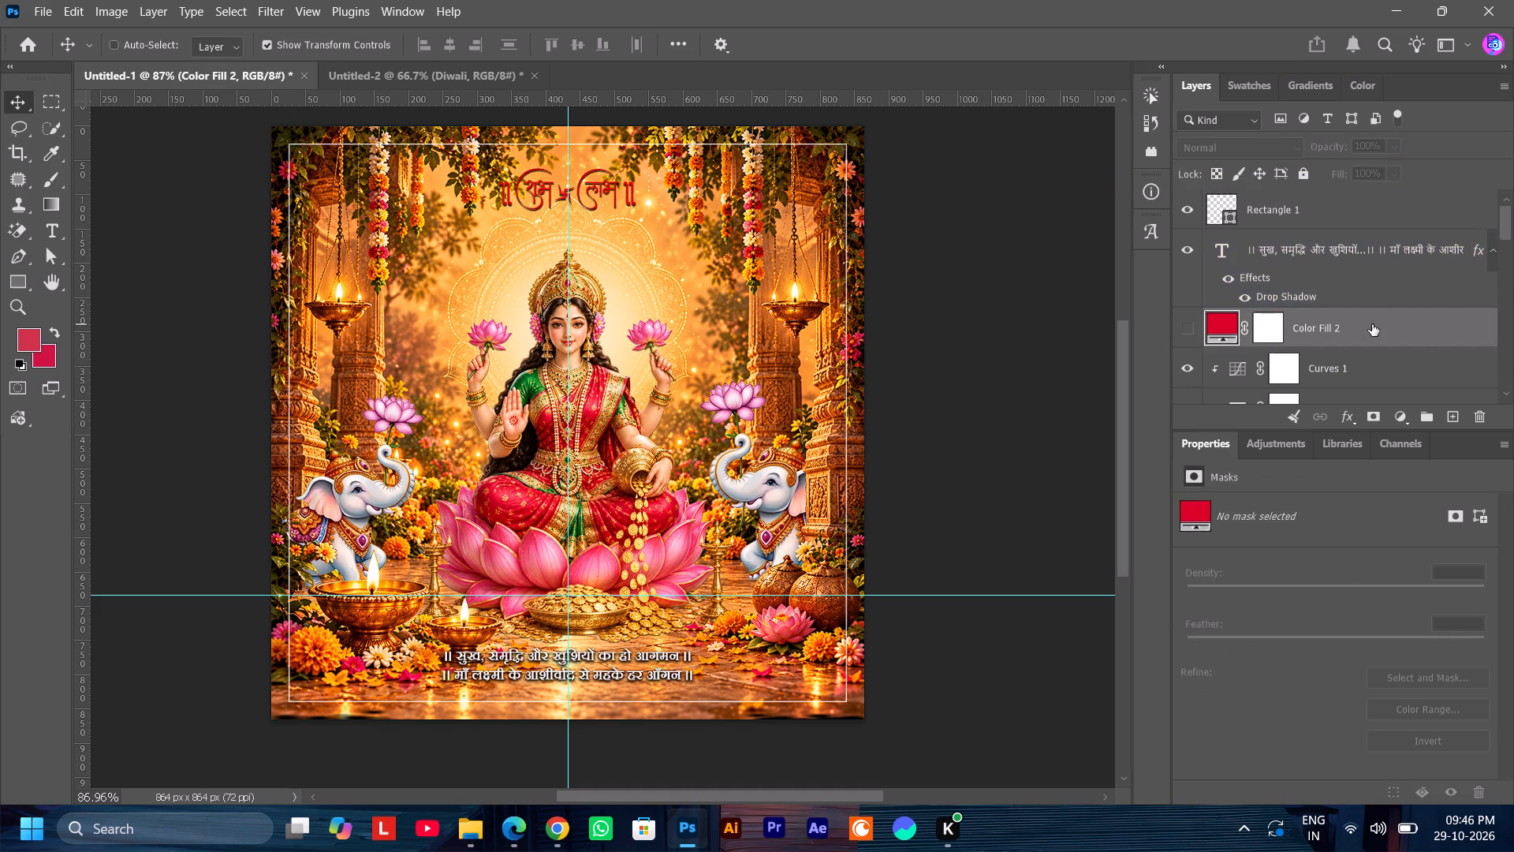
# Set the Rectangle 1 border layer's opacity to 50% and select the Color Fill 2 layer to check it.
pyautogui.click(1344, 210)
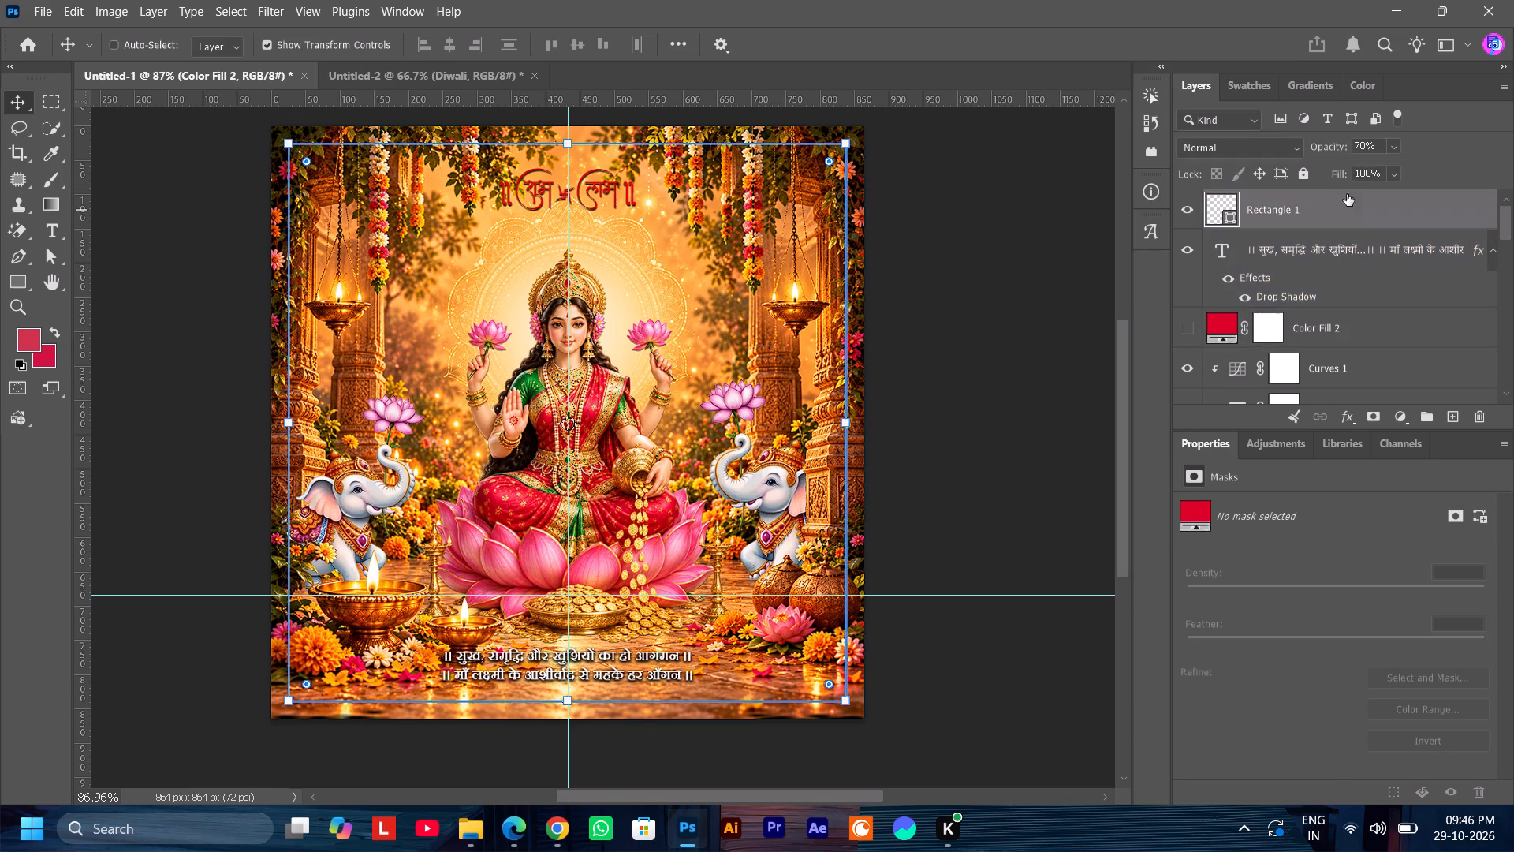
pyautogui.moveTo(1363, 148); pyautogui.dragTo(1347, 145)
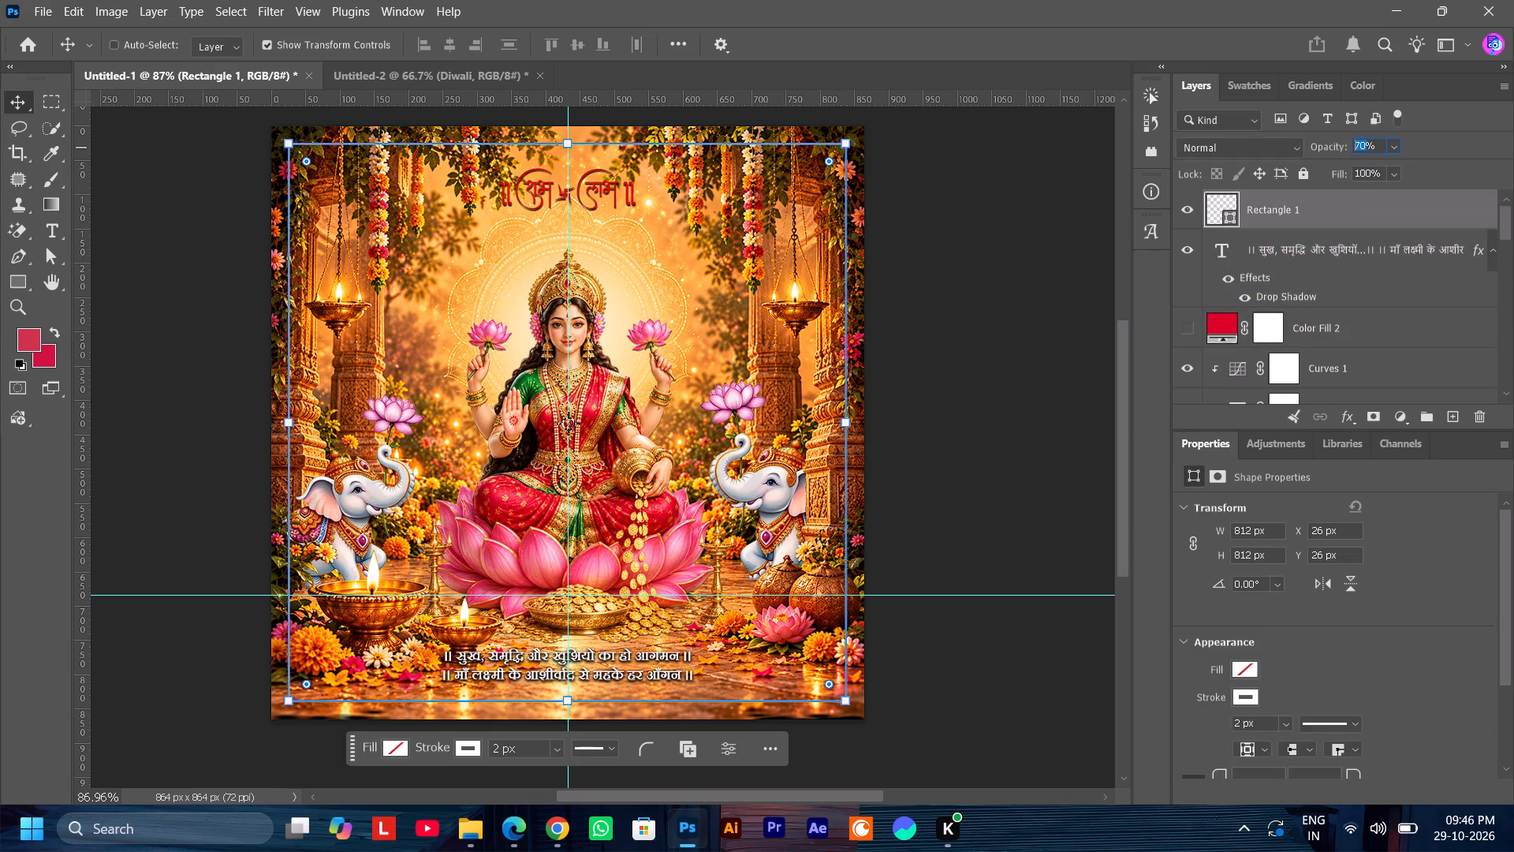
pyautogui.moveTo(1347, 145); pyautogui.dragTo(1346, 145)
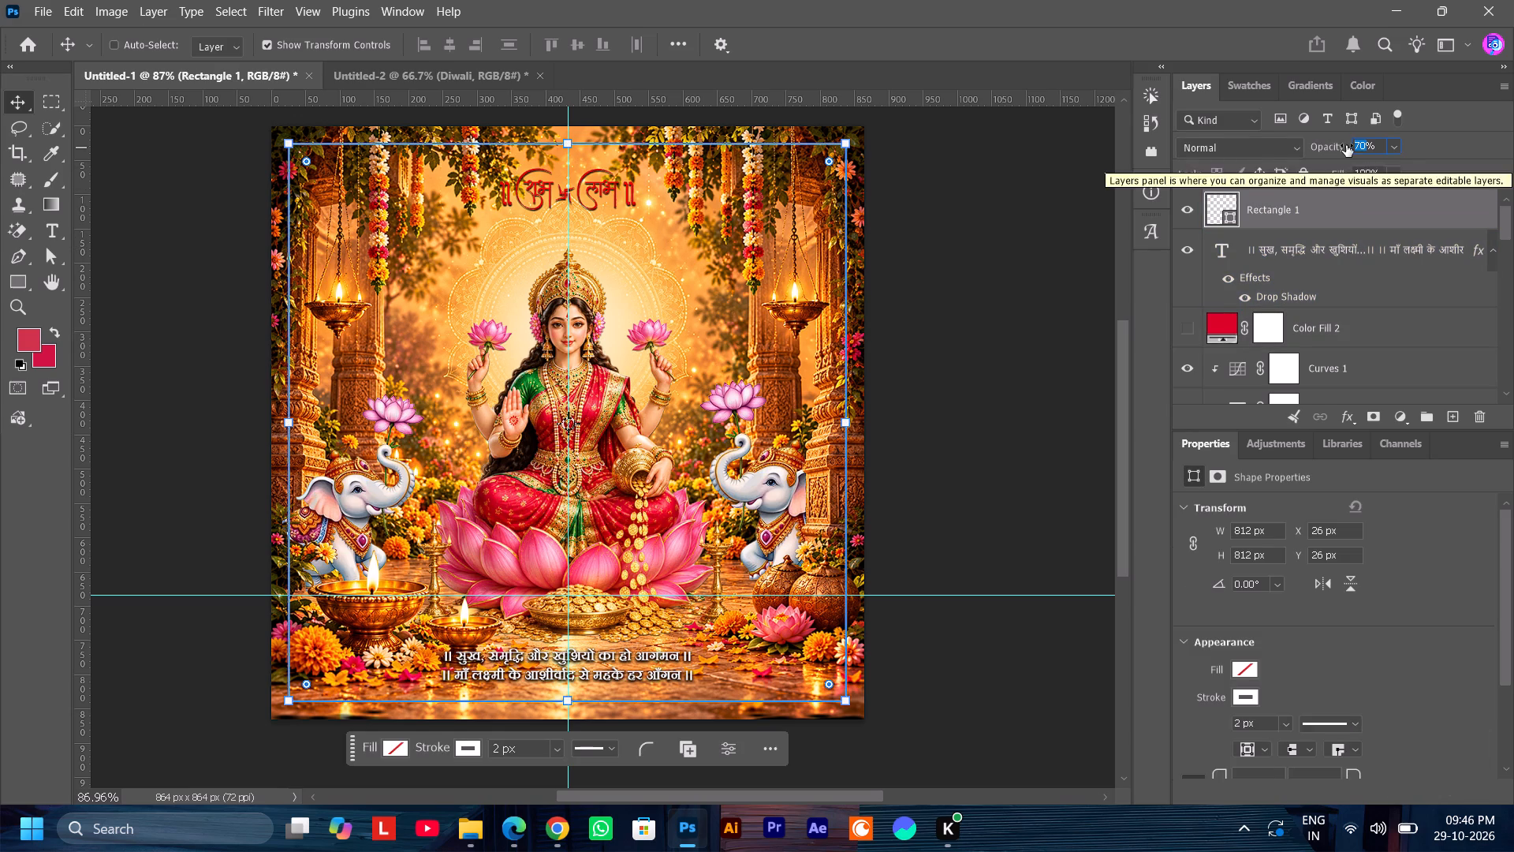
pyautogui.write('50')
pyautogui.press('Return')
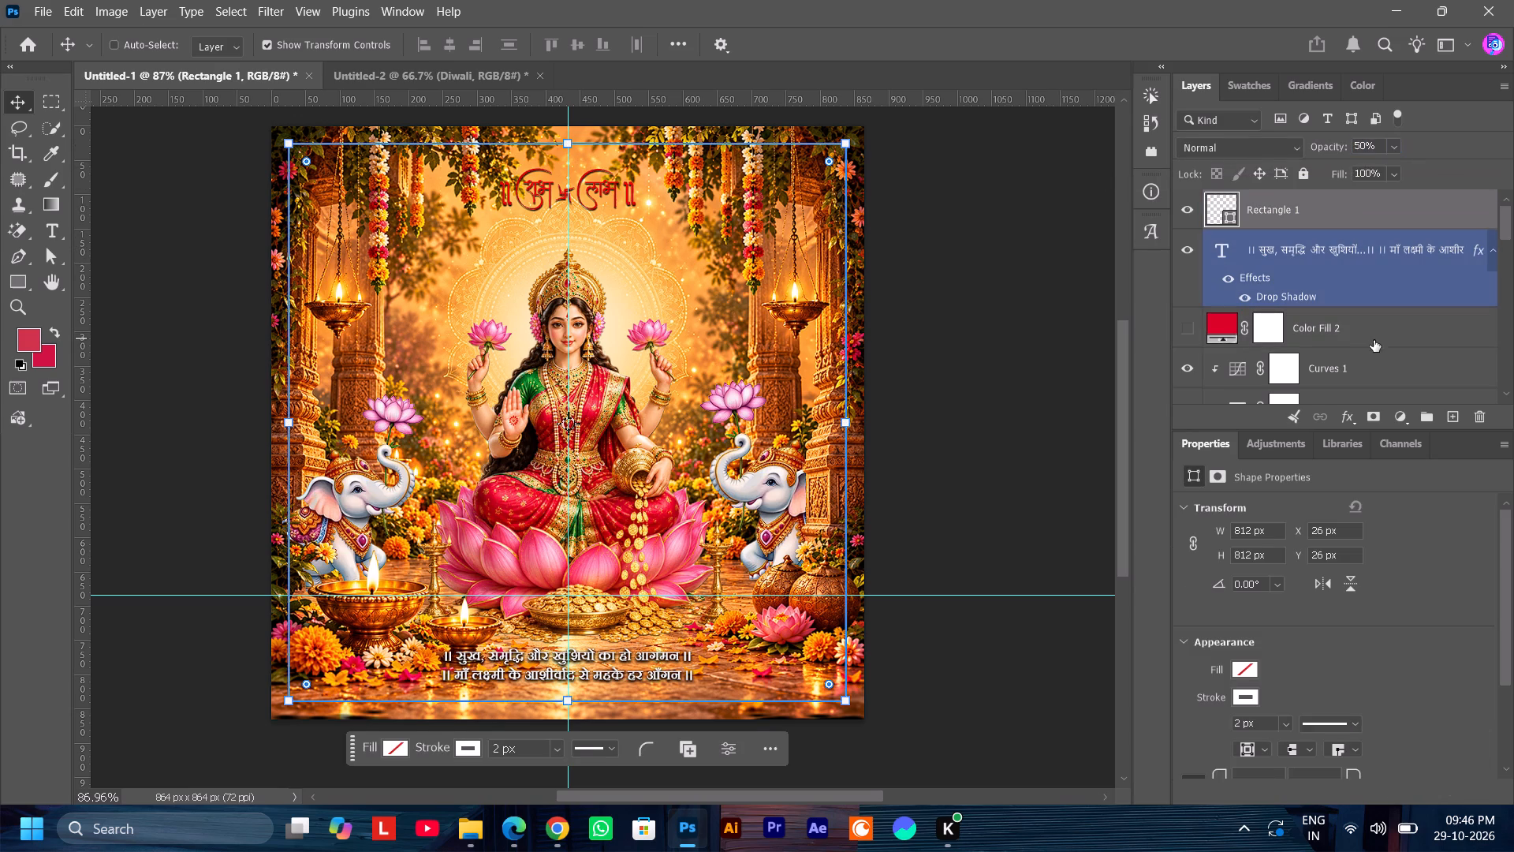
pyautogui.click(1379, 320)
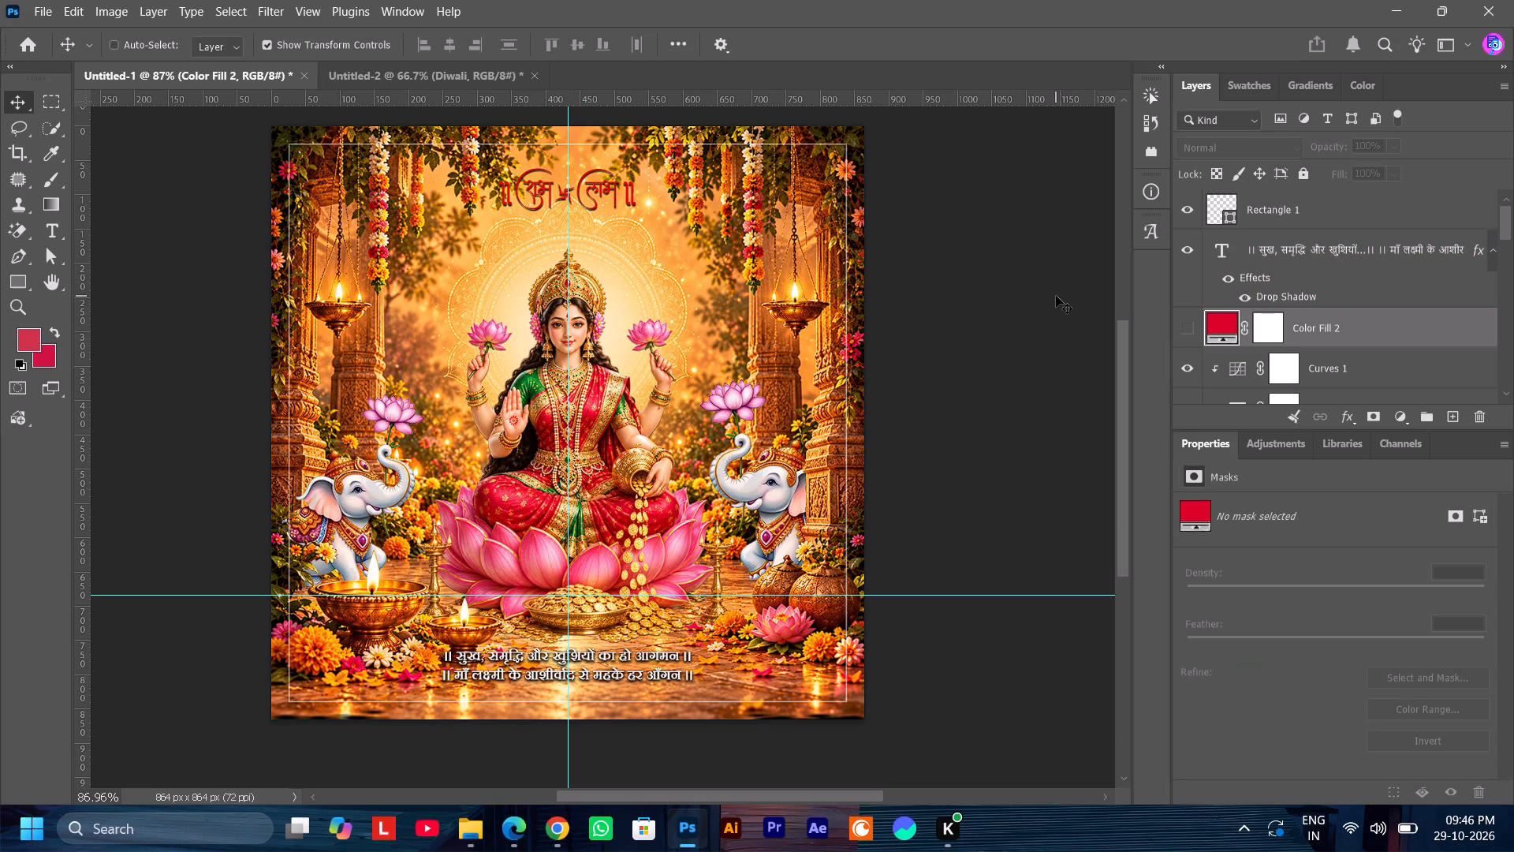
# Nudge the white Hindi couplet text layer up about 12 px, closer to the bowl of coins.
pyautogui.scroll(-1, 1056, 295)
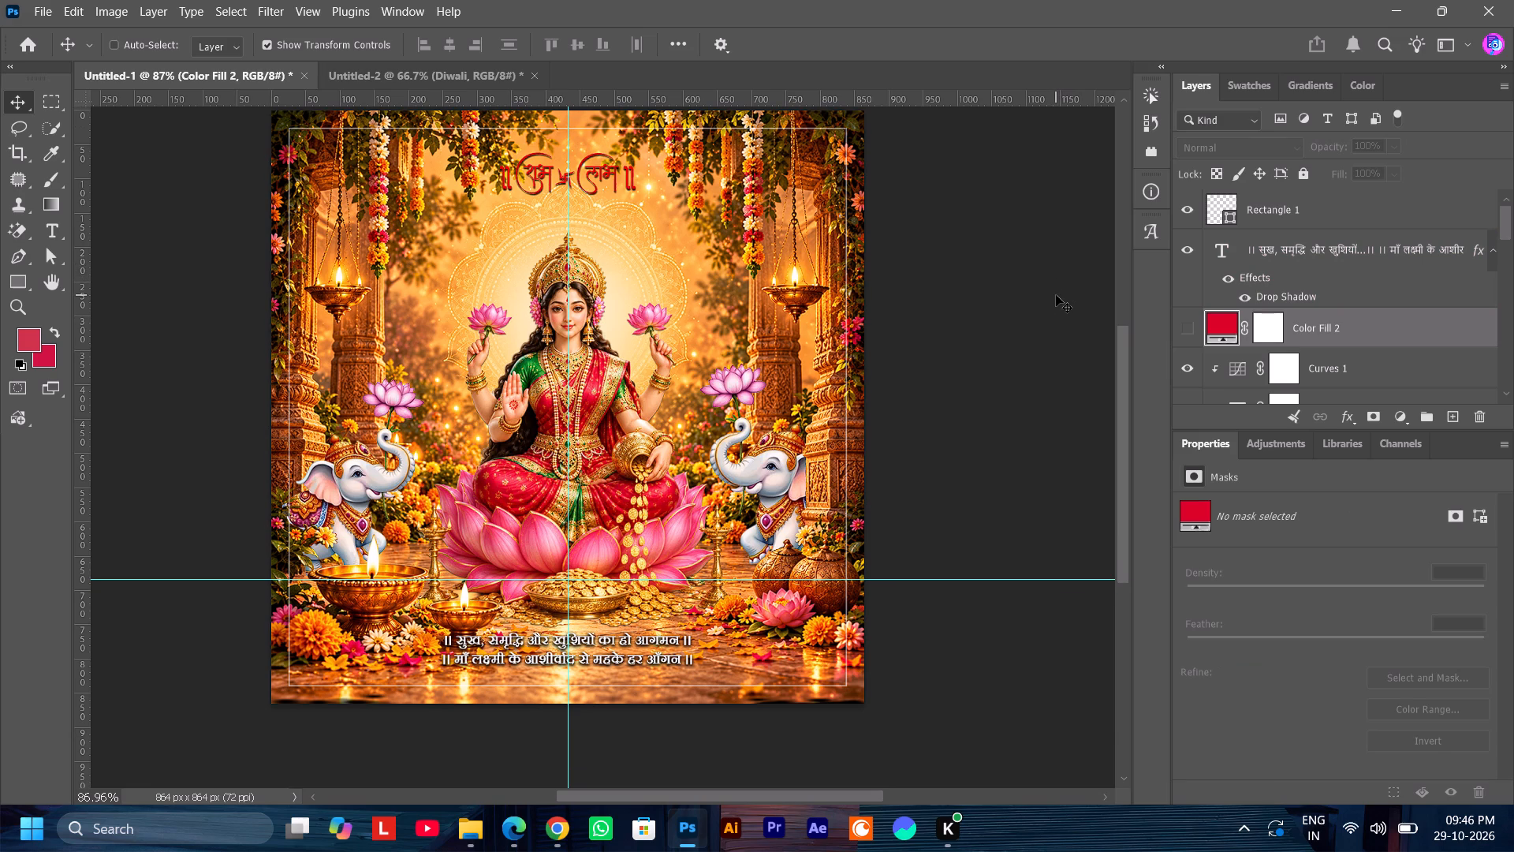
pyautogui.scroll(-1, 1056, 295)
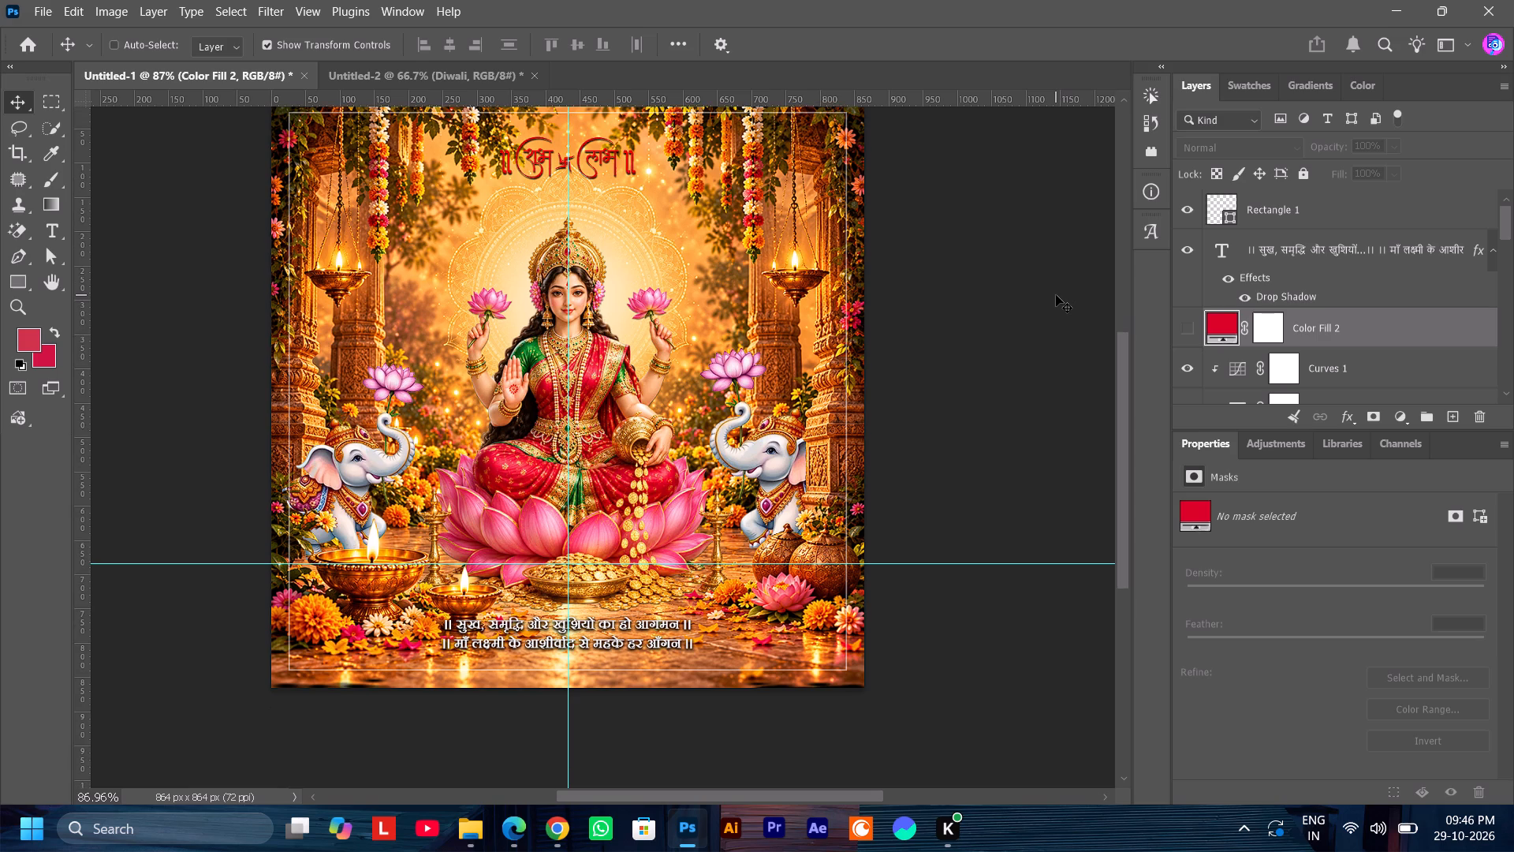
pyautogui.click(1348, 267)
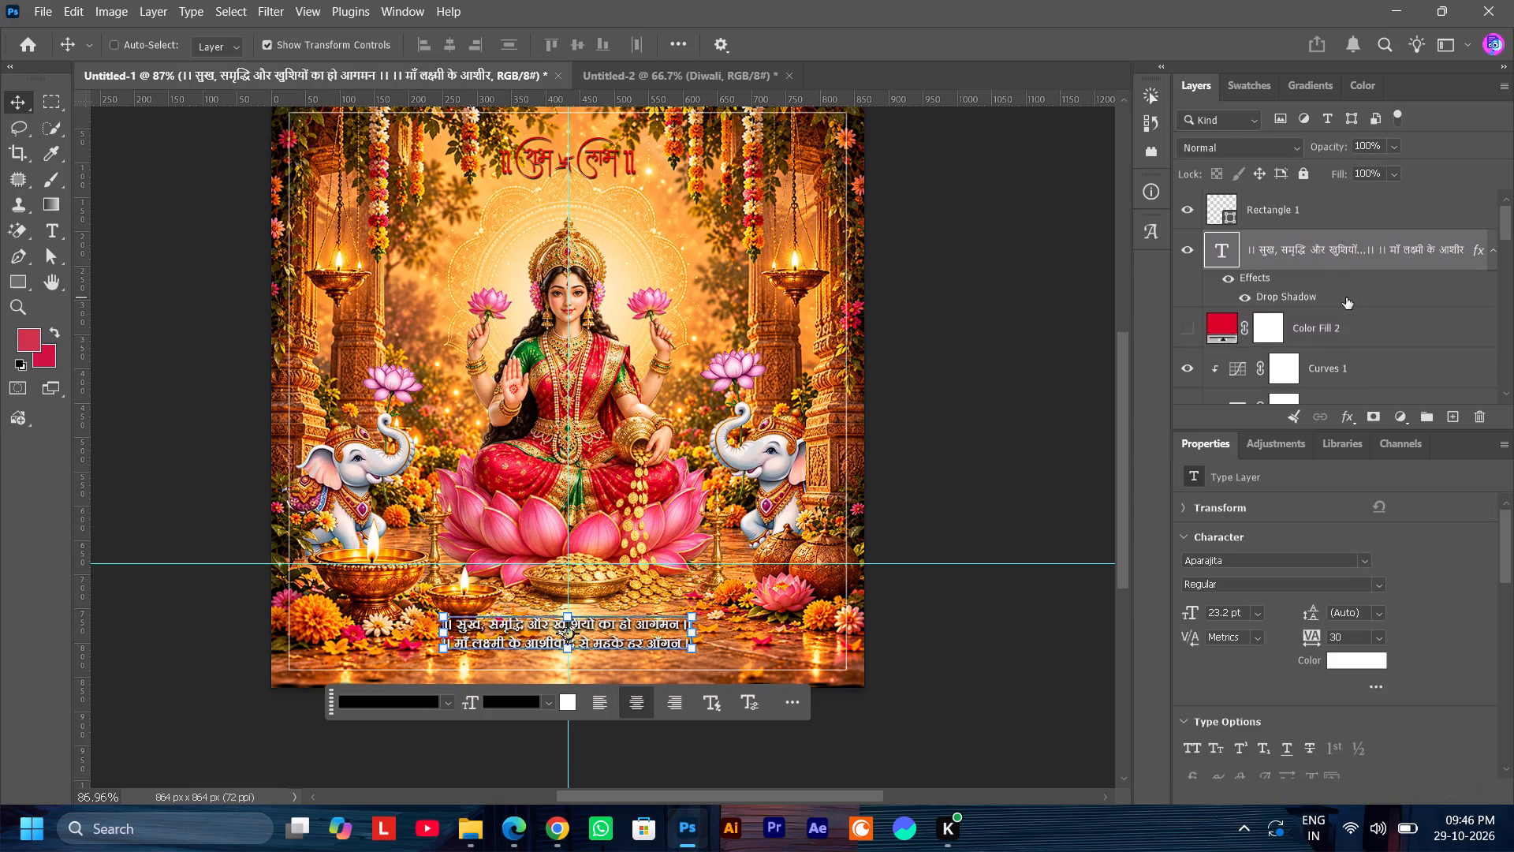
pyautogui.scroll(-11, 1346, 297)
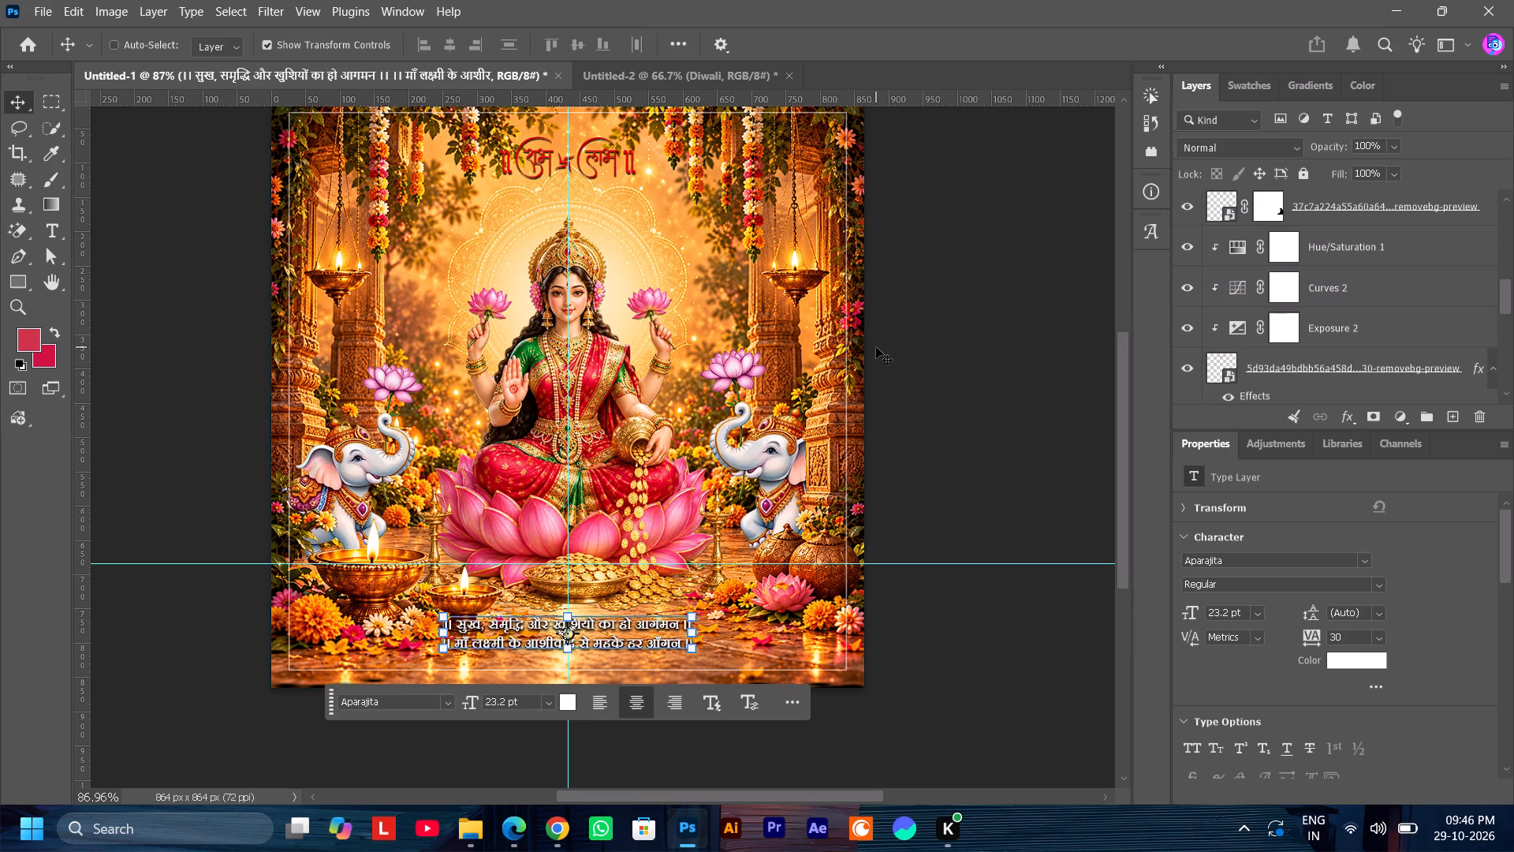
pyautogui.press('Up')
pyautogui.press('Up')
pyautogui.press('Up')
pyautogui.press('Up')
pyautogui.press('Up')
pyautogui.press('Up')
pyautogui.press('Up')
pyautogui.press('Up')
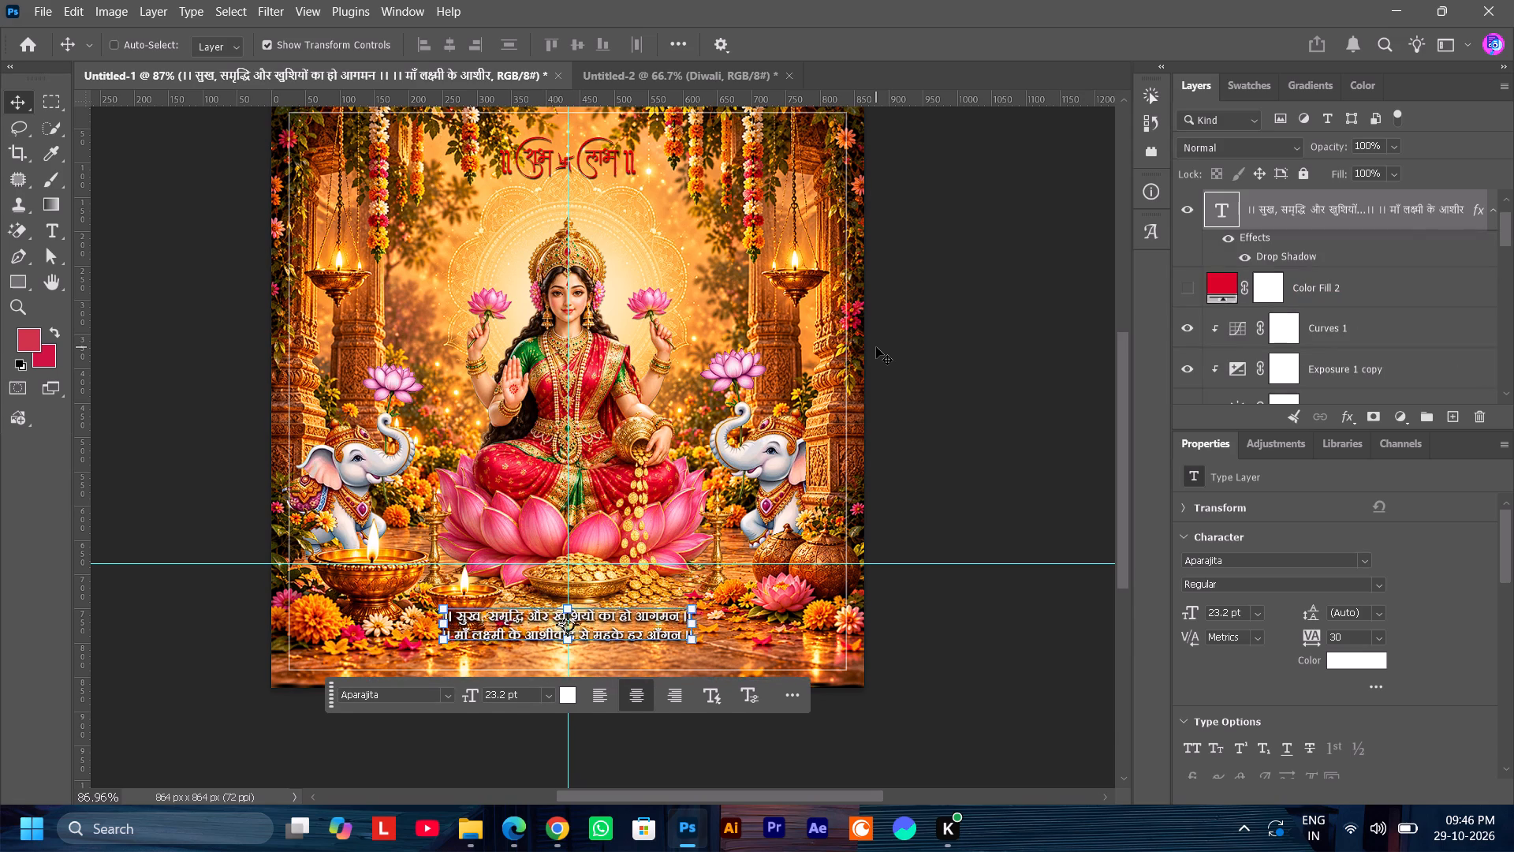
pyautogui.press('Up')
pyautogui.press('Up')
pyautogui.press('Up')
pyautogui.press('Up')
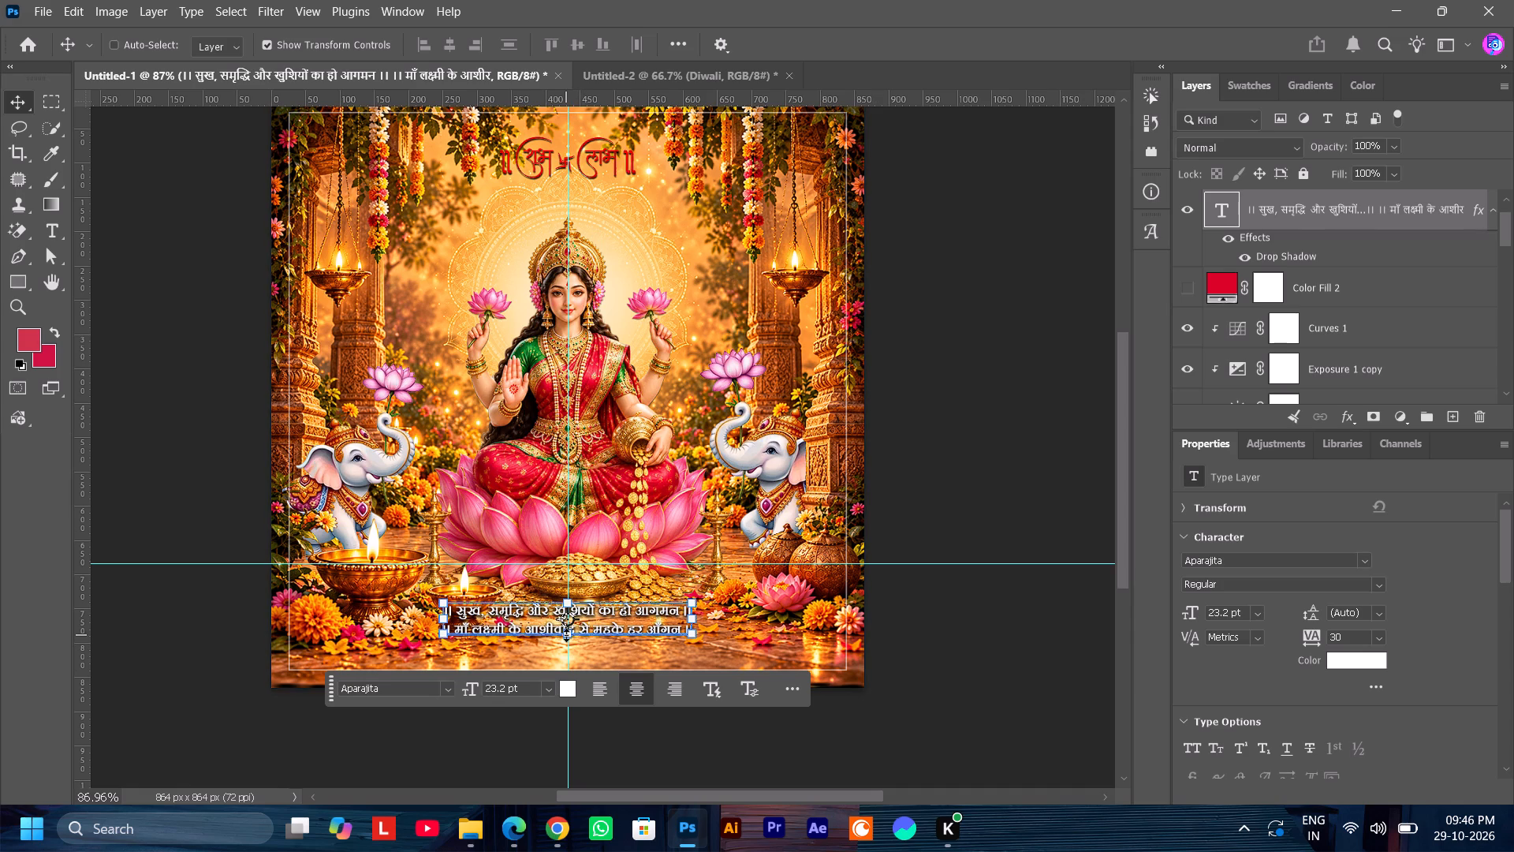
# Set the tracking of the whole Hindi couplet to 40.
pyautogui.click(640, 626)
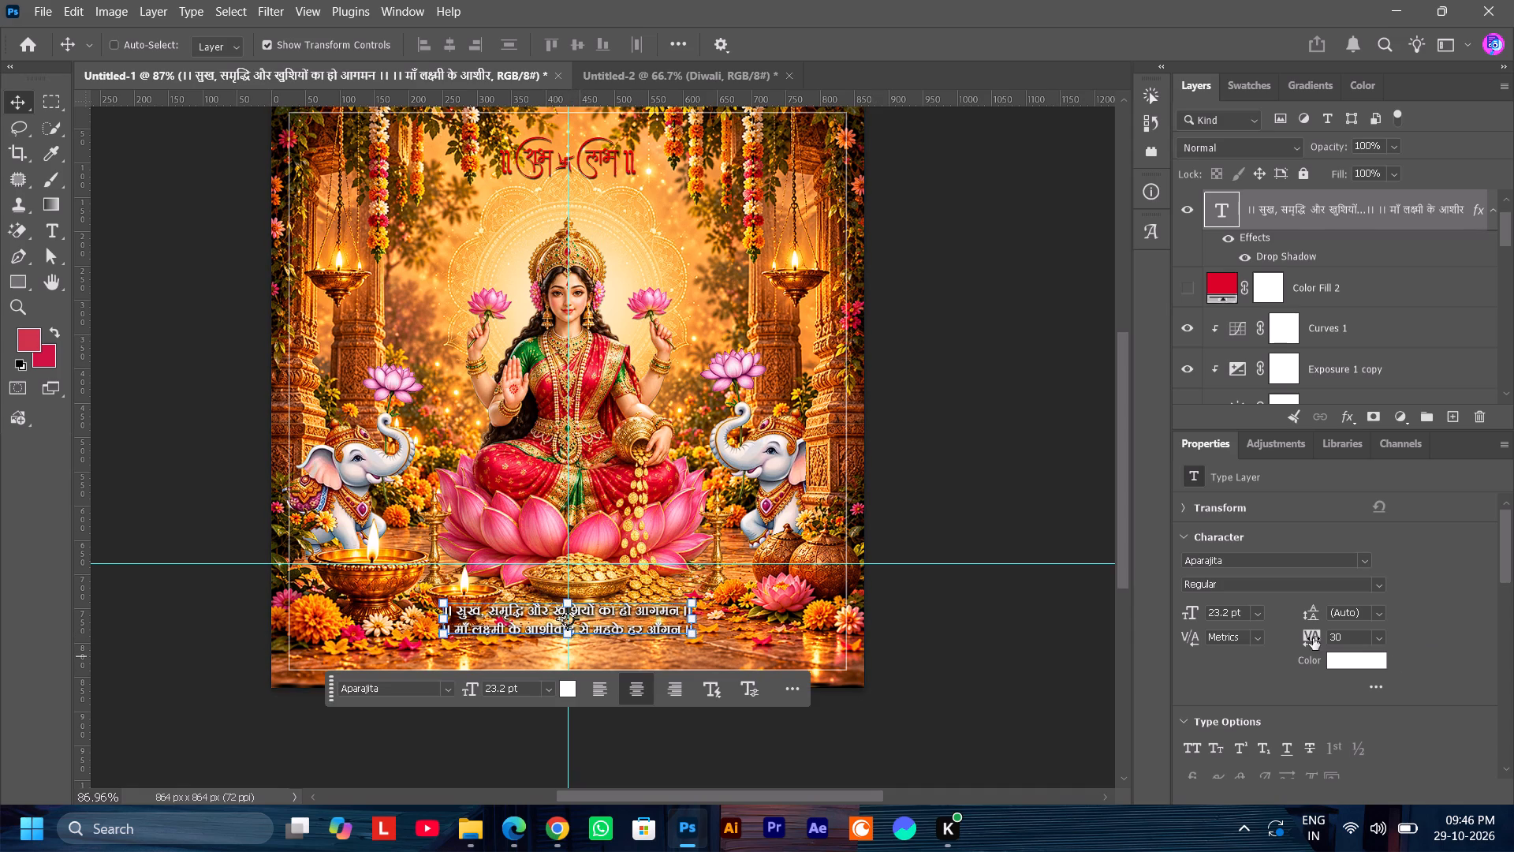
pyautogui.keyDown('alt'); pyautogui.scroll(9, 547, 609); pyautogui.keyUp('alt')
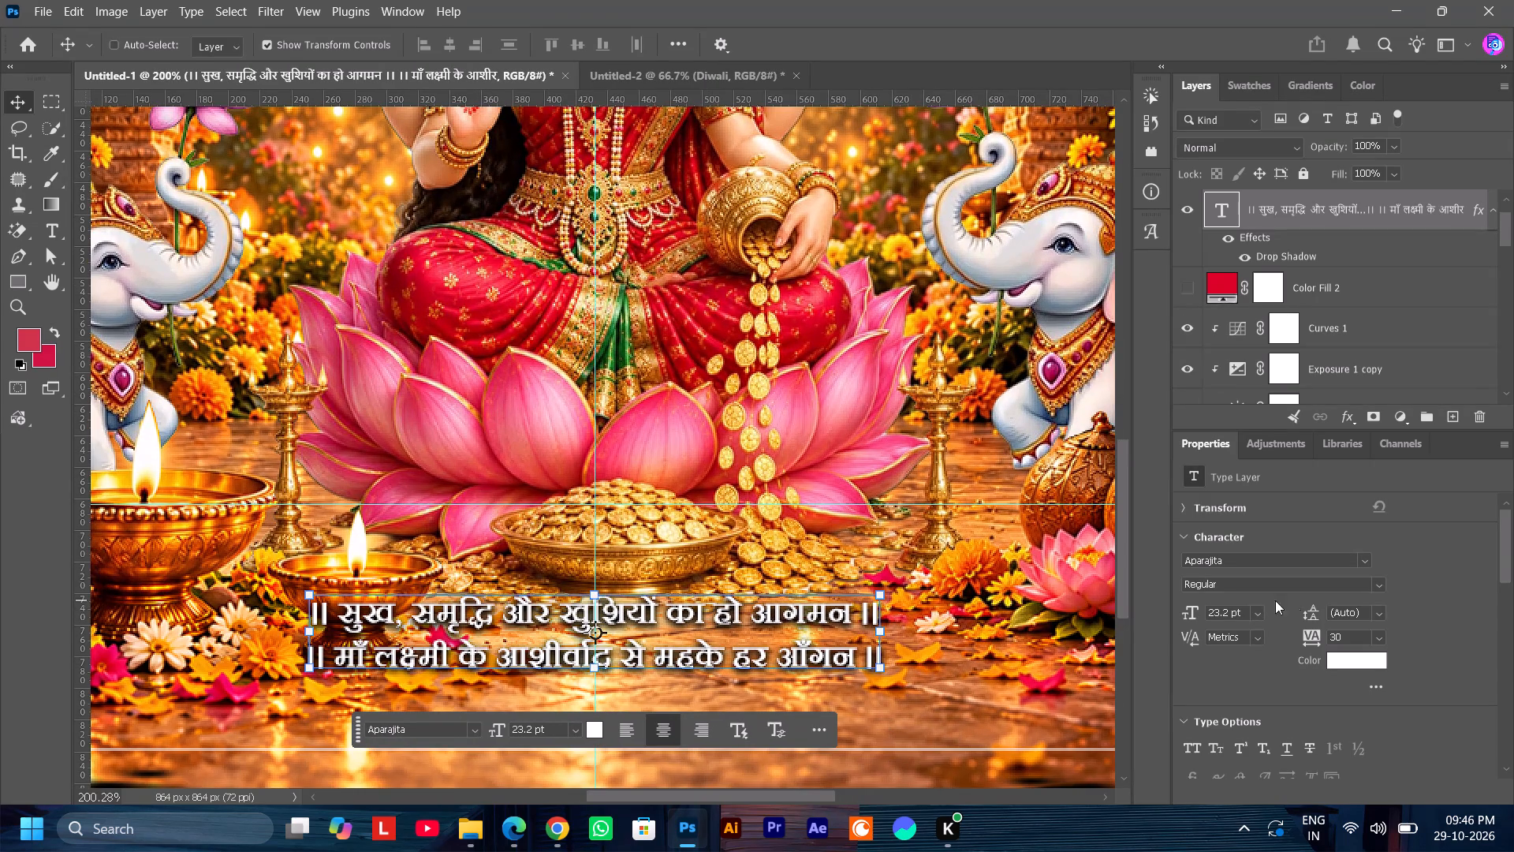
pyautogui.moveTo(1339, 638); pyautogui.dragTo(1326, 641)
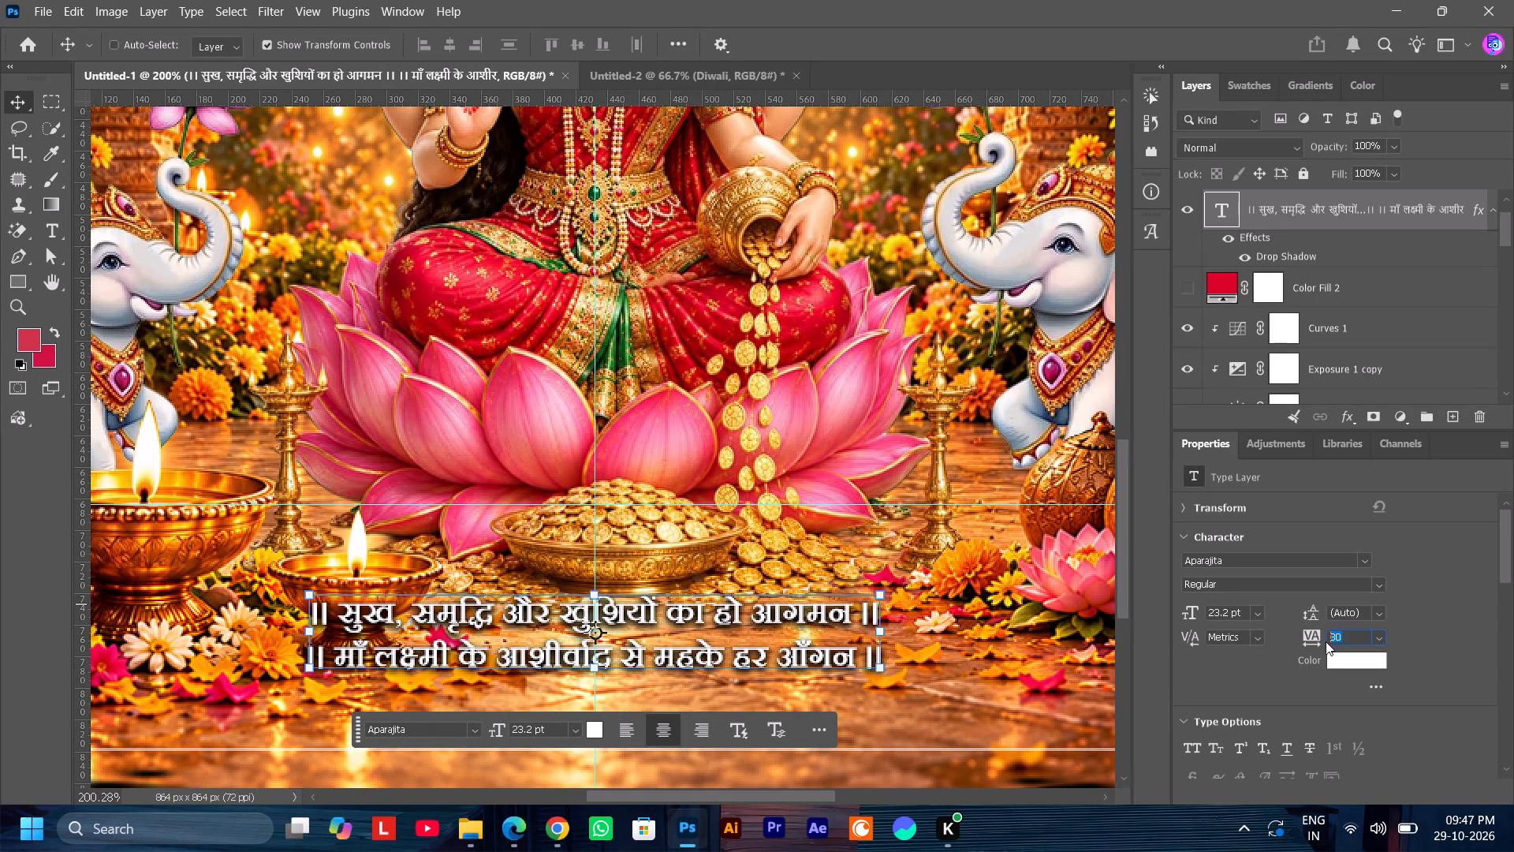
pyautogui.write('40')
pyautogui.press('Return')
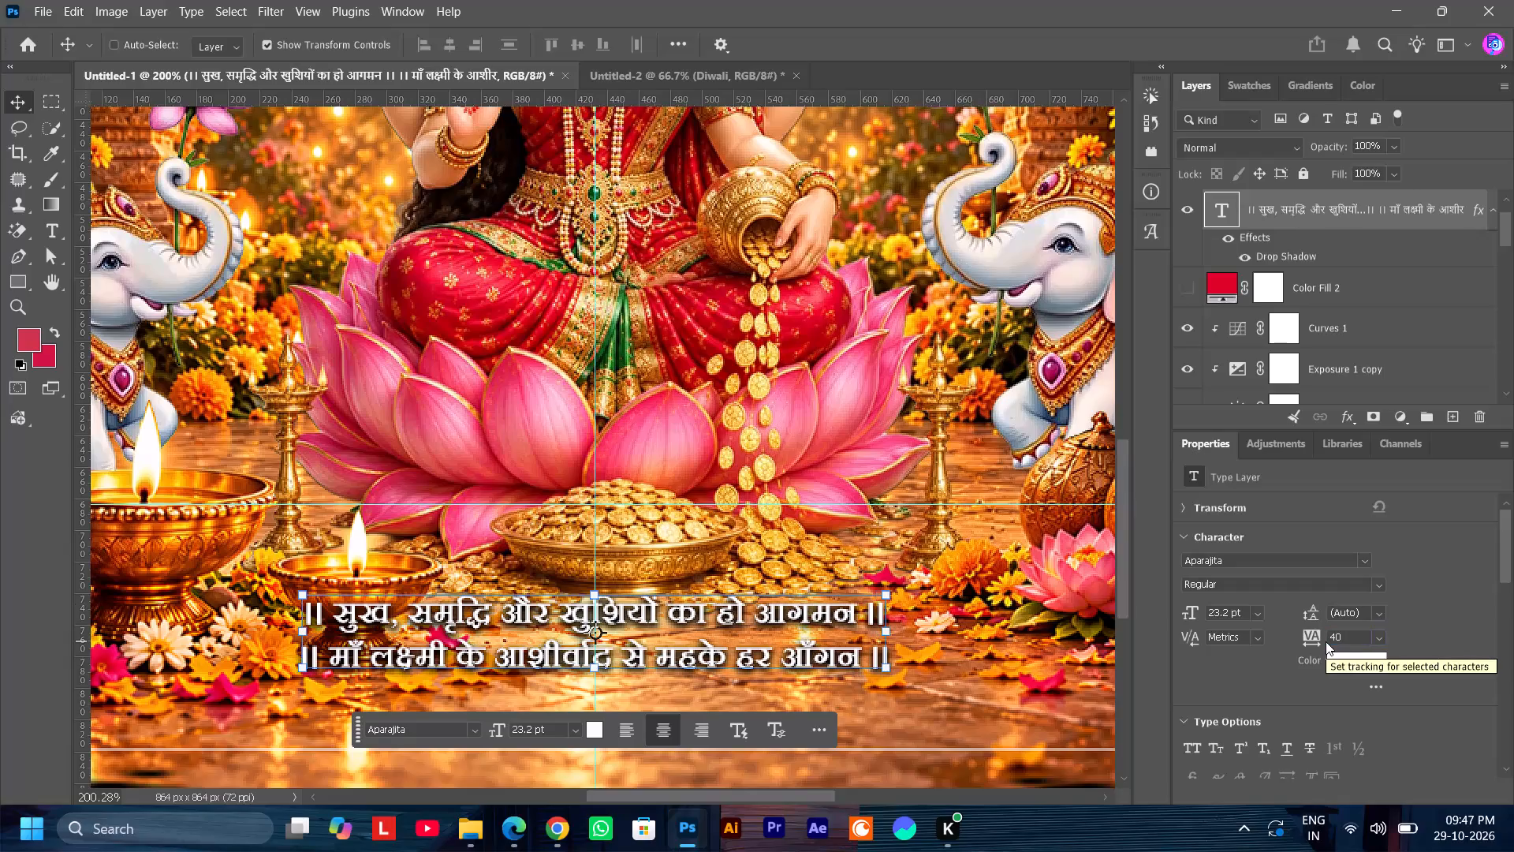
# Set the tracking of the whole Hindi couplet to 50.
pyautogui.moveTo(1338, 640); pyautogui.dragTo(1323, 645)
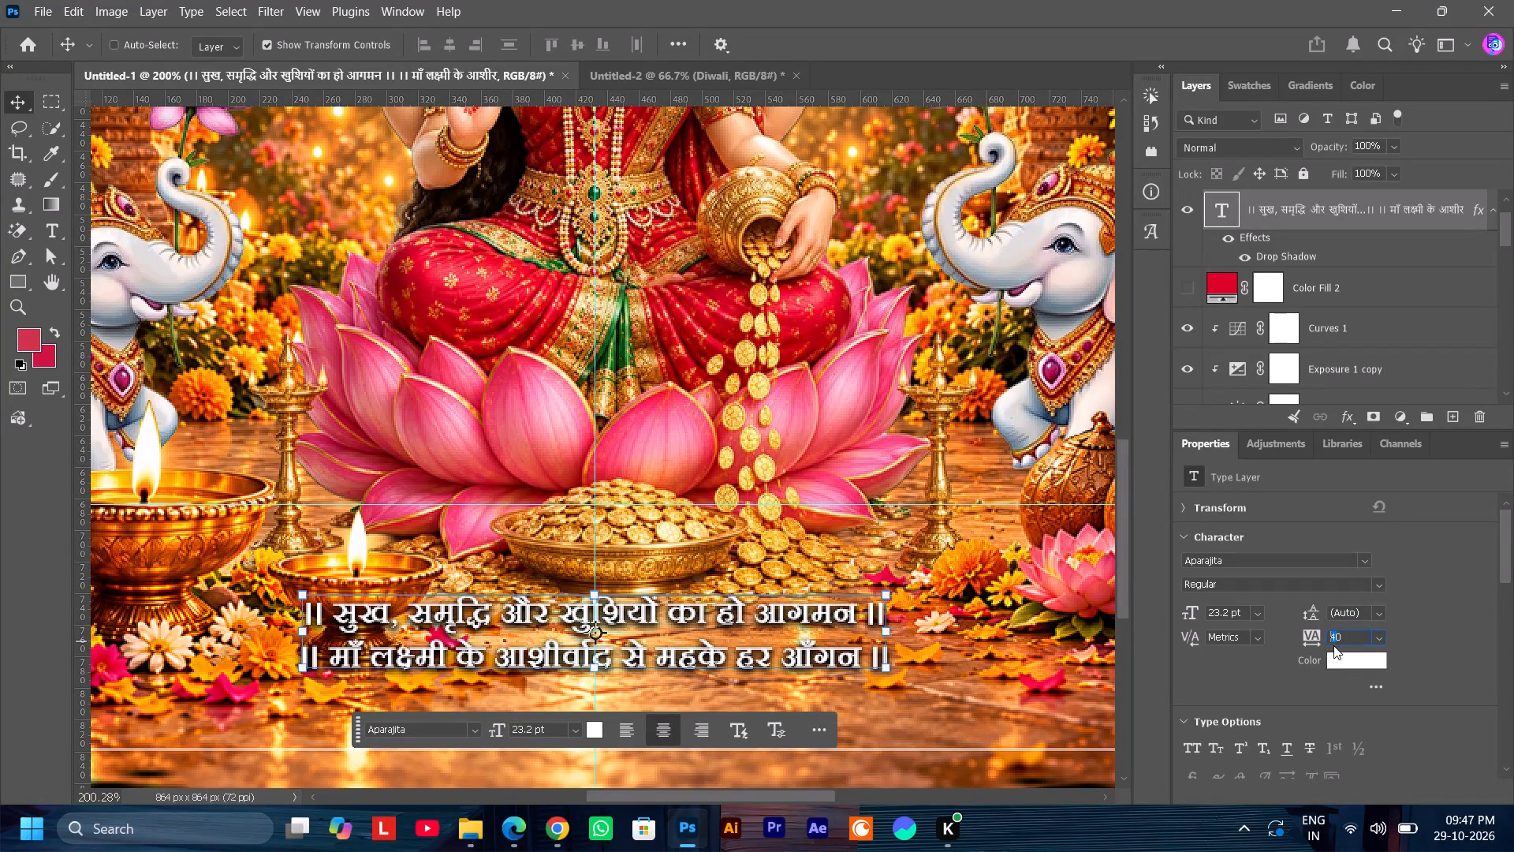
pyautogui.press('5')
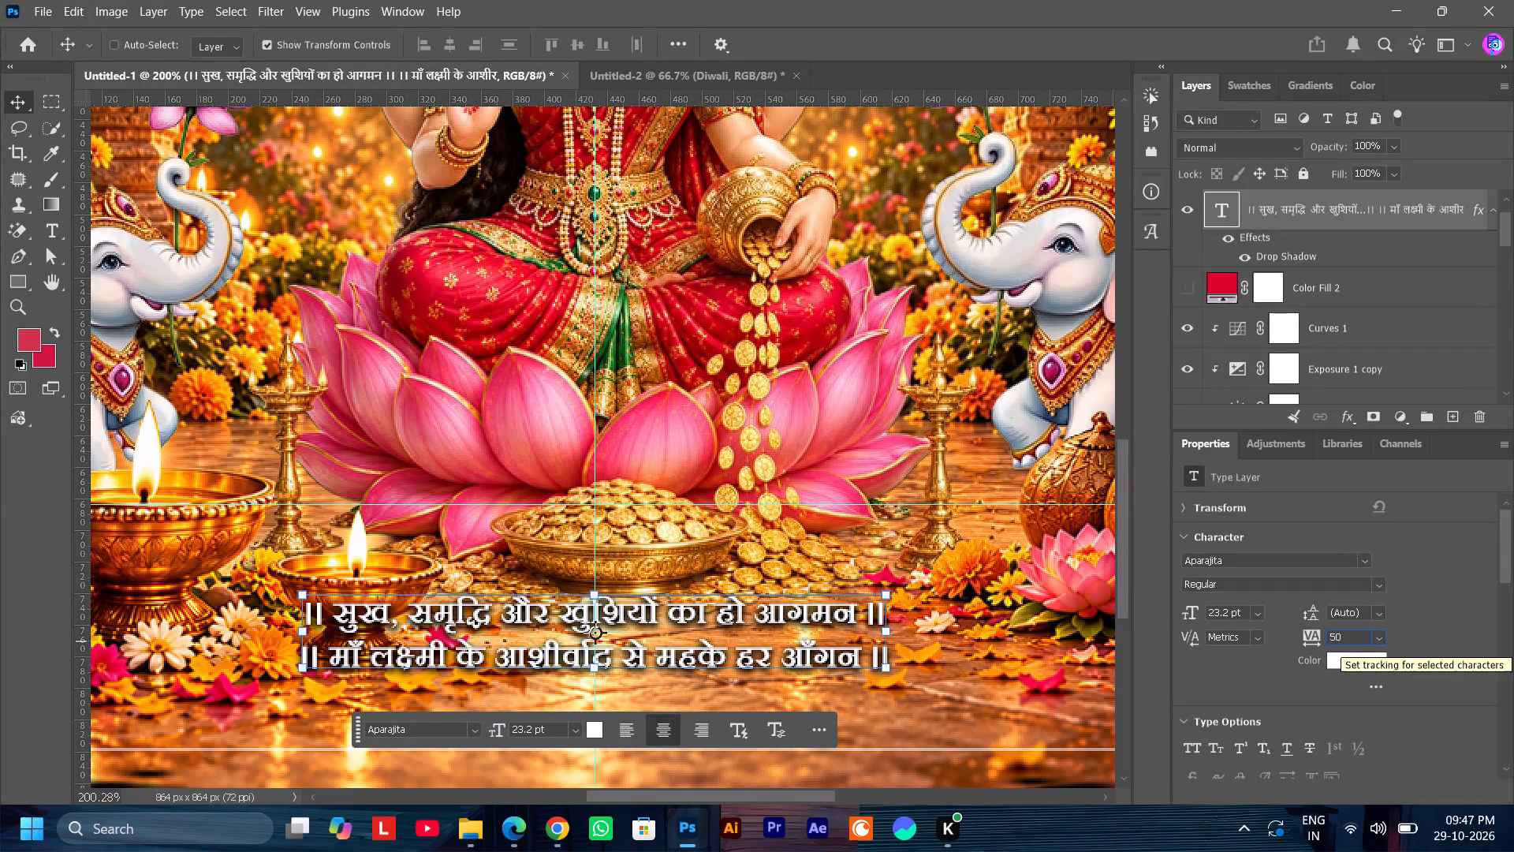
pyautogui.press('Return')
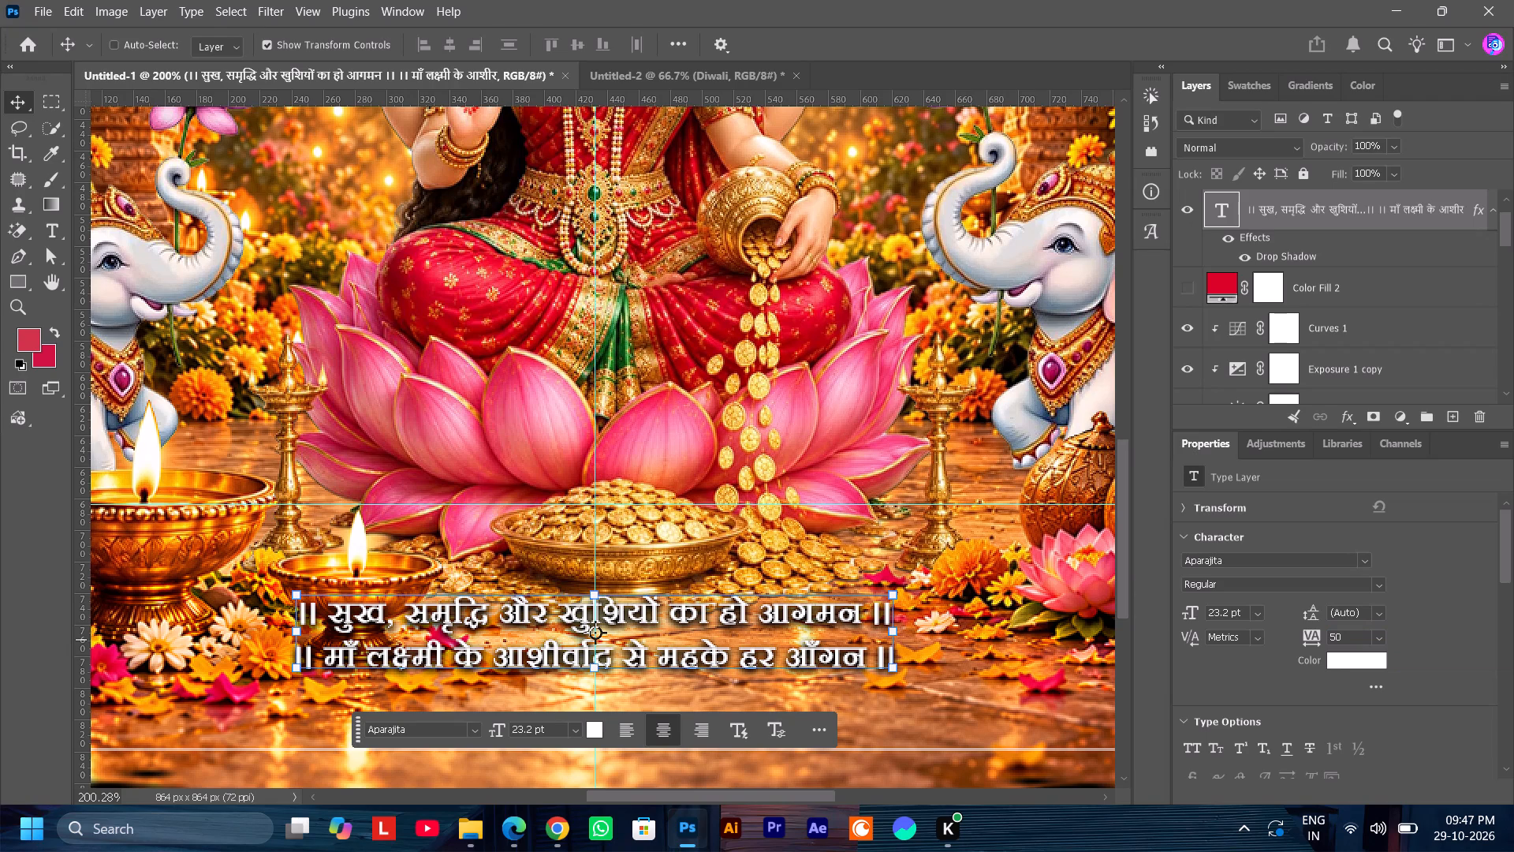
# Set the tracking of only the couplet's first line to 20 and commit the text edit.
pyautogui.doubleClick(882, 615)
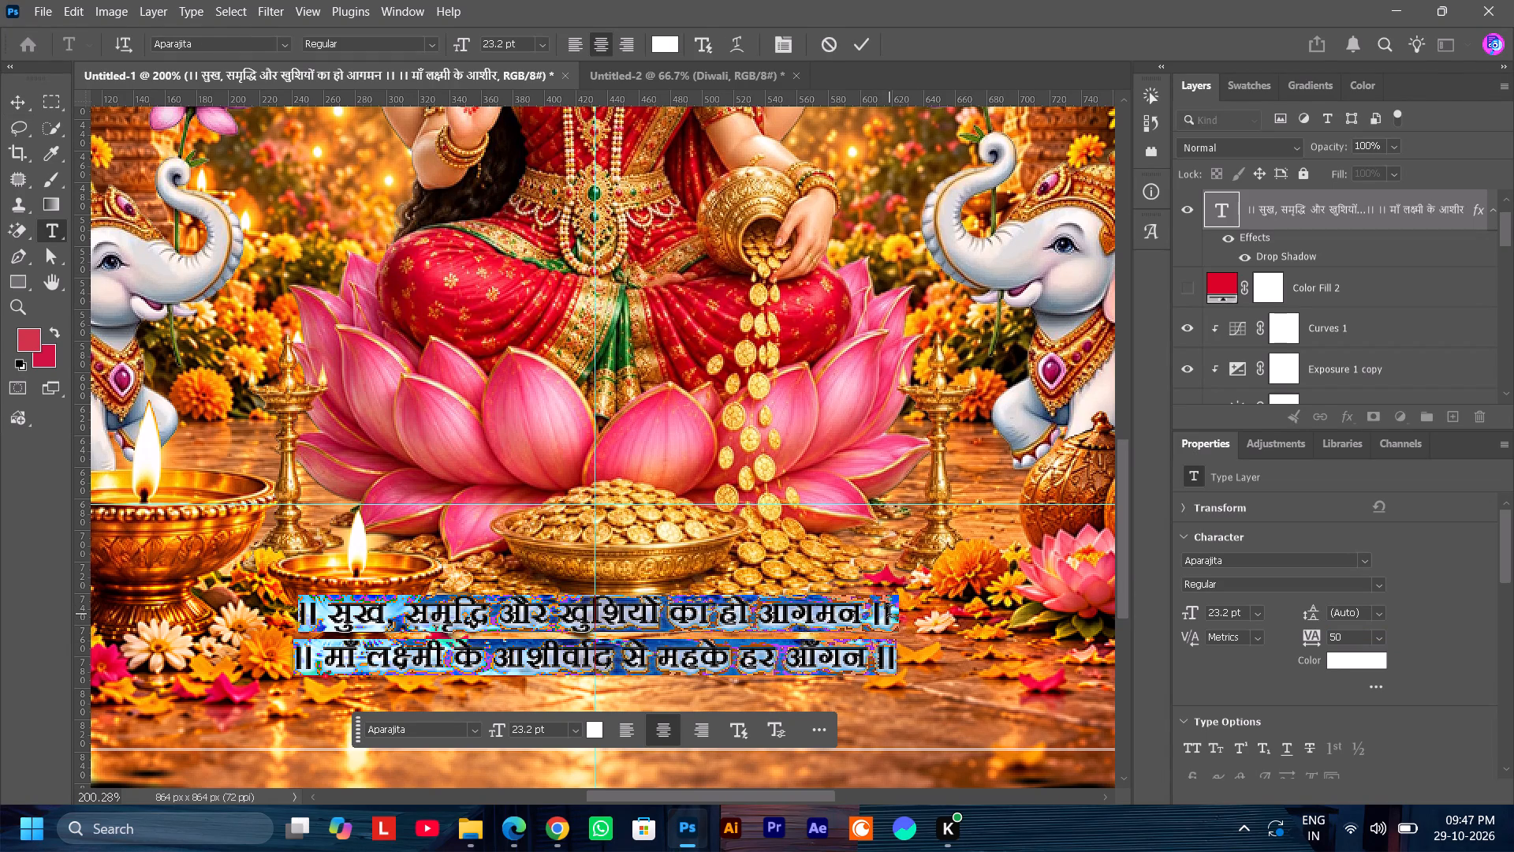
pyautogui.moveTo(889, 614); pyautogui.dragTo(296, 608)
pyautogui.moveTo(1339, 637); pyautogui.dragTo(1318, 637)
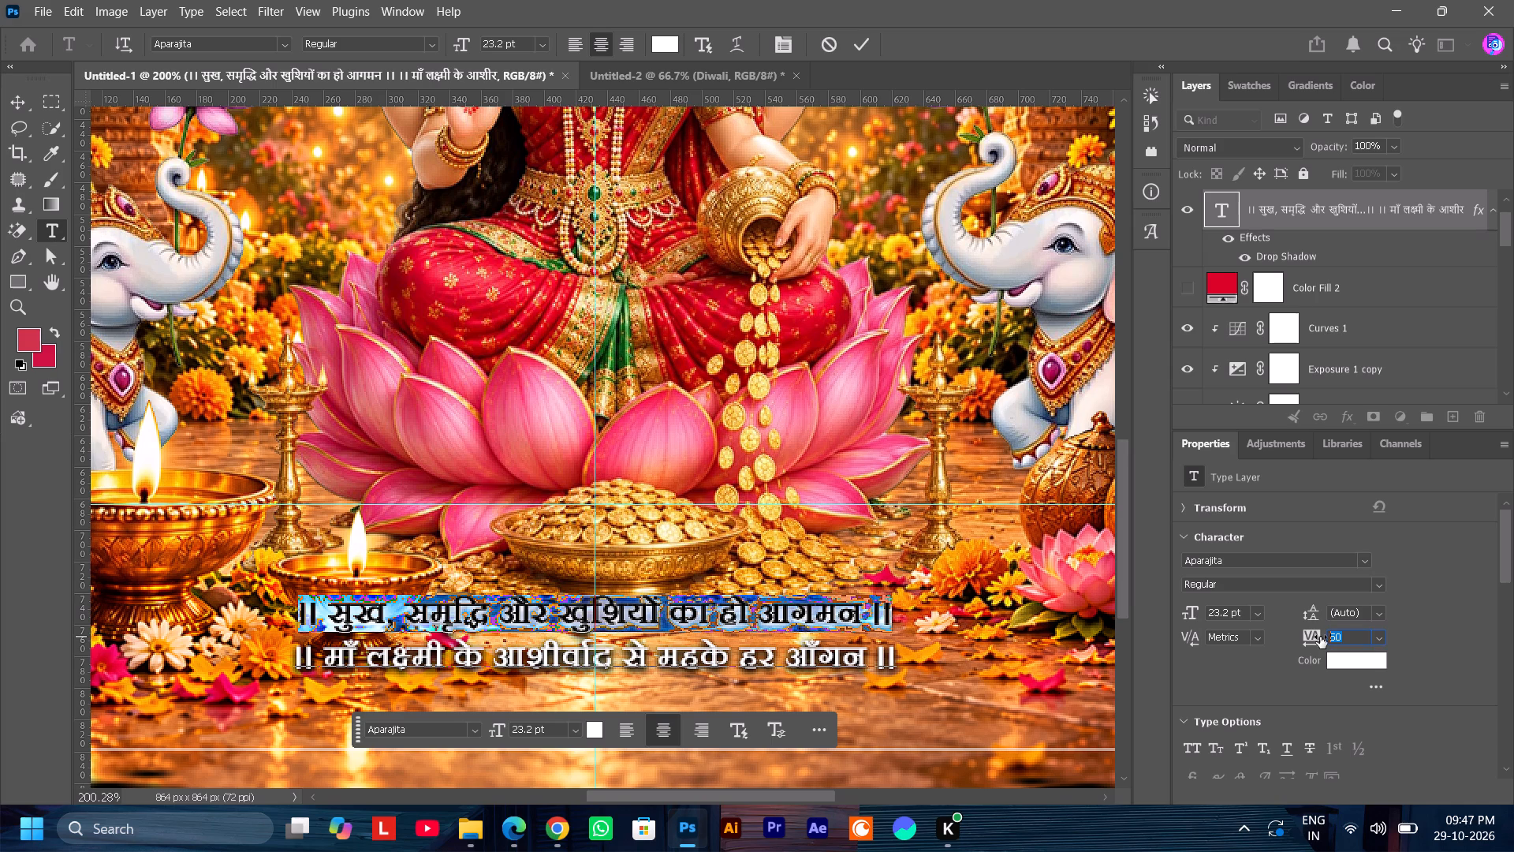
pyautogui.write('20')
pyautogui.press('Return')
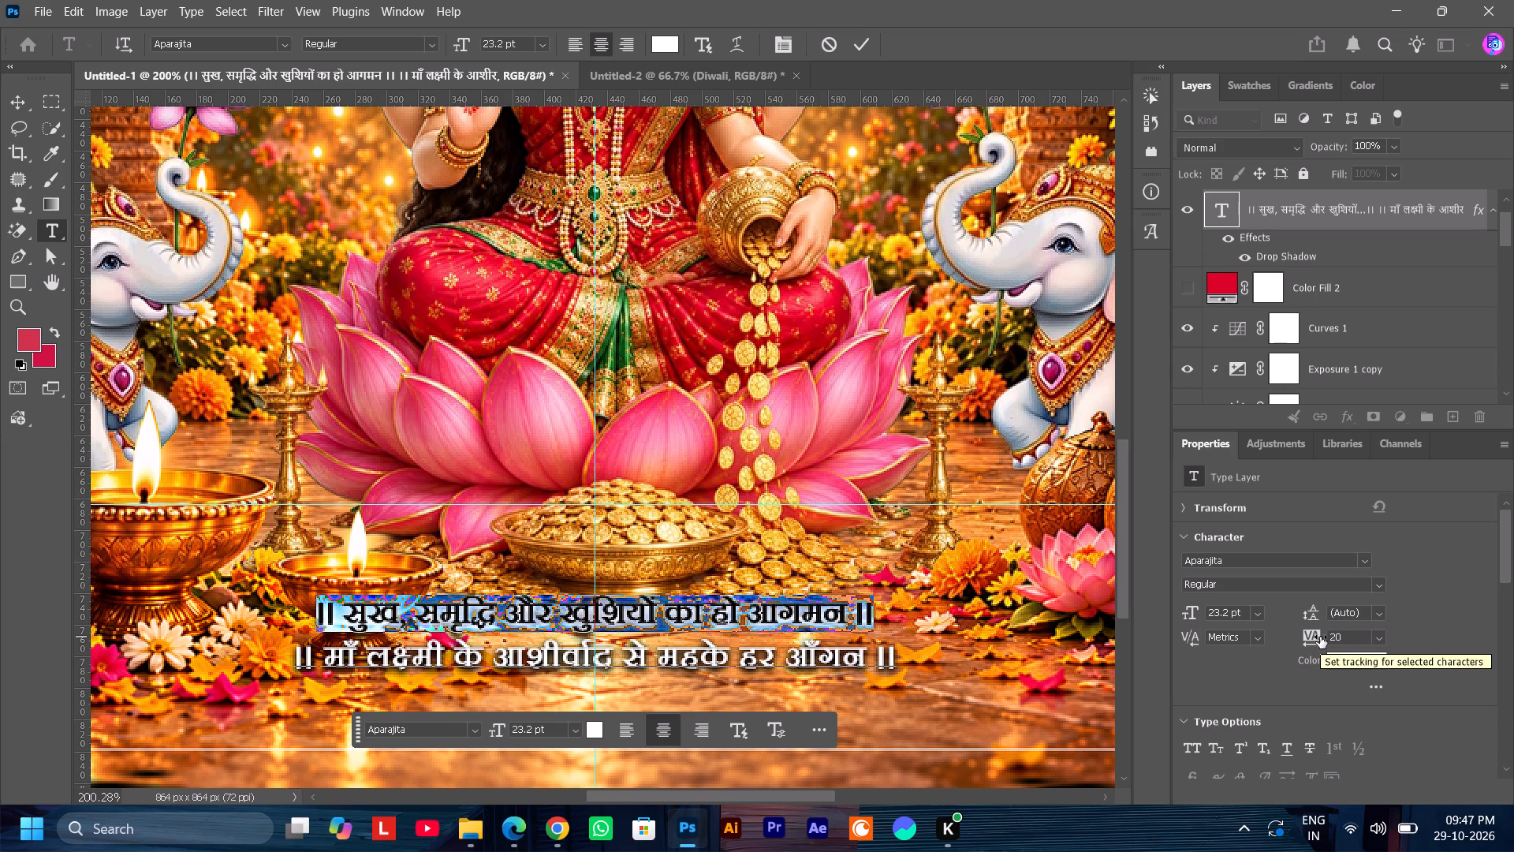
pyautogui.click(1070, 633)
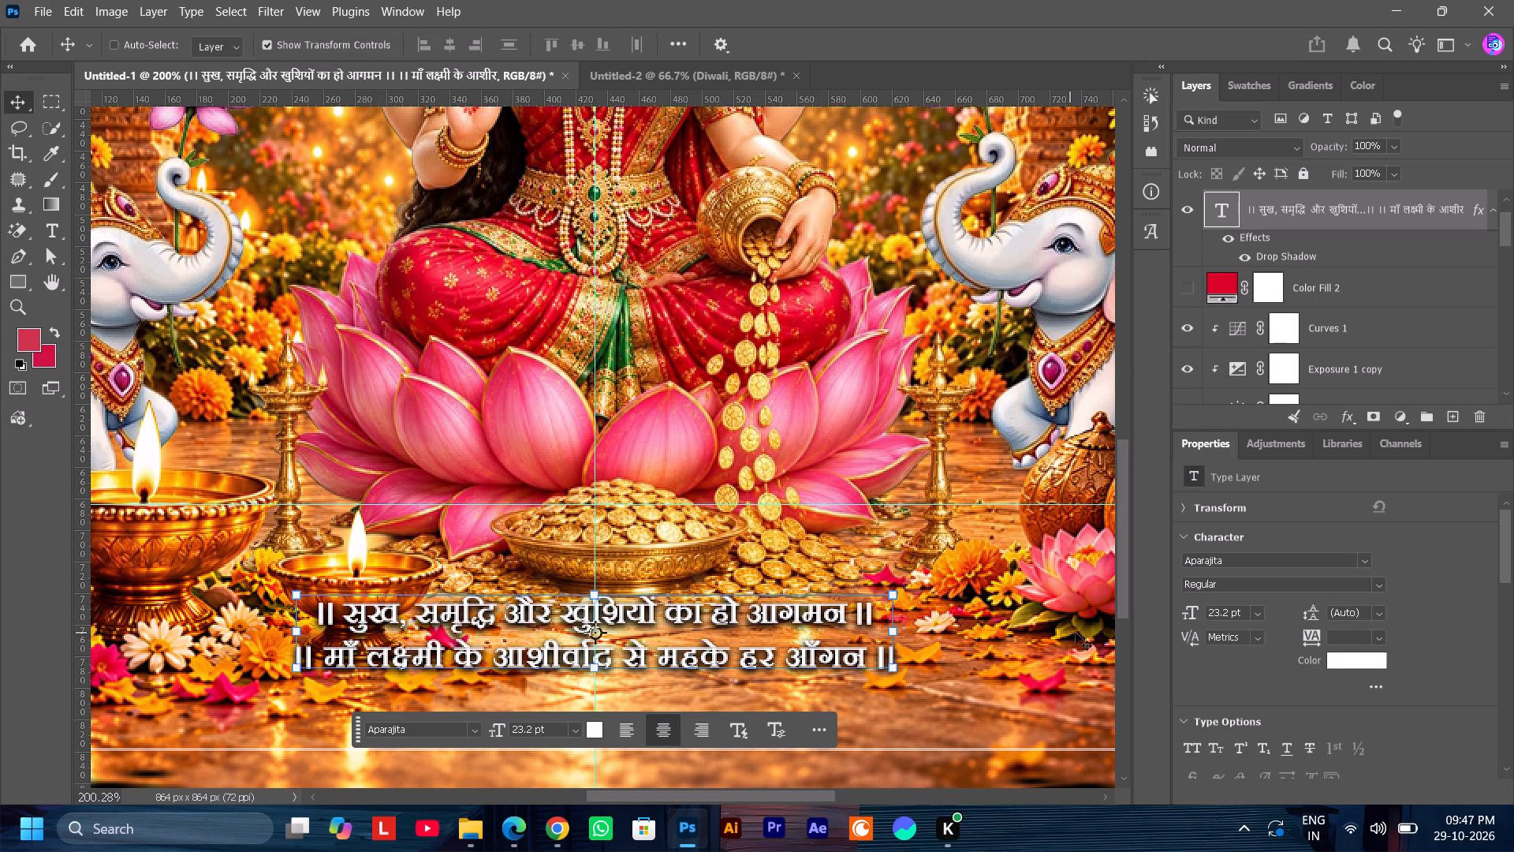
# Set the tracking of only the couplet's second line to 60 and commit the text edit.
pyautogui.doubleClick(804, 633)
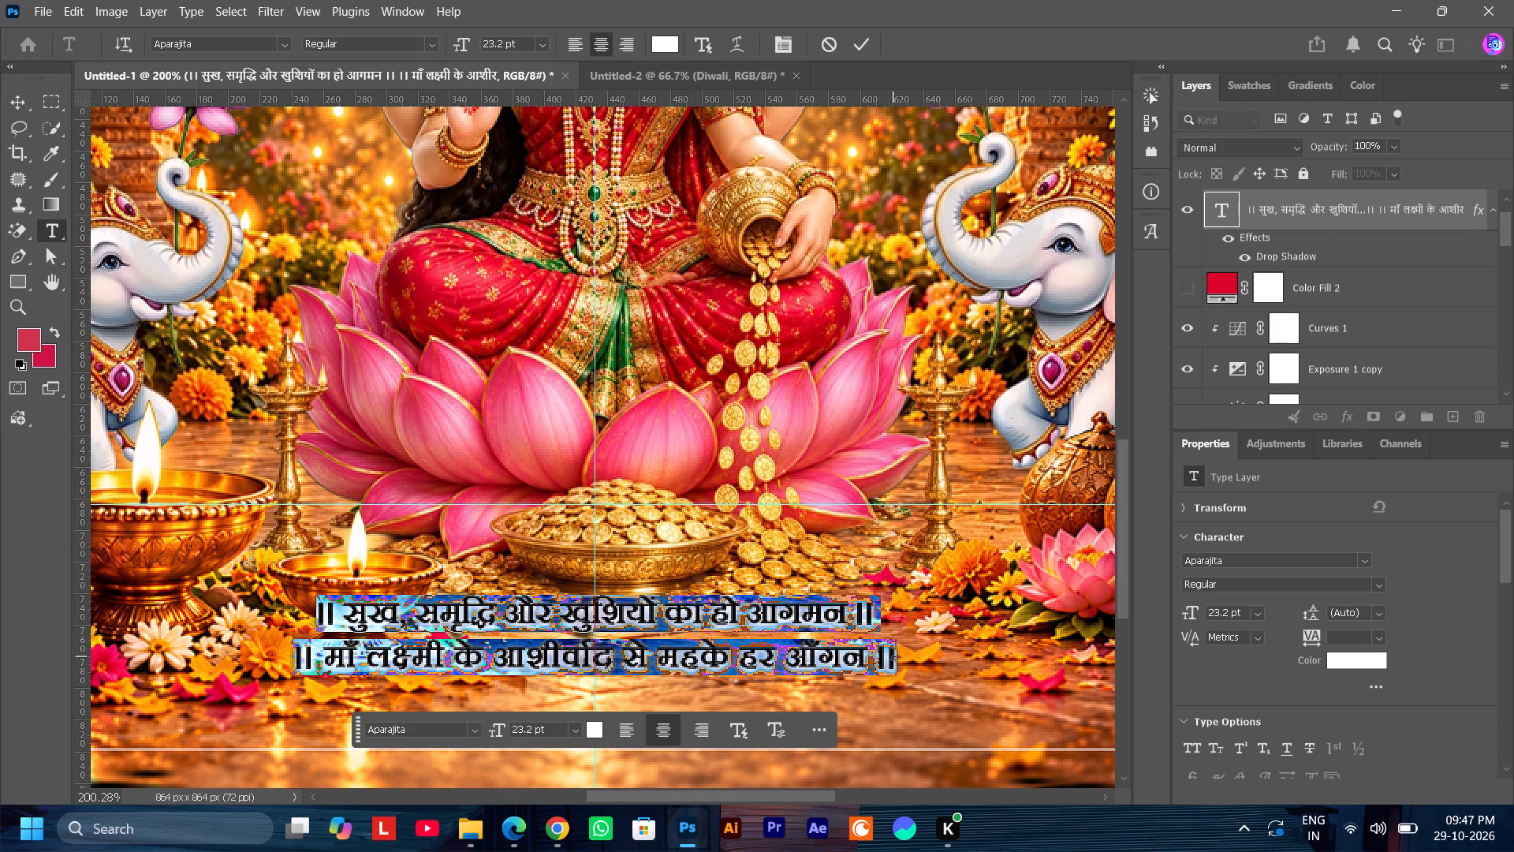
pyautogui.moveTo(893, 656); pyautogui.dragTo(241, 658)
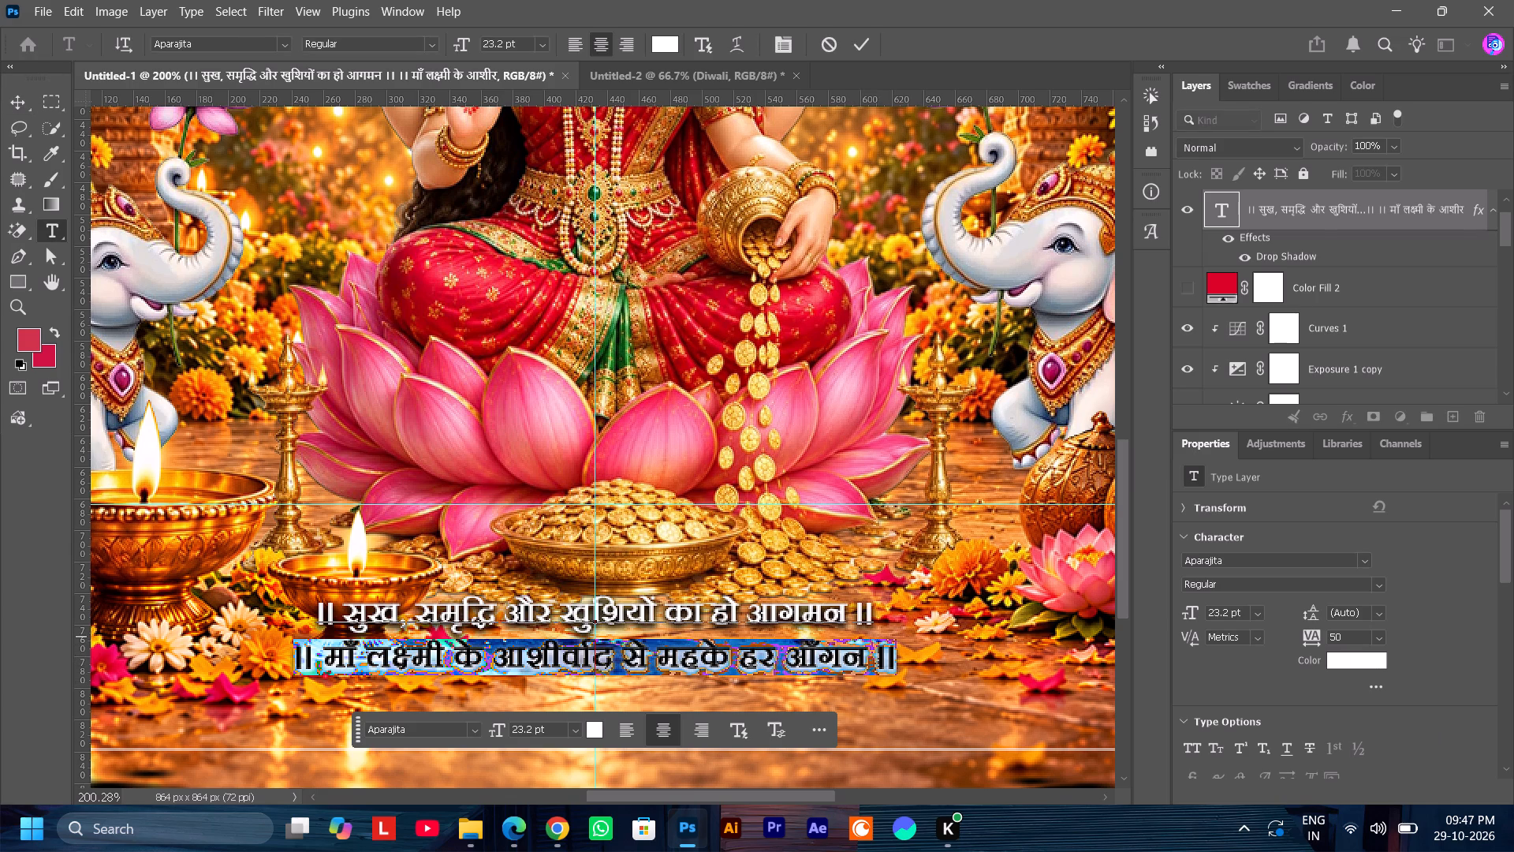
pyautogui.moveTo(1340, 637); pyautogui.dragTo(1292, 640)
pyautogui.write('60')
pyautogui.press('Return')
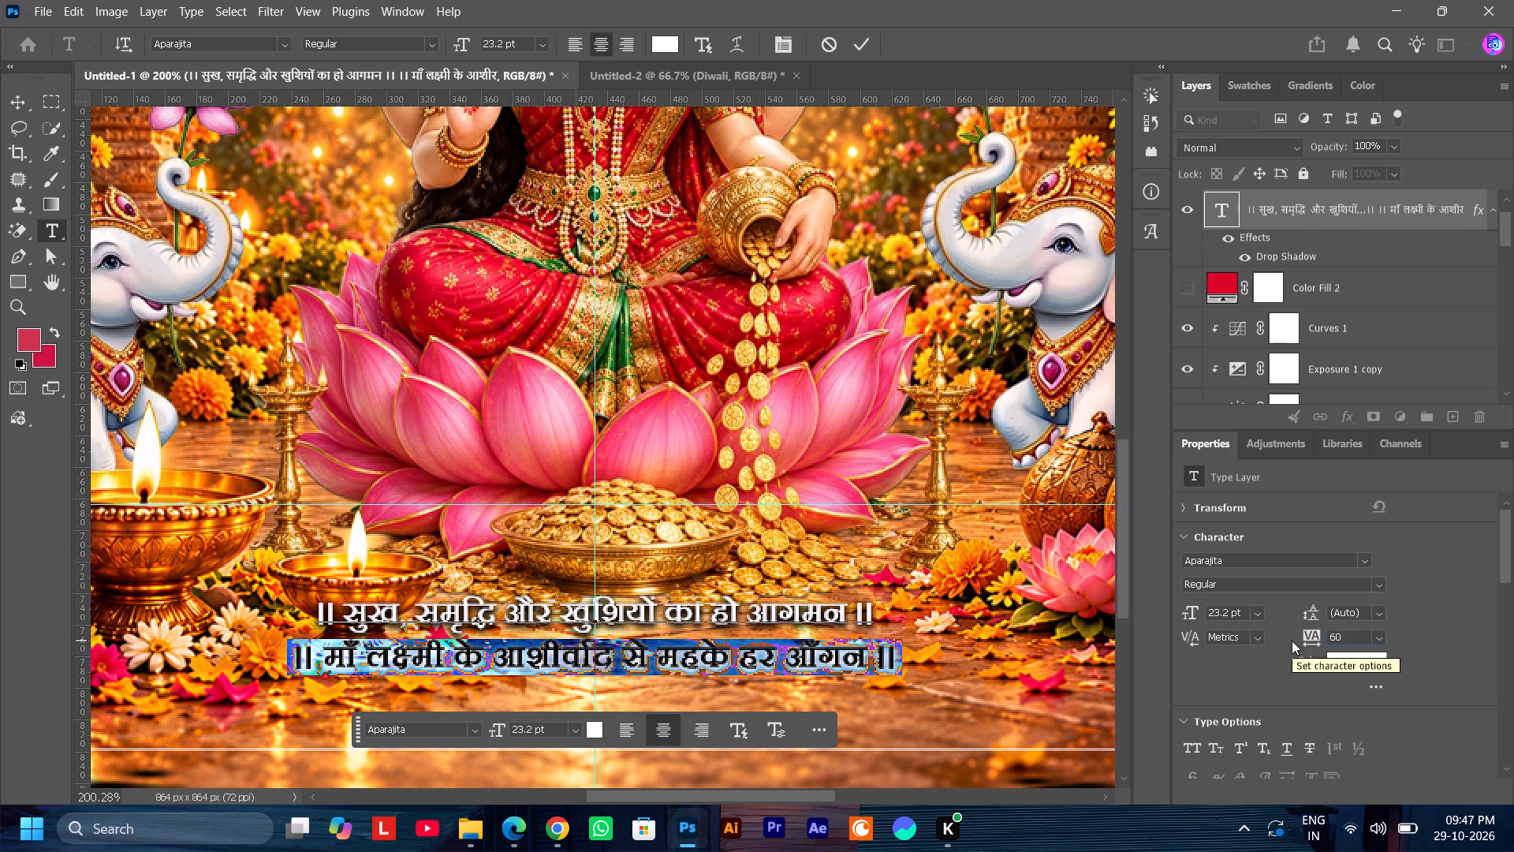
pyautogui.click(1036, 595)
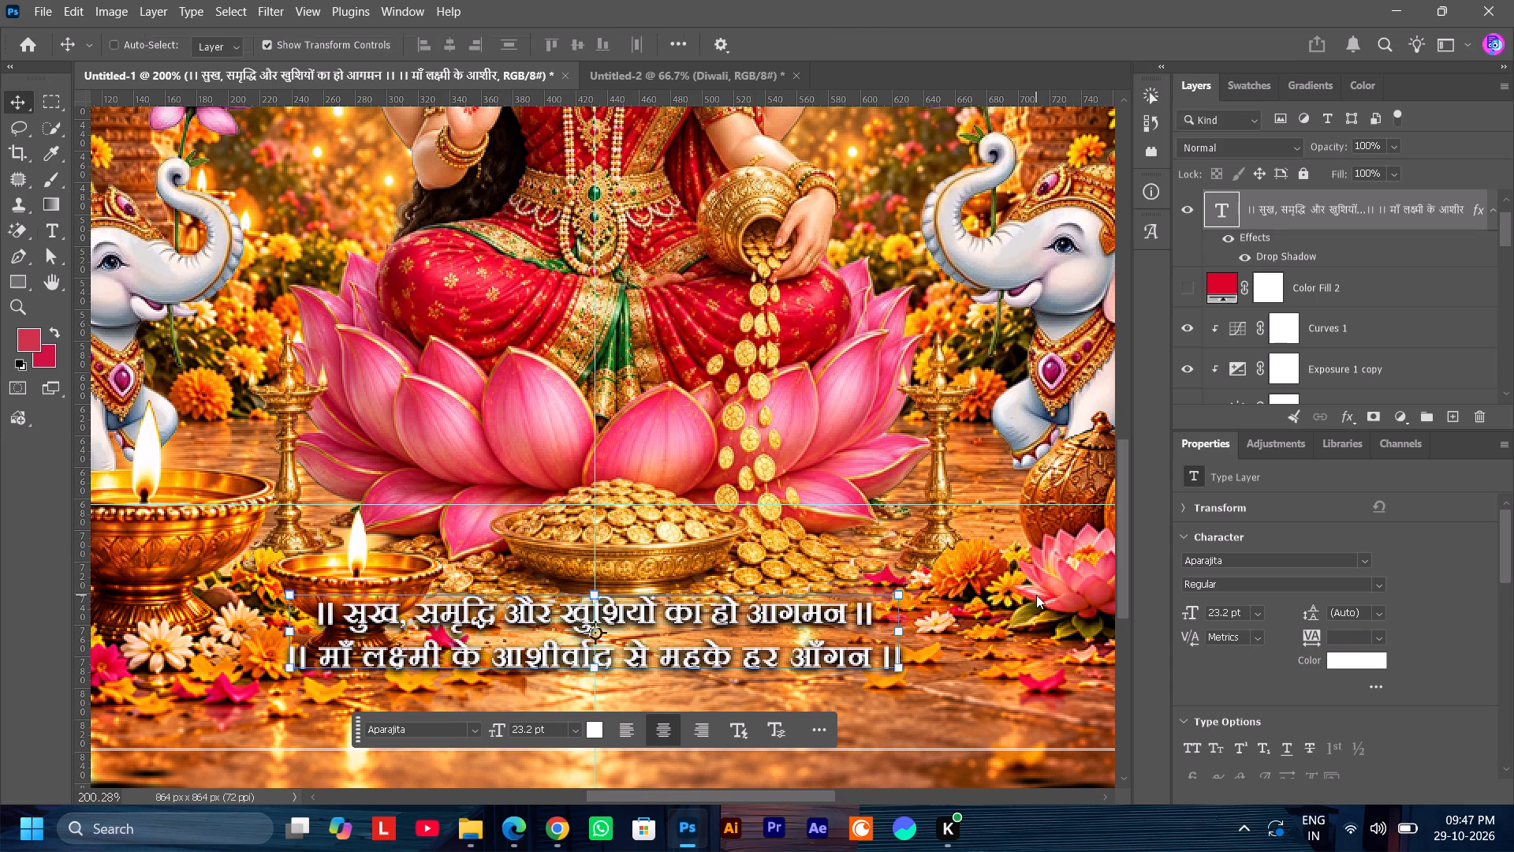
# Set the tracking of only the couplet's first line to 10 and commit the text edit.
pyautogui.keyDown('alt'); pyautogui.scroll(-4, 953, 468); pyautogui.keyUp('alt')
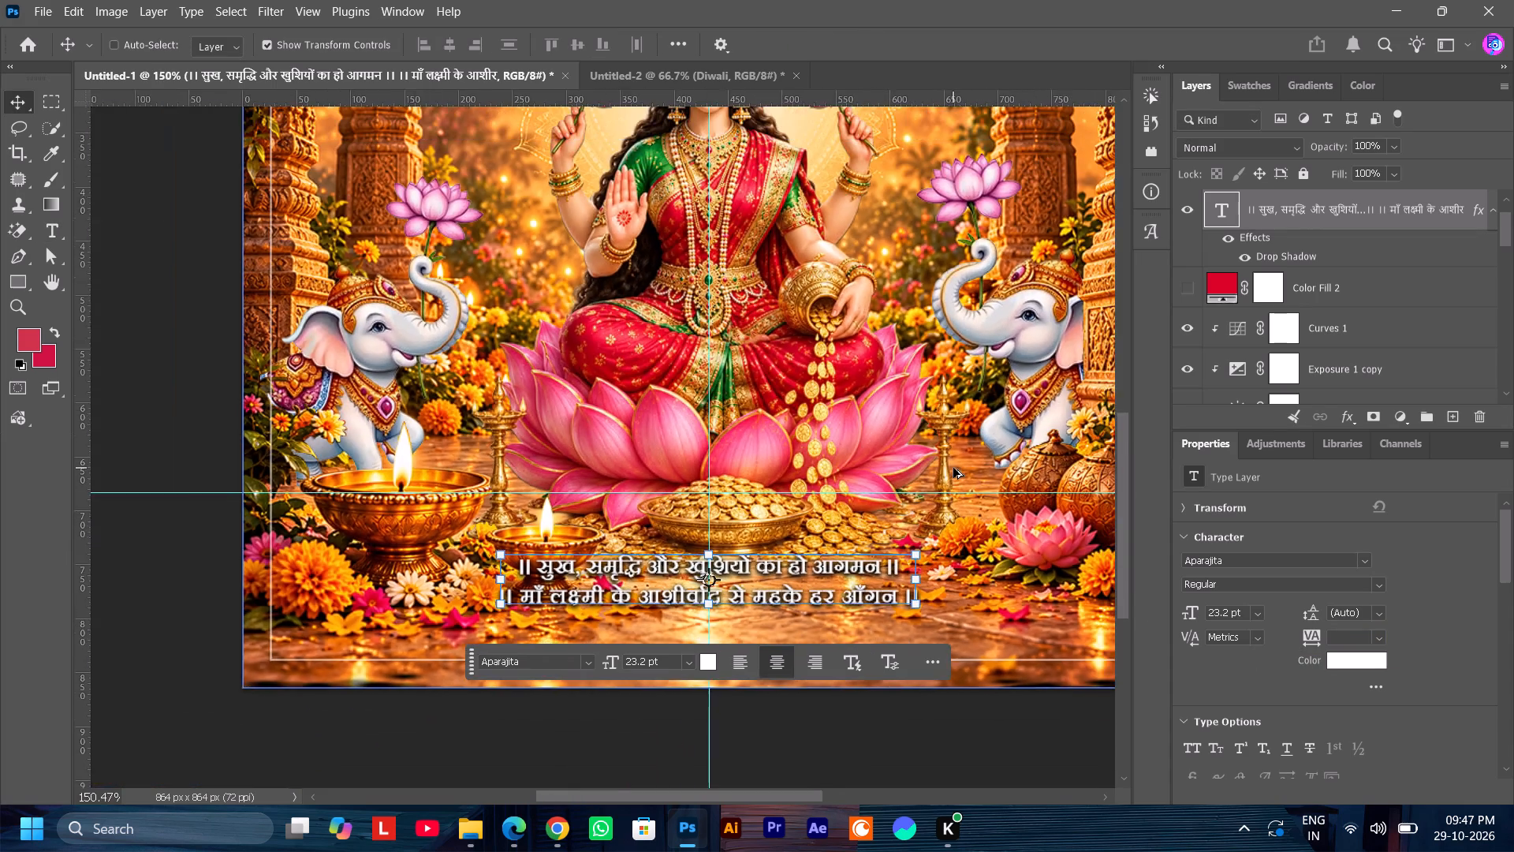
pyautogui.keyDown('alt'); pyautogui.scroll(-4, 953, 468); pyautogui.keyUp('alt')
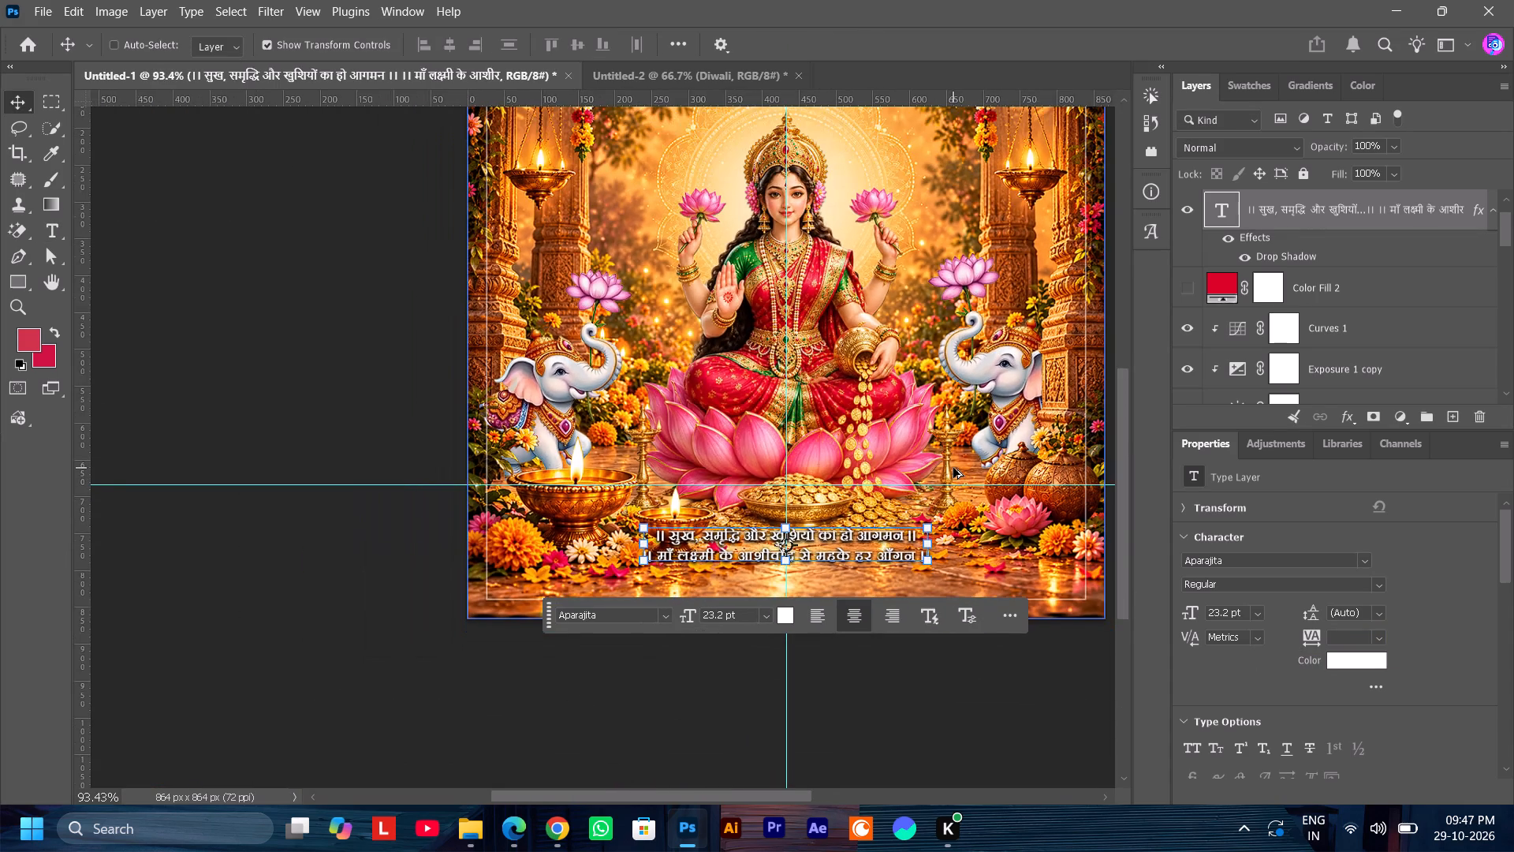
pyautogui.keyDown('alt'); pyautogui.scroll(9, 881, 565); pyautogui.keyUp('alt')
pyautogui.doubleClick(835, 524)
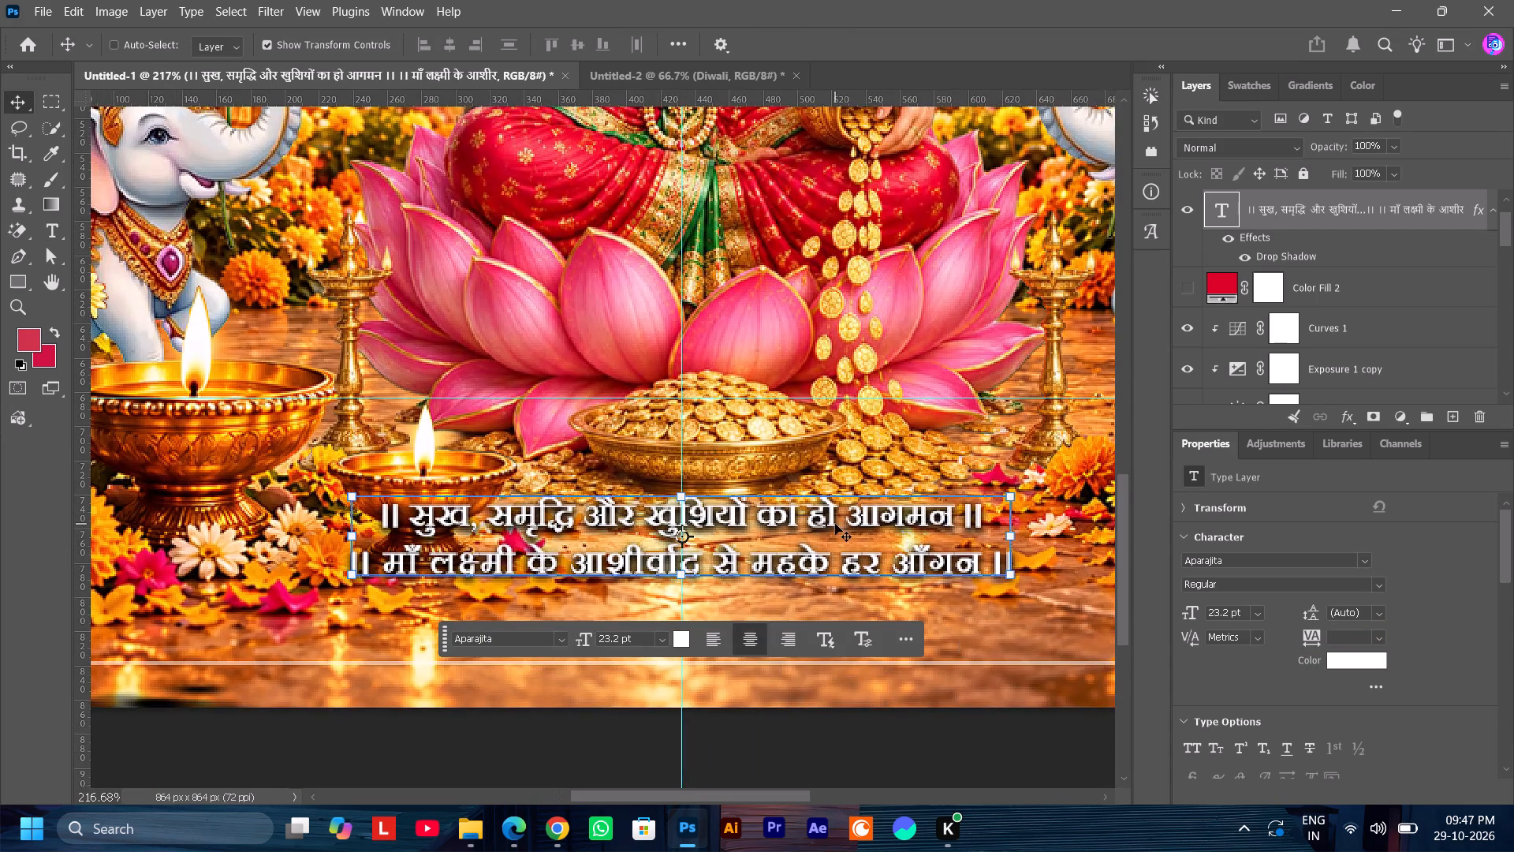
pyautogui.moveTo(983, 515); pyautogui.dragTo(351, 518)
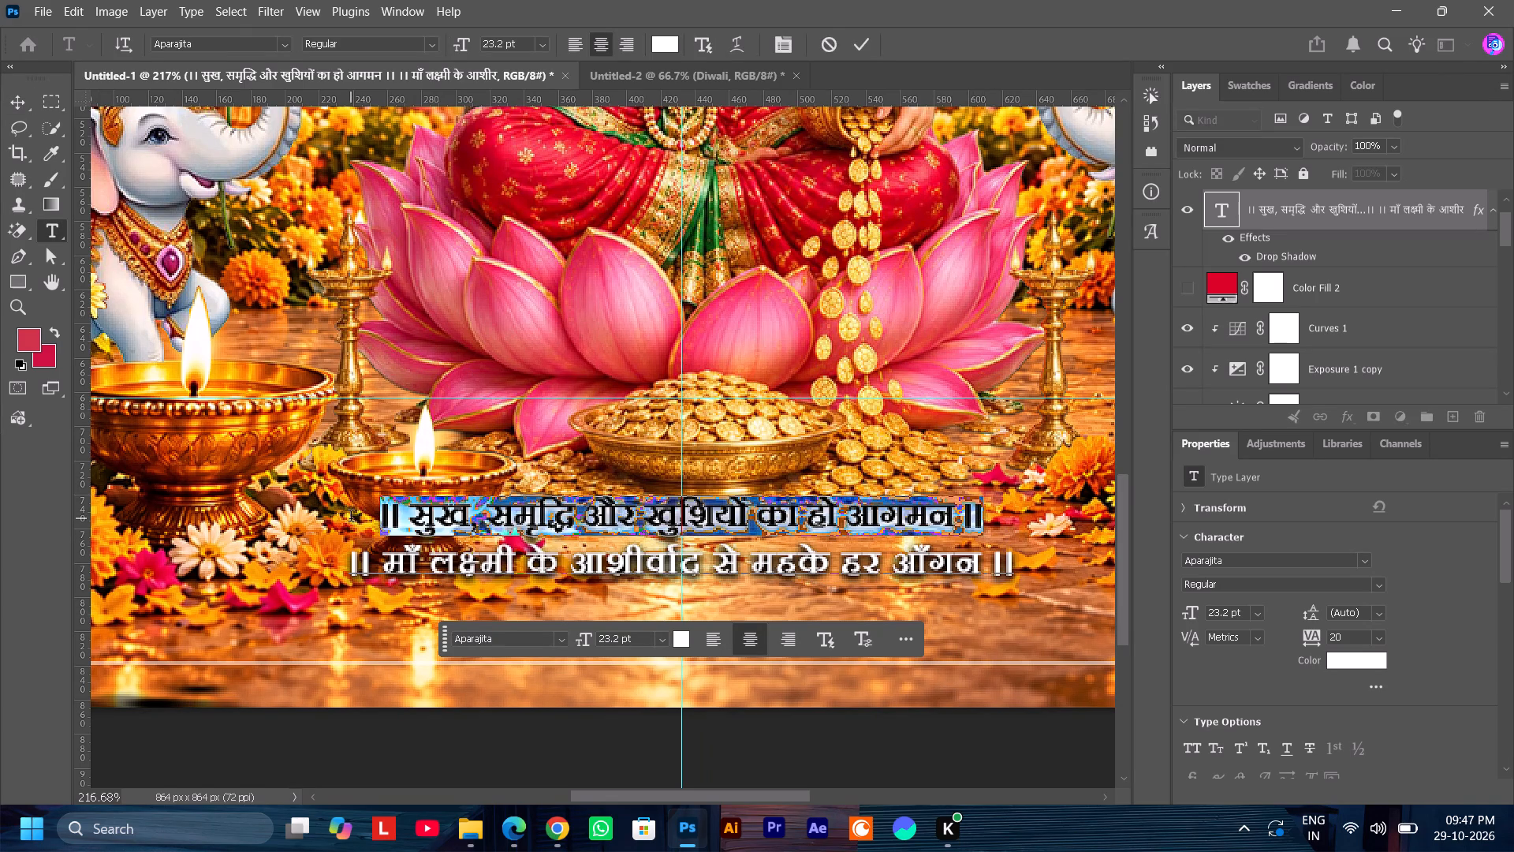
pyautogui.moveTo(1339, 636); pyautogui.dragTo(1288, 641)
pyautogui.write('10')
pyautogui.press('Return')
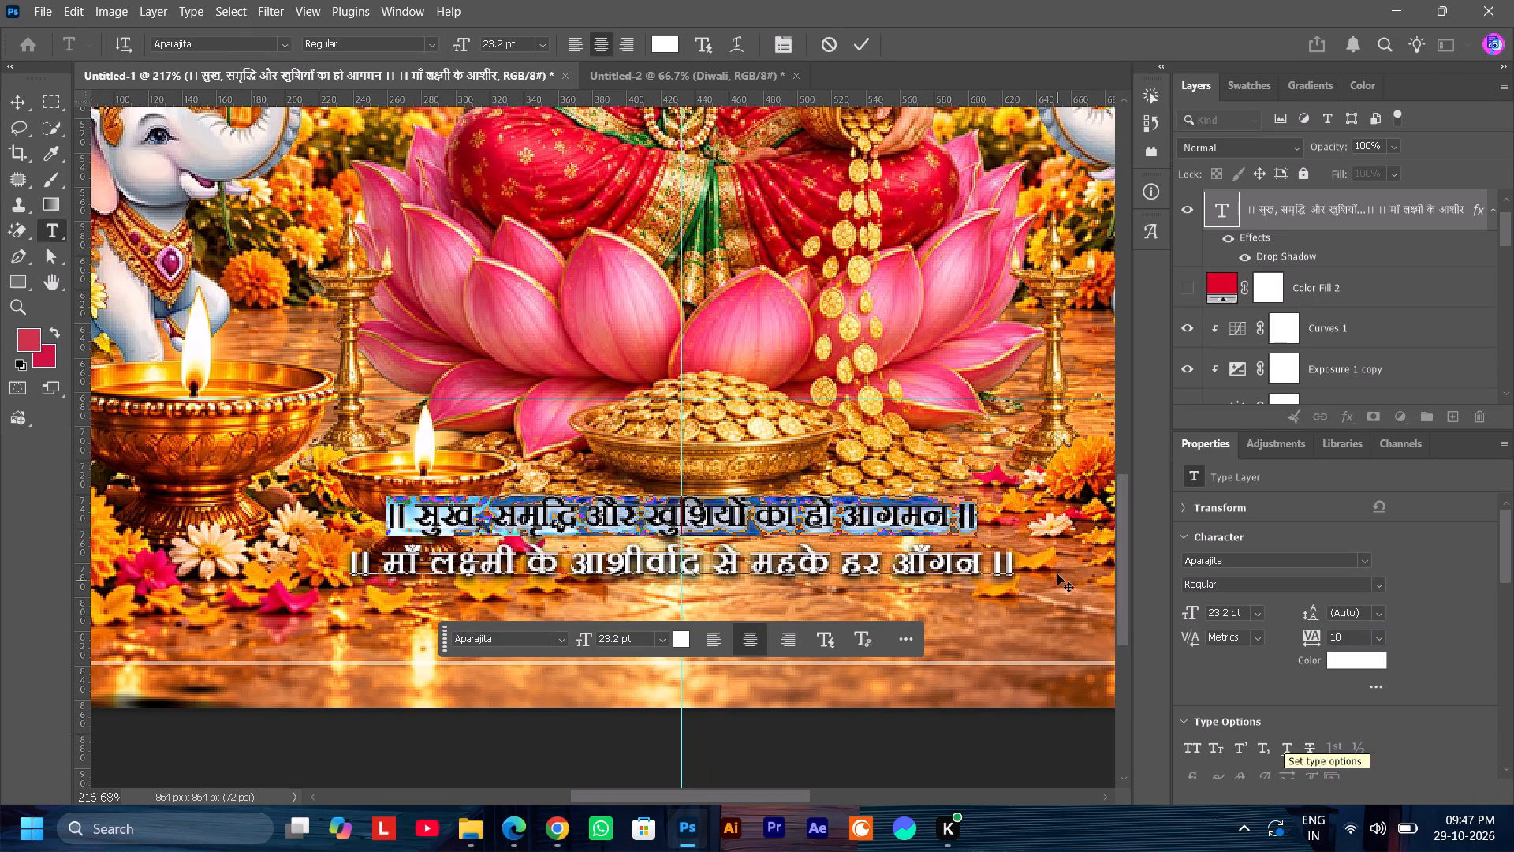
pyautogui.click(1057, 538)
pyautogui.click(1063, 462)
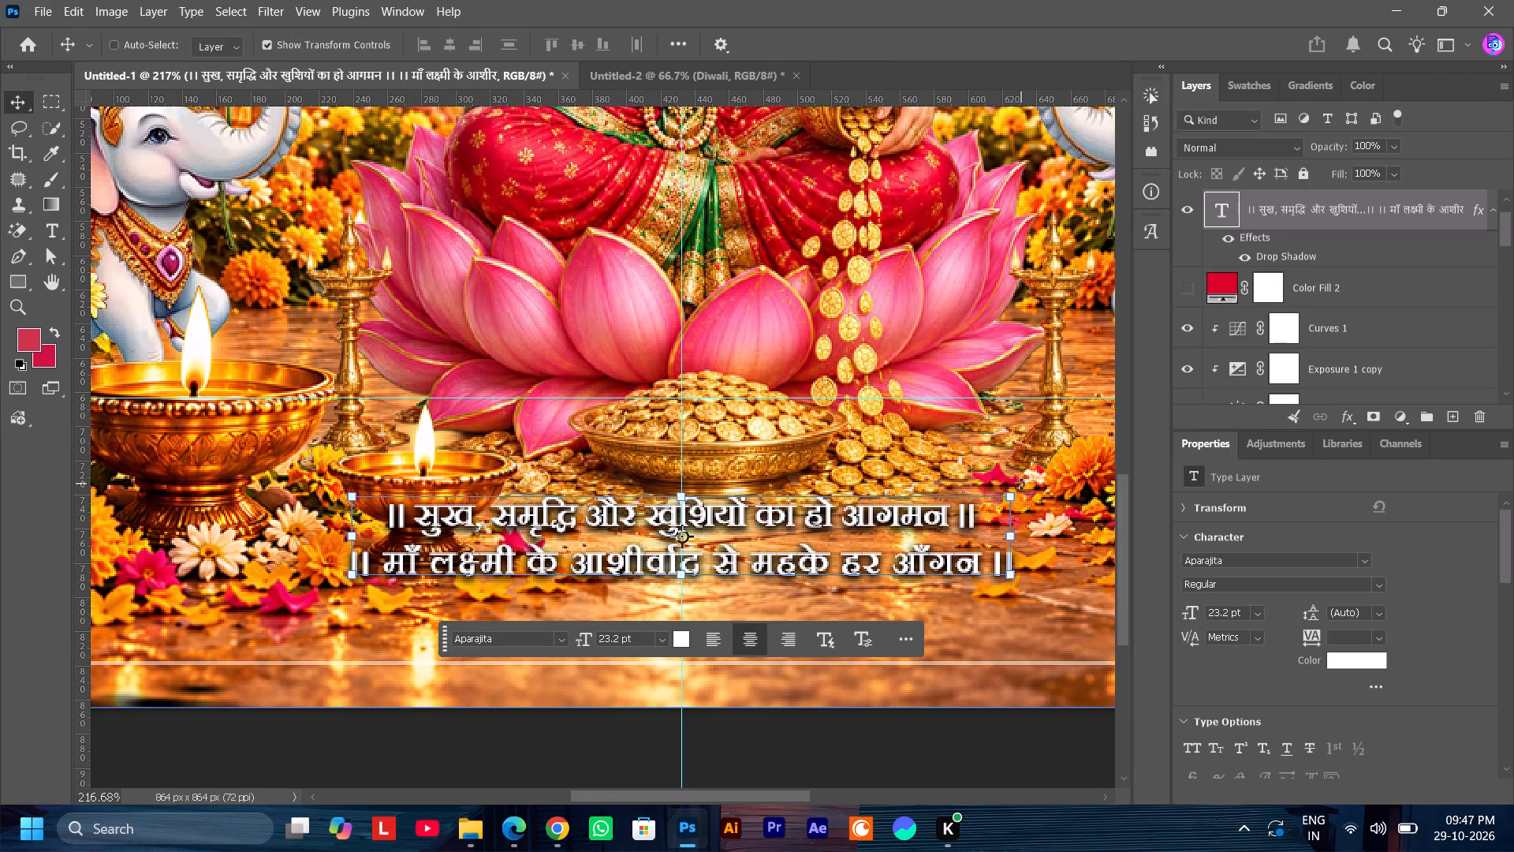
# Scale the Hindi couplet up proportionally about its centre to about 124% (28.76 pt) and commit the transform.
pyautogui.keyDown('alt'); pyautogui.scroll(-8, 1031, 462); pyautogui.keyUp('alt')
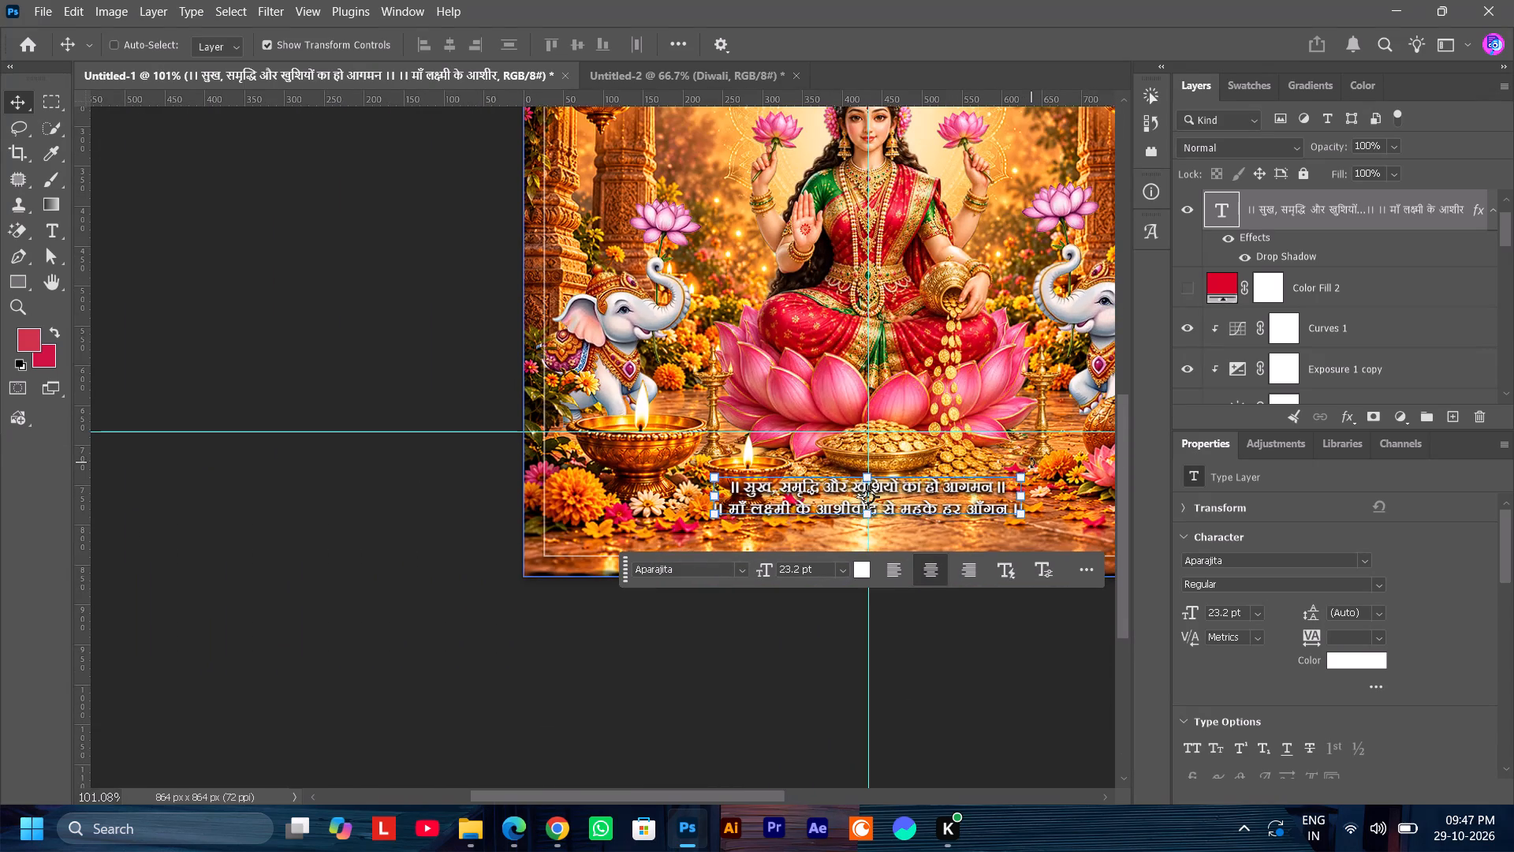
pyautogui.keyDown('ctrl'); pyautogui.scroll(-11, 1031, 462); pyautogui.keyUp('ctrl')
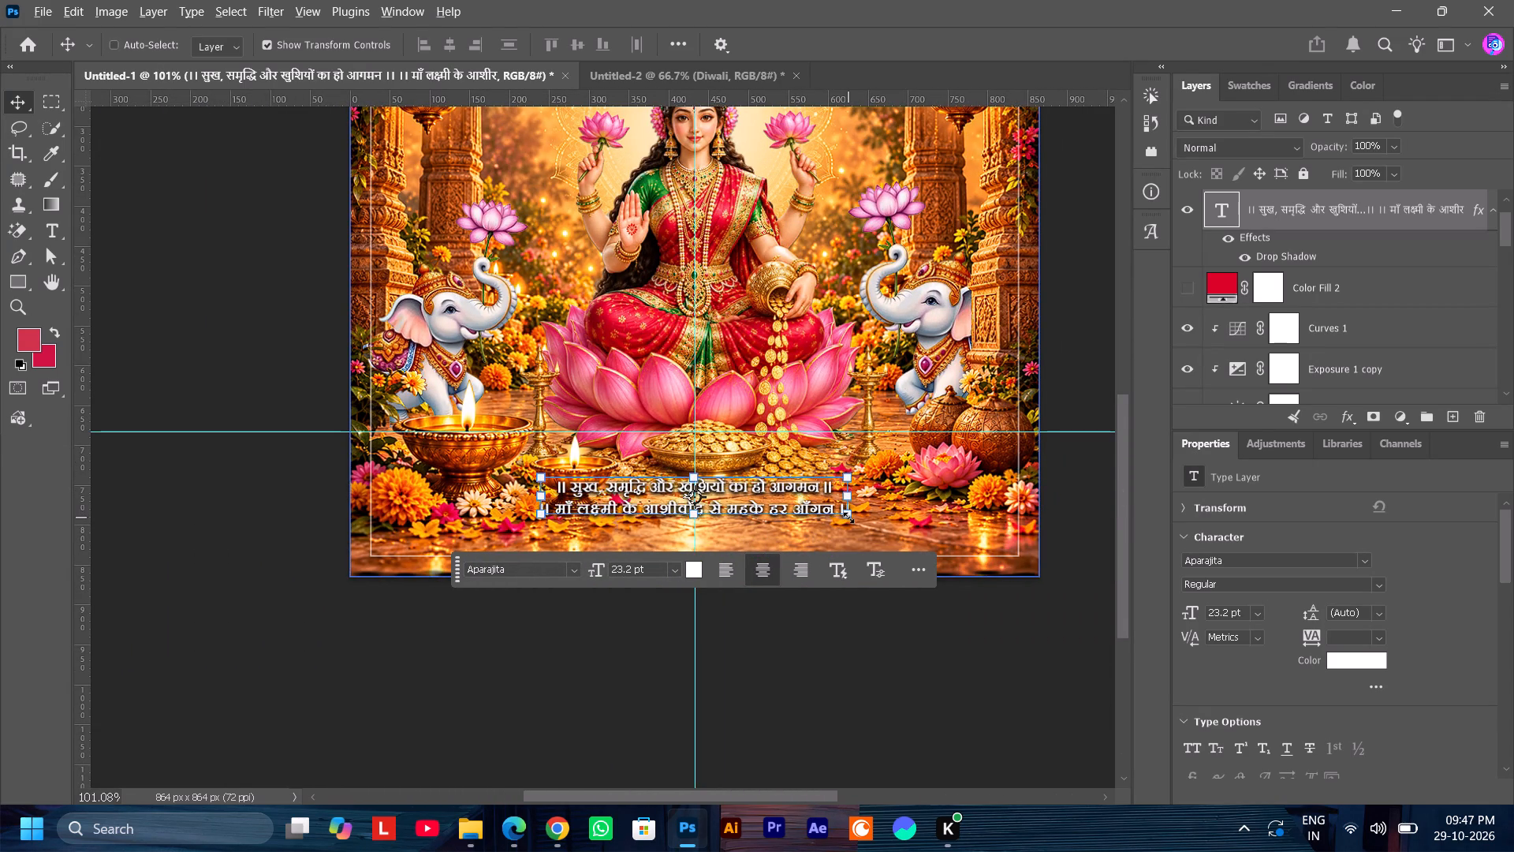
pyautogui.keyDown('alt'); pyautogui.keyDown('shift'); pyautogui.moveTo(848, 518); pyautogui.dragTo(884, 535); pyautogui.keyUp('shift'); pyautogui.keyUp('alt')
pyautogui.click(947, 524)
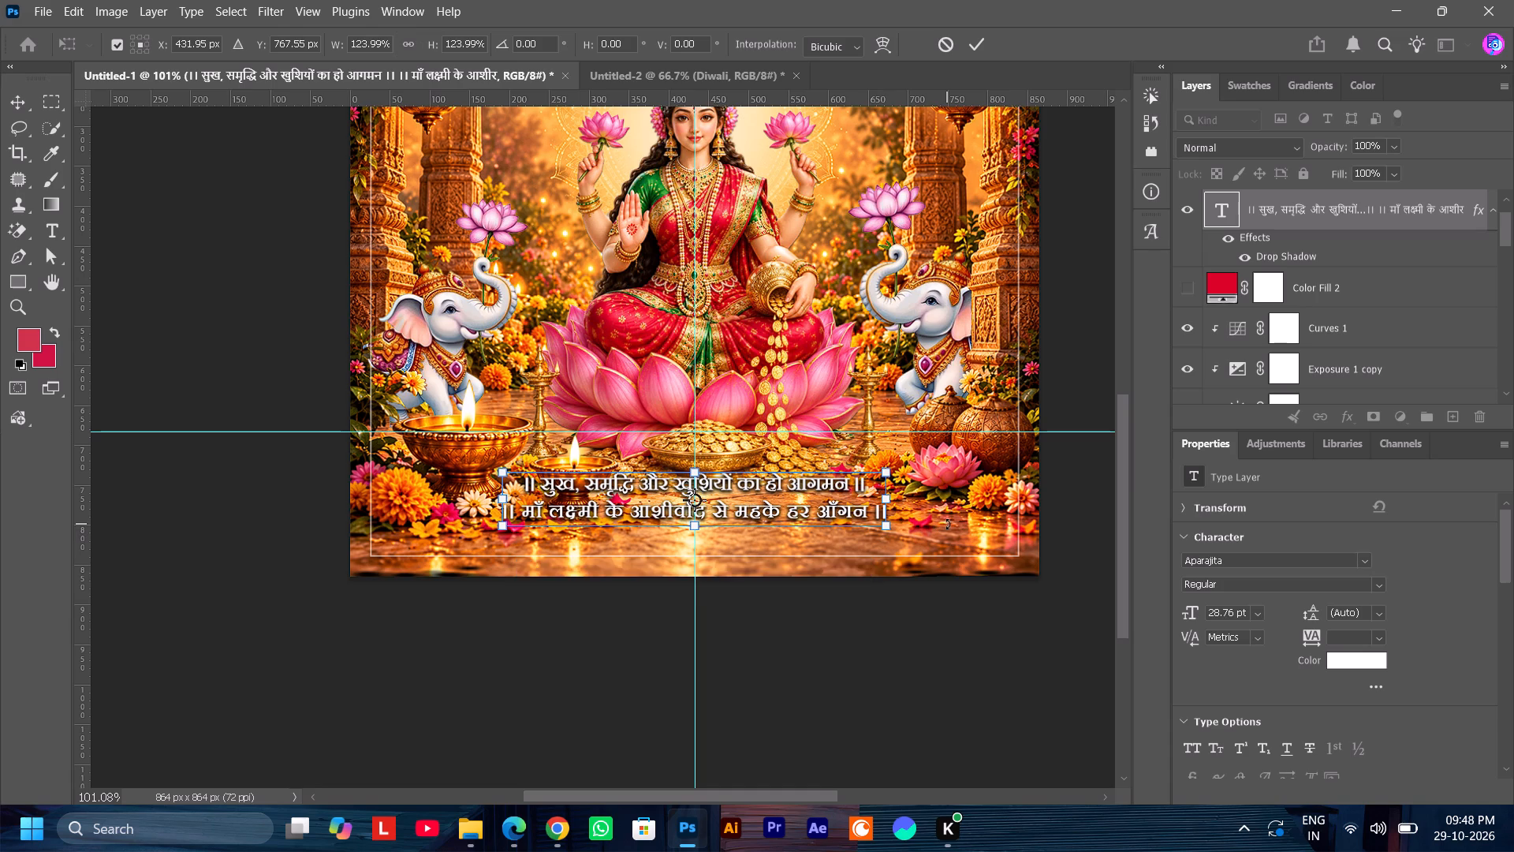
pyautogui.click(859, 572)
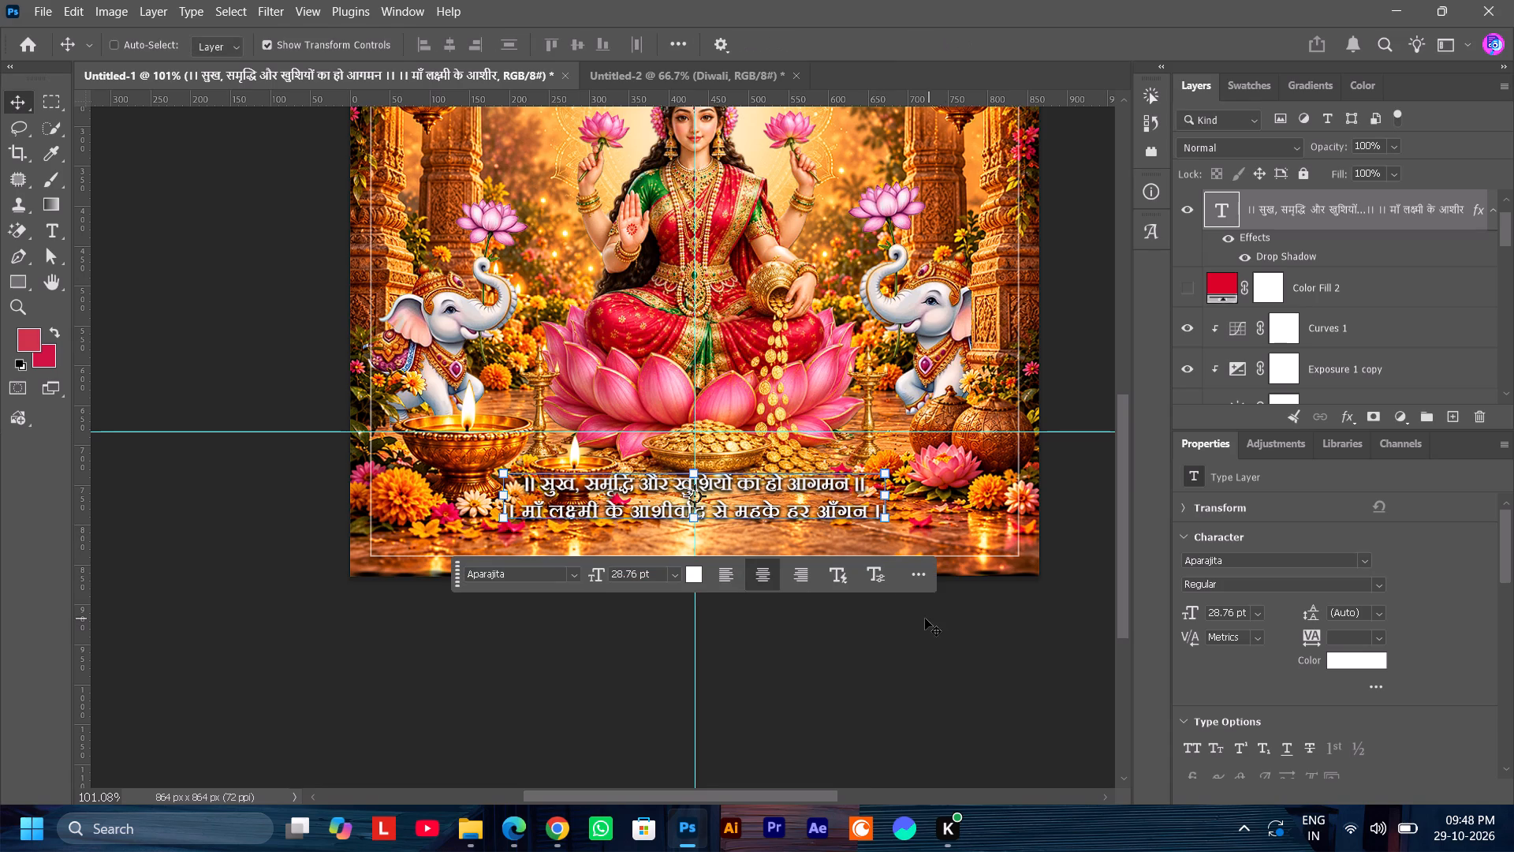
# Nudge the enlarged Hindi couplet straight down, closer to the poster's lower border line.
pyautogui.press('Down')
pyautogui.press('Down')
pyautogui.press('Down')
pyautogui.press('Down')
pyautogui.press('Down')
pyautogui.press('Down')
pyautogui.press('Down')
pyautogui.press('Down')
pyautogui.press('Down')
pyautogui.press('Down')
pyautogui.press('Down')
pyautogui.press('Down')
pyautogui.press('Down')
pyautogui.press('Down')
pyautogui.press('Down')
pyautogui.press('Down')
pyautogui.press('Down')
pyautogui.press('Down')
pyautogui.press('Down')
pyautogui.press('Down')
pyautogui.press('Down')
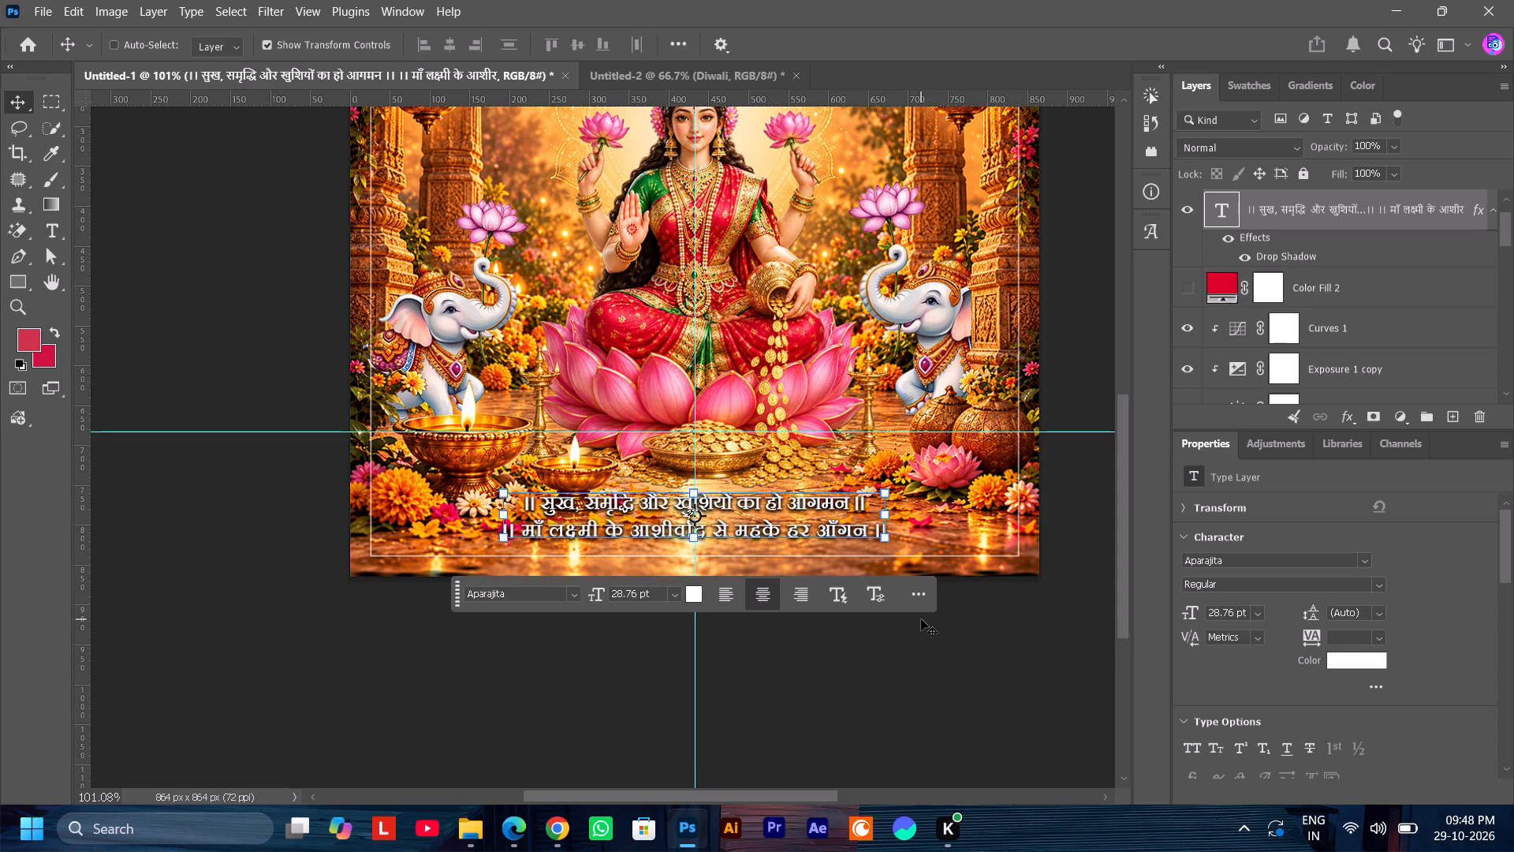
pyautogui.press('Down')
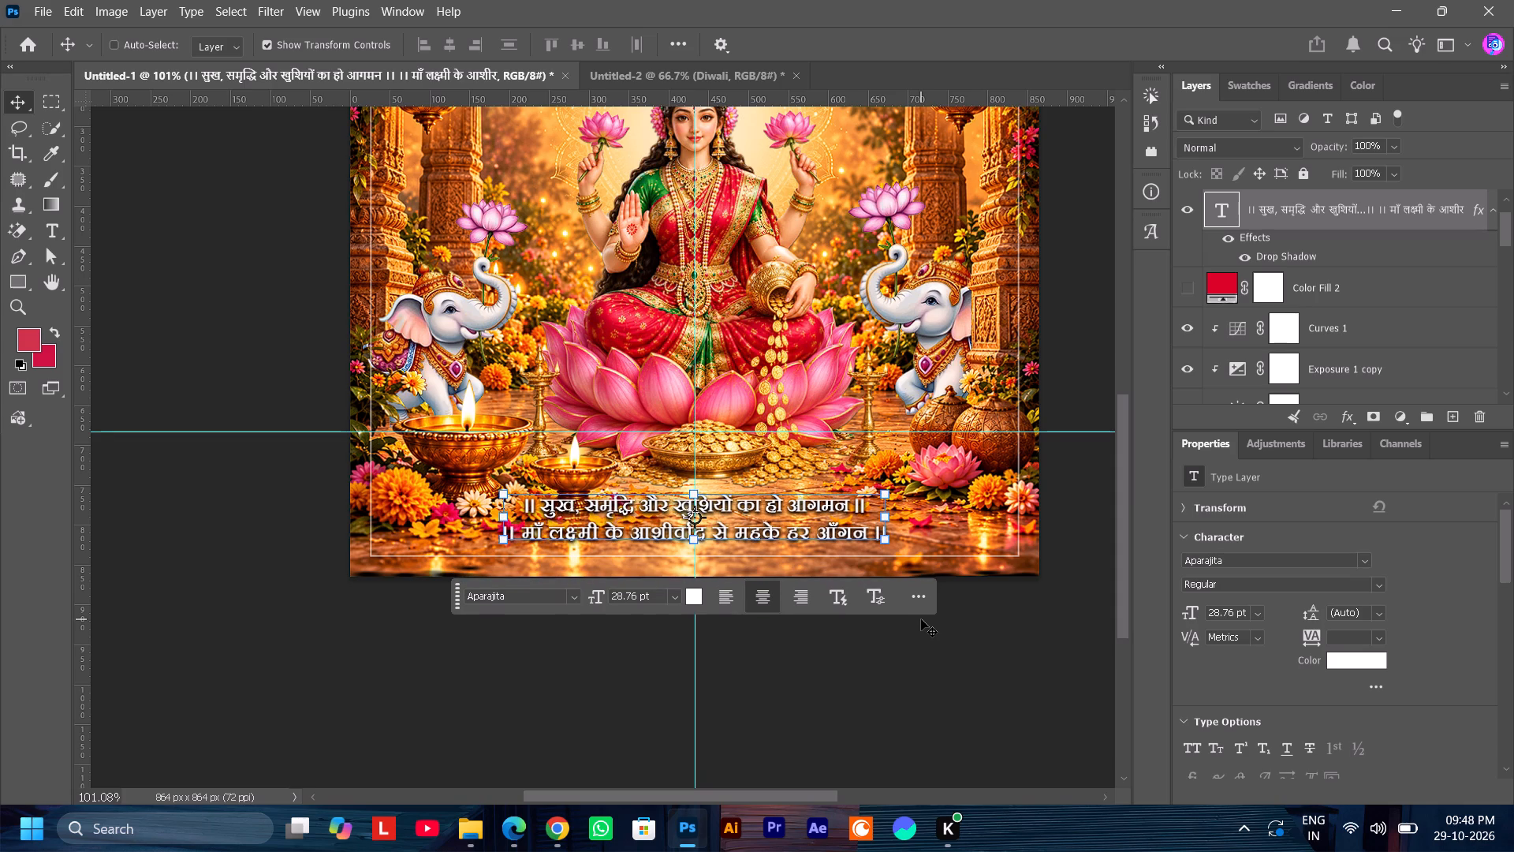
# Place the arena logo image from the "chinu's file" folder into the poster at 100% scale and commit the placement.
pyautogui.keyDown('alt'); pyautogui.scroll(-3, 987, 600); pyautogui.keyUp('alt')
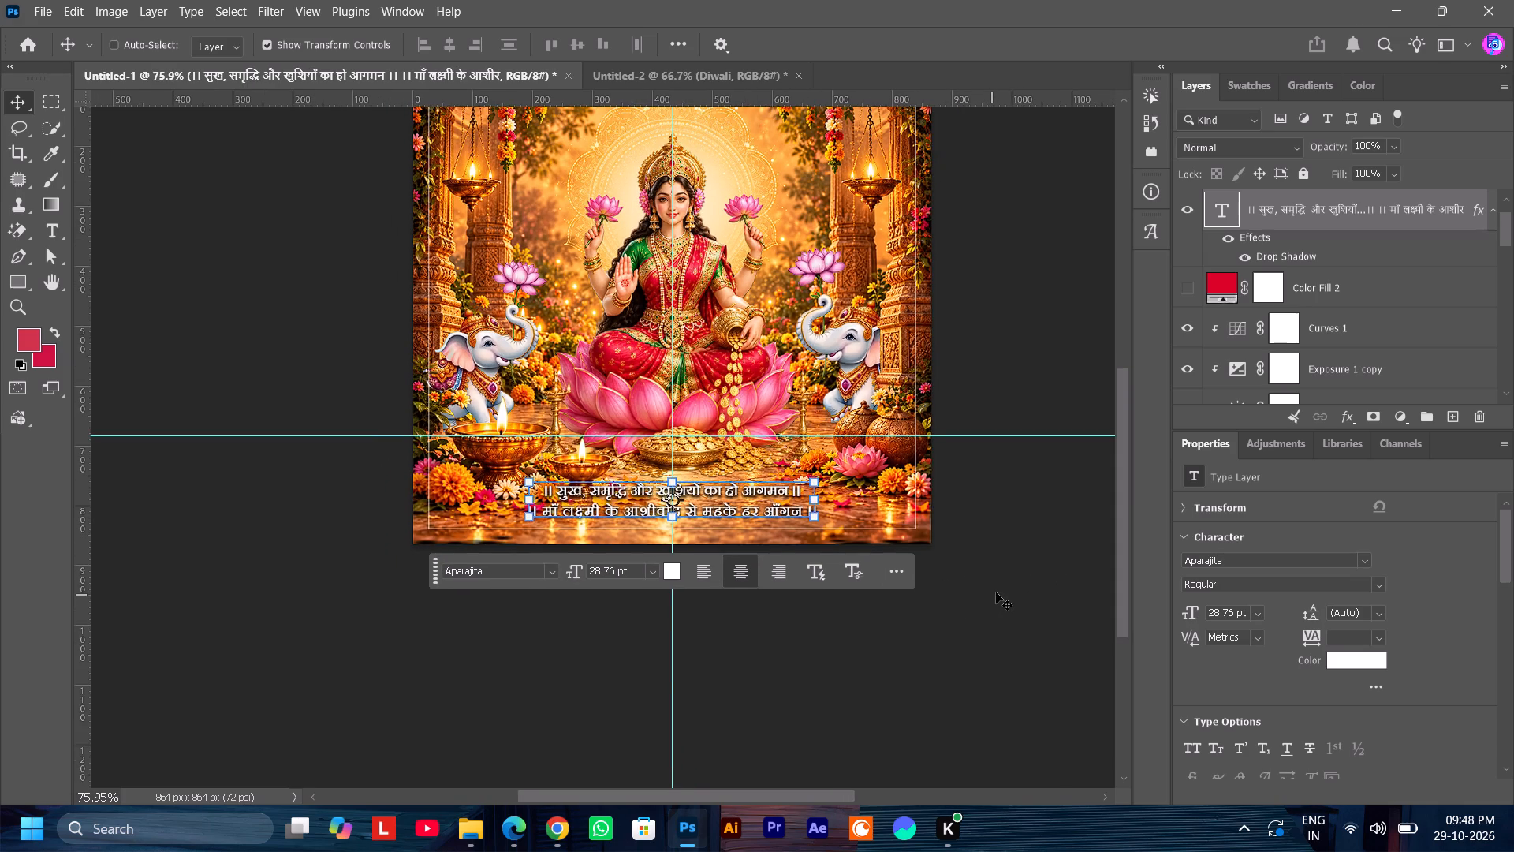
pyautogui.scroll(8, 996, 592)
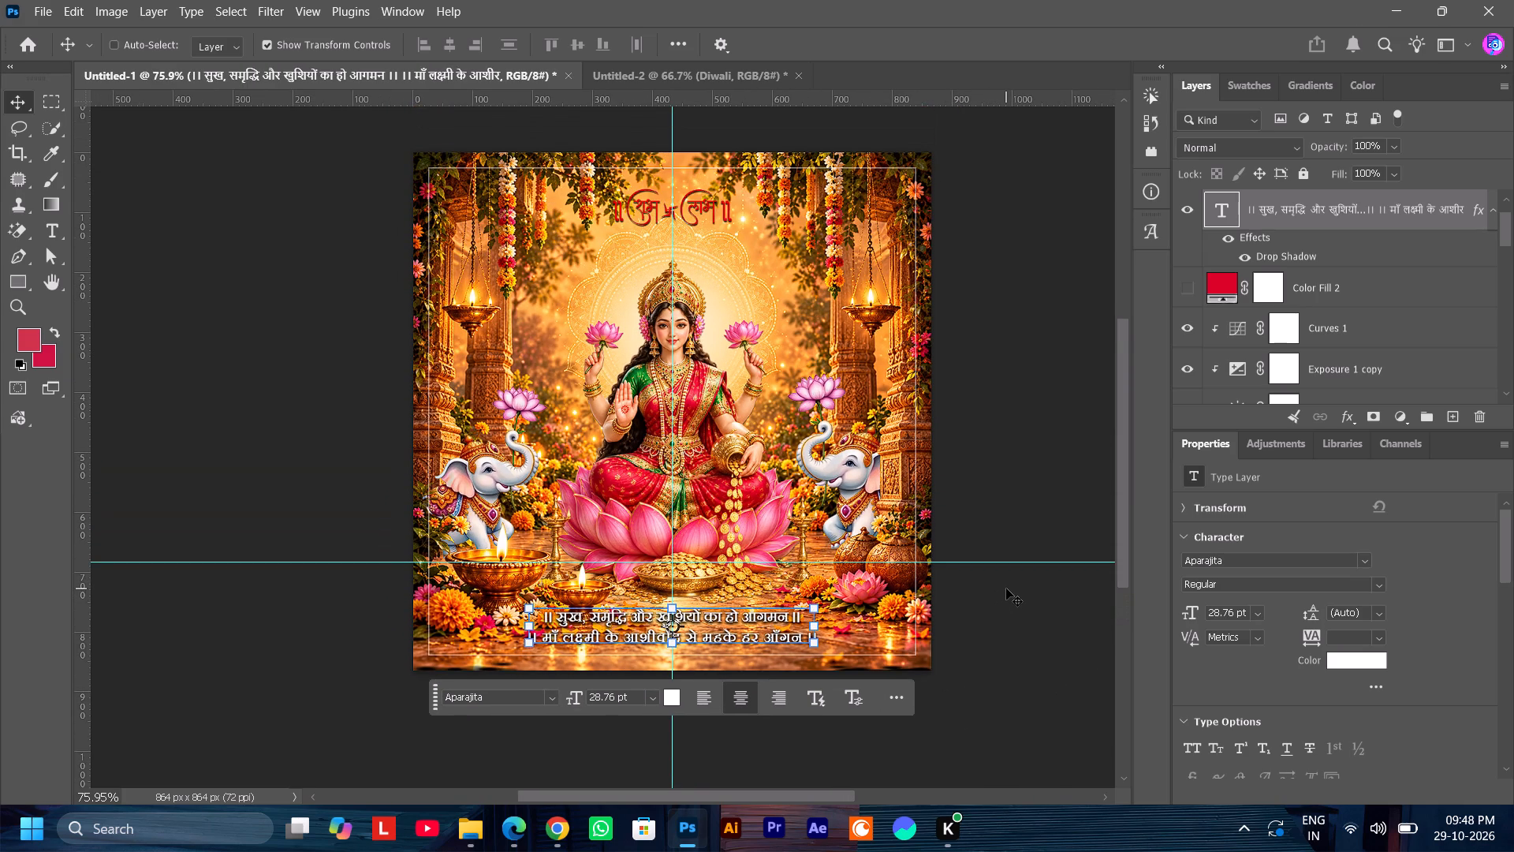
pyautogui.click(474, 823)
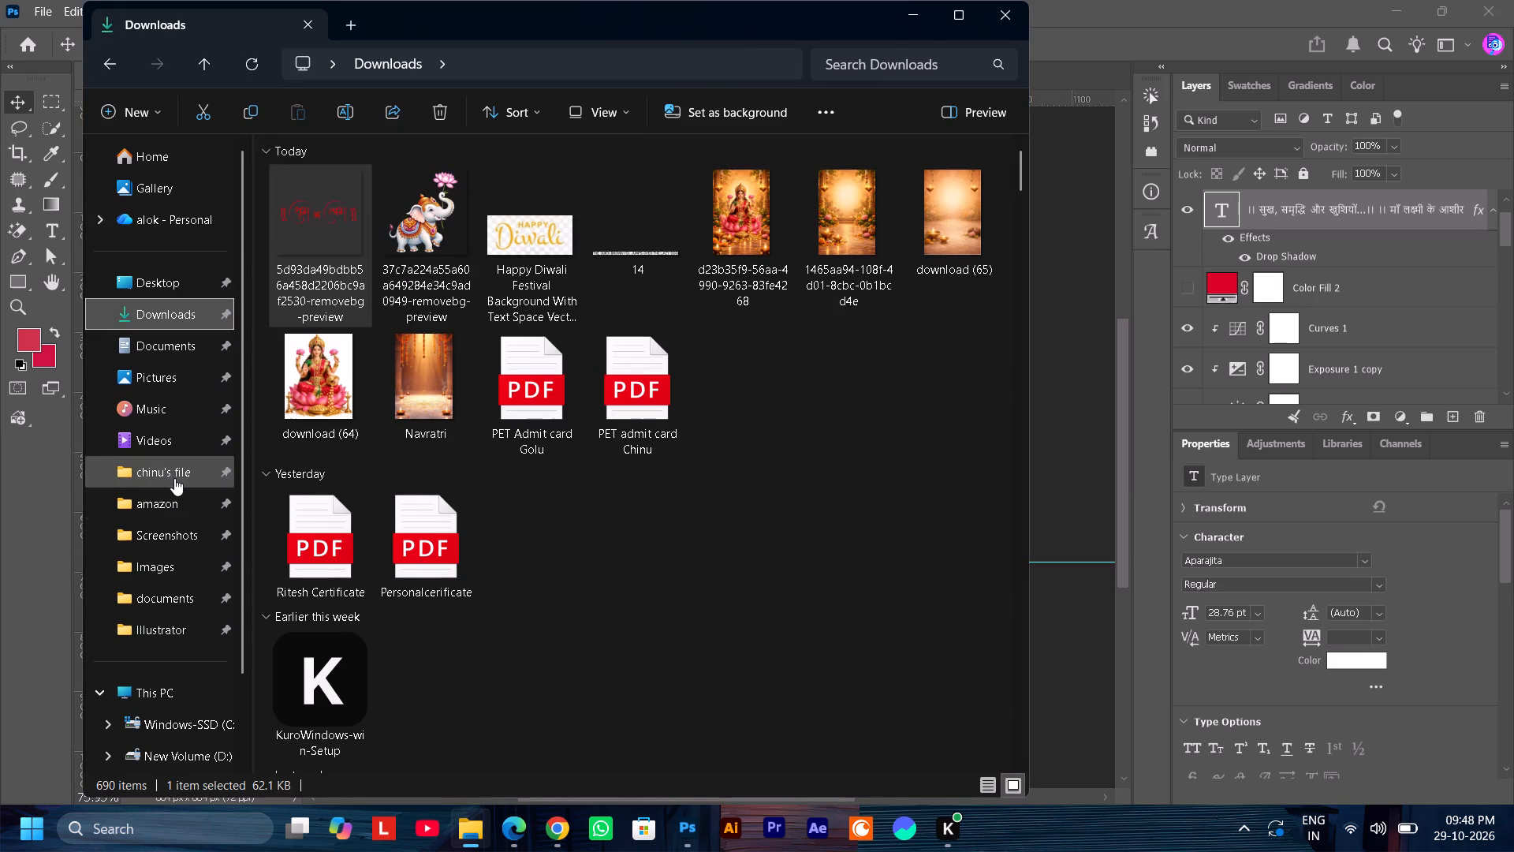
pyautogui.click(174, 476)
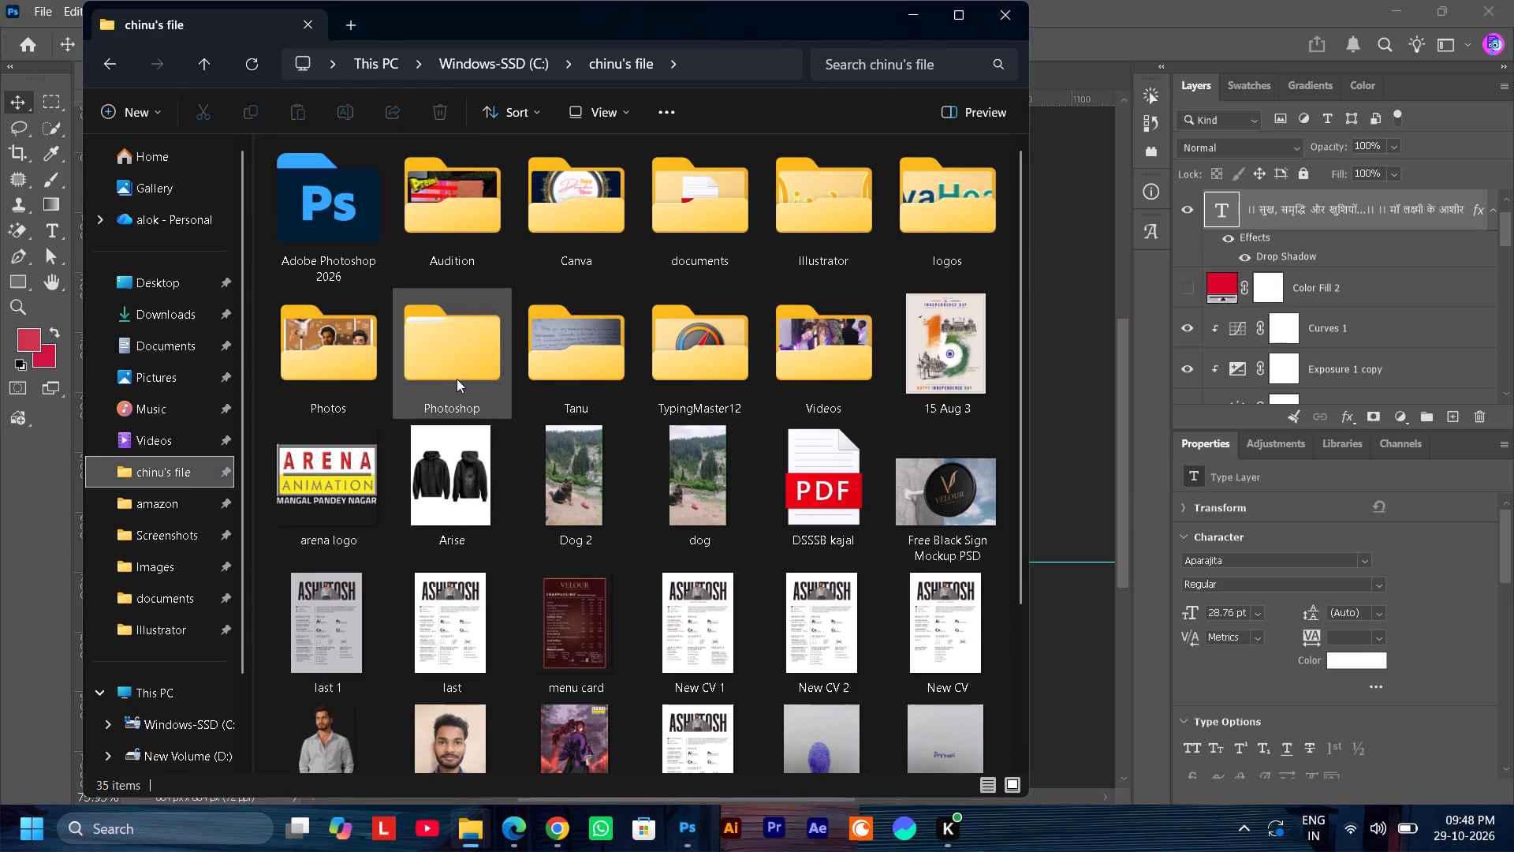
pyautogui.moveTo(344, 470); pyautogui.dragTo(1015, 473)
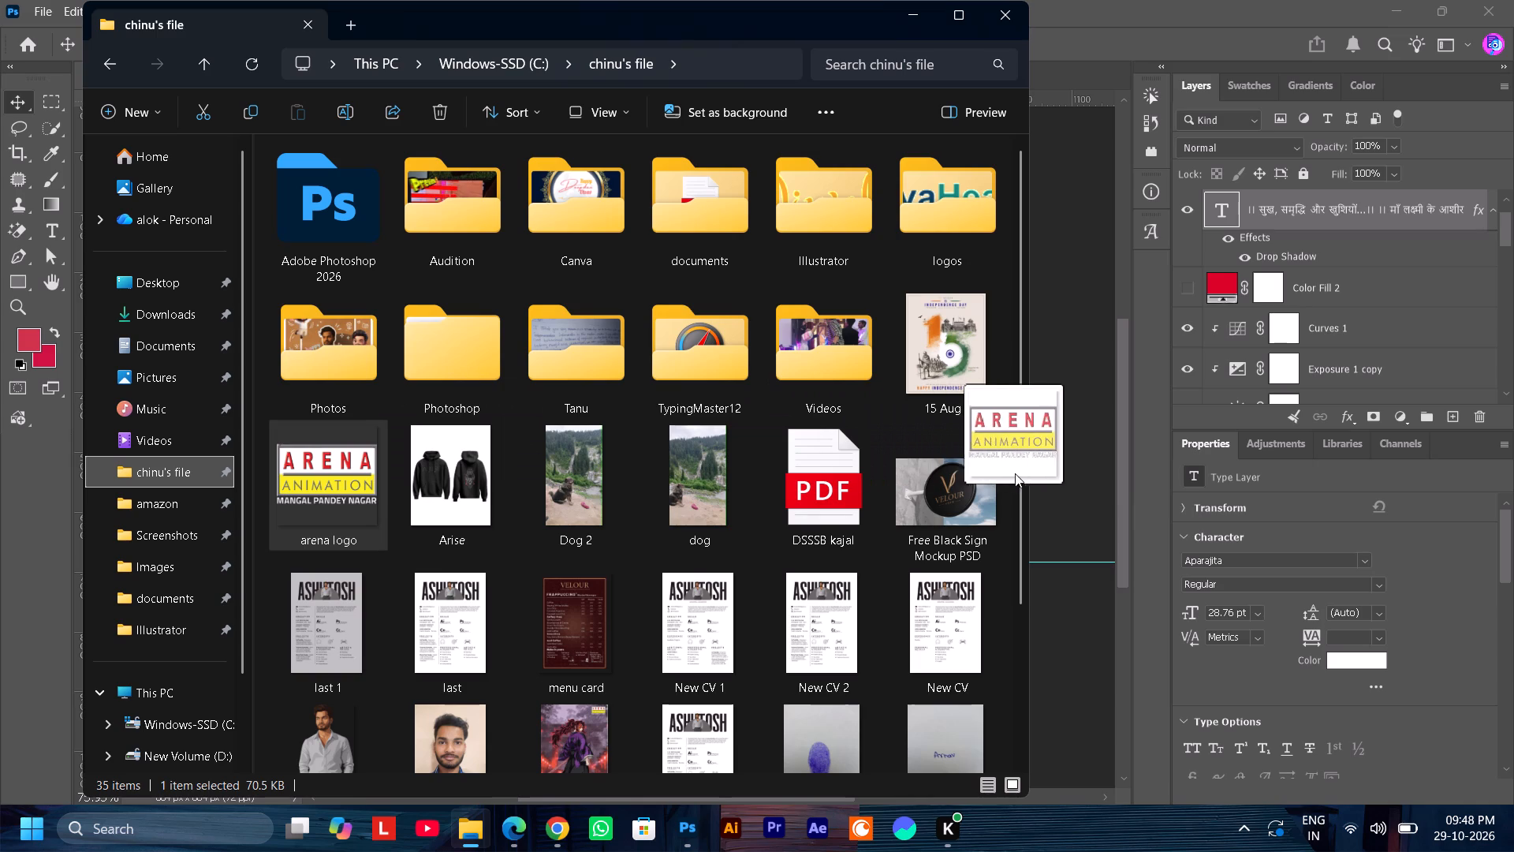
pyautogui.moveTo(1015, 473); pyautogui.dragTo(1055, 473)
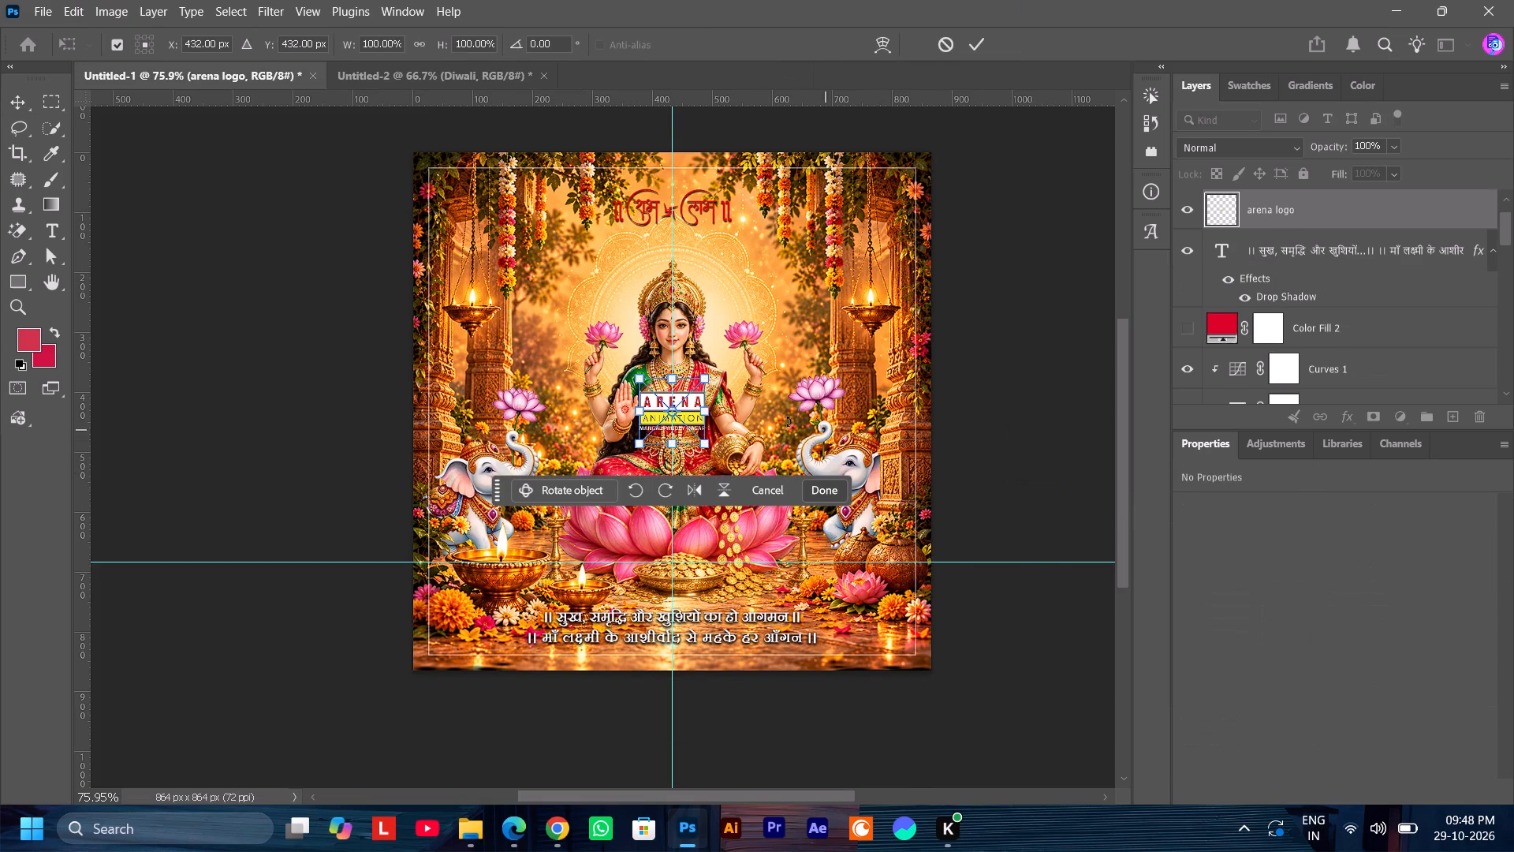
pyautogui.keyDown('alt'); pyautogui.scroll(7, 703, 409); pyautogui.keyUp('alt')
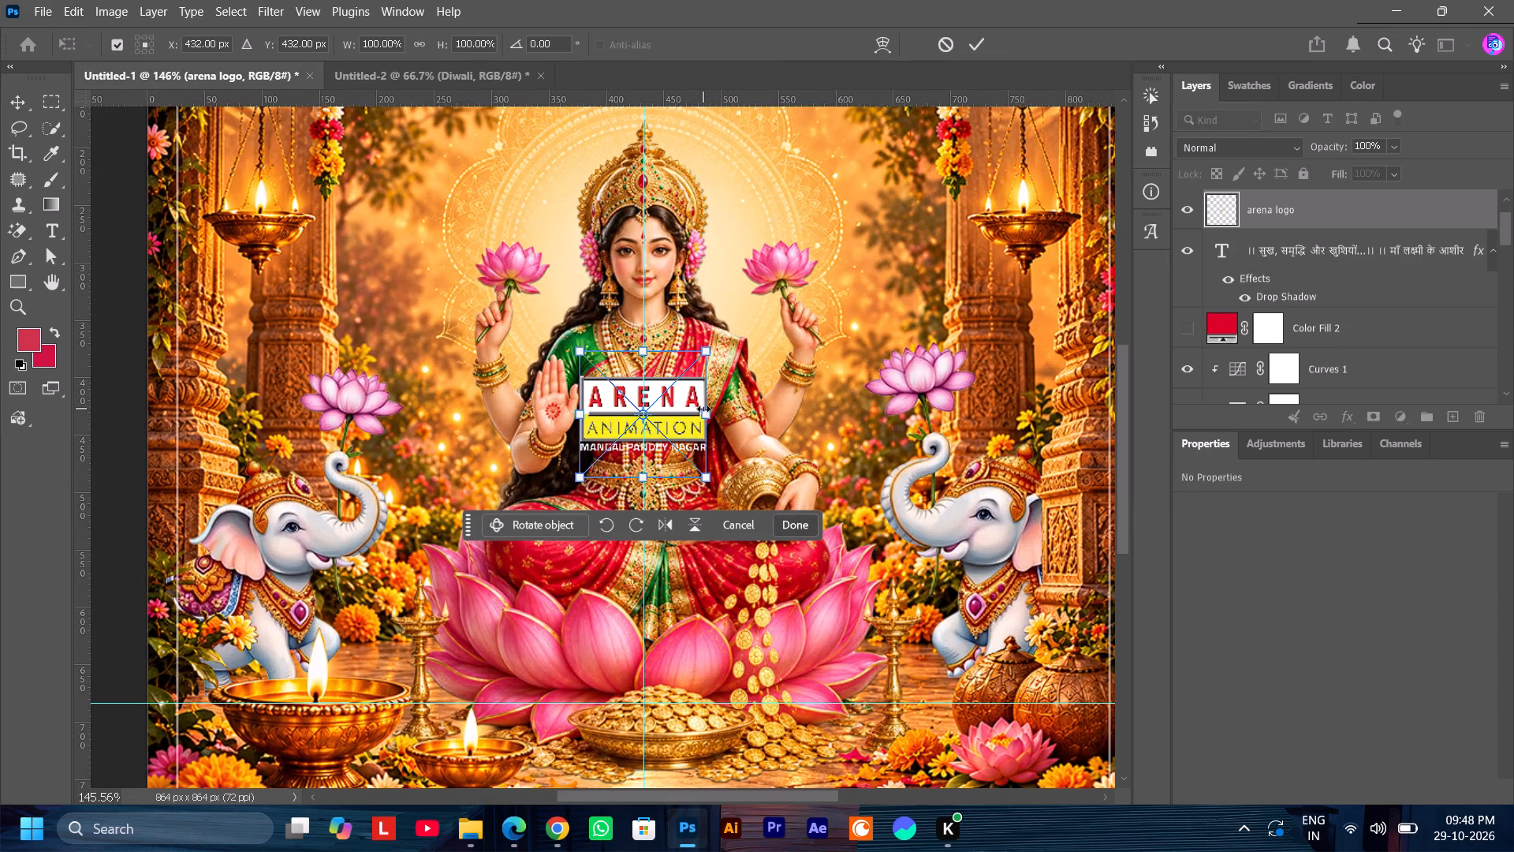
pyautogui.click(796, 525)
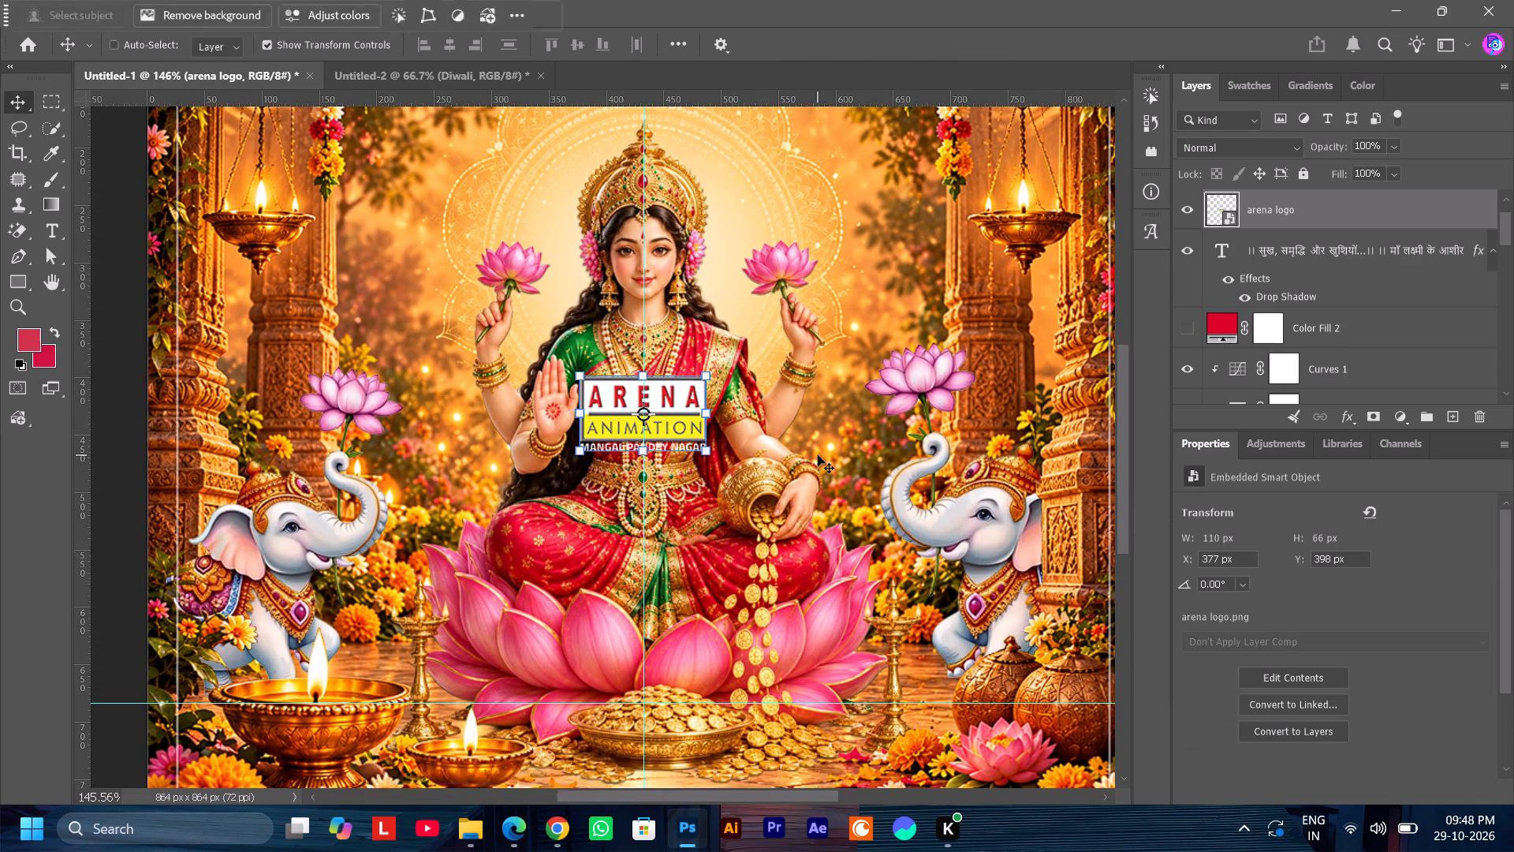
# Move the arena logo into the poster's upper-right corner, snapped inside the white border at X 729 px, Y 26 px.
pyautogui.keyDown('ctrl'); pyautogui.scroll(-11, 818, 455); pyautogui.keyUp('ctrl')
pyautogui.scroll(11, 819, 453)
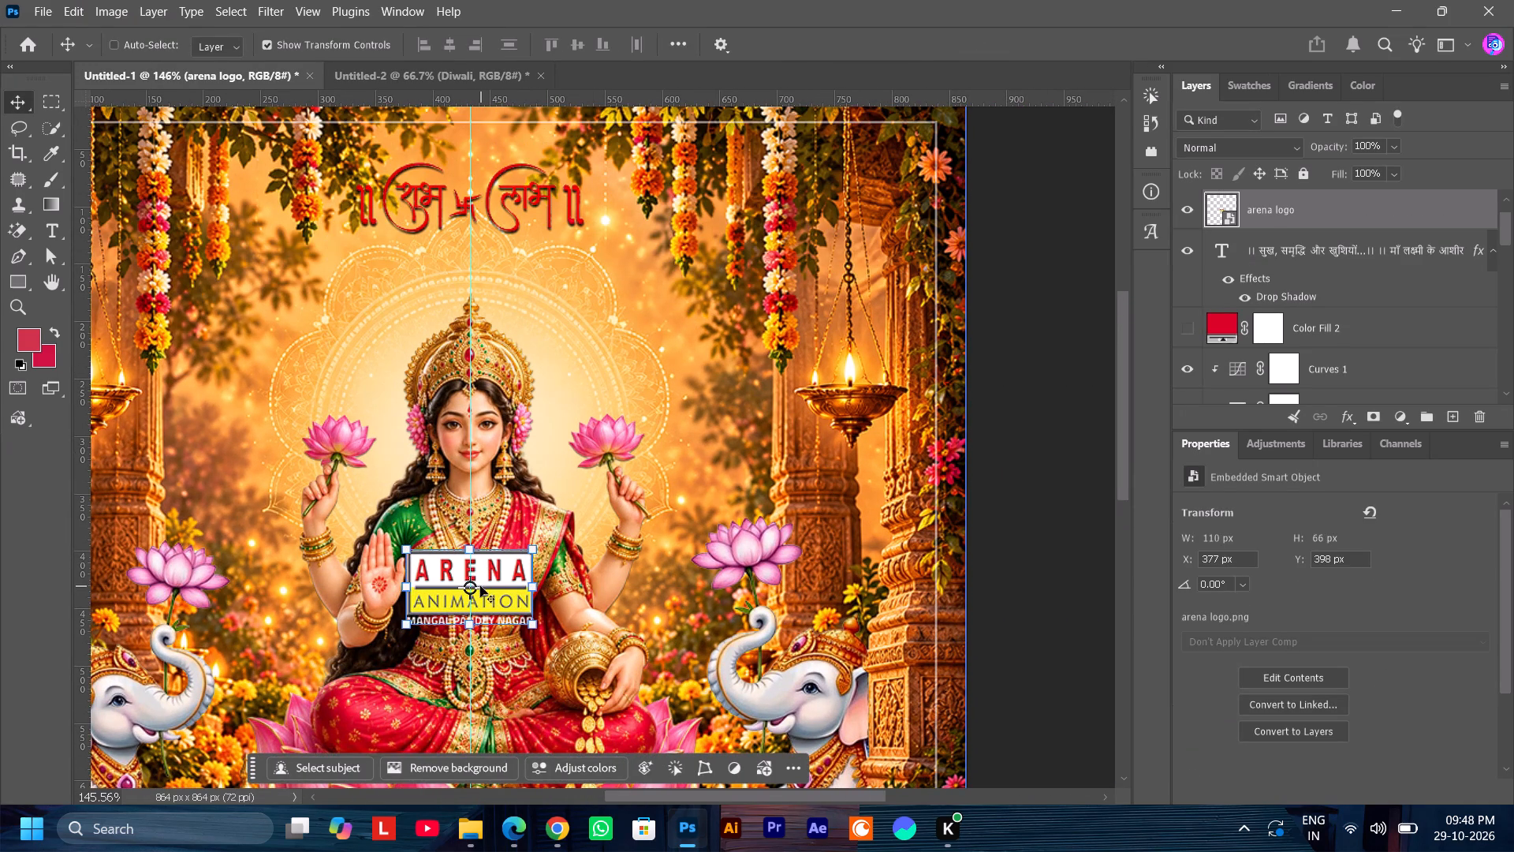
pyautogui.moveTo(495, 581); pyautogui.dragTo(883, 164)
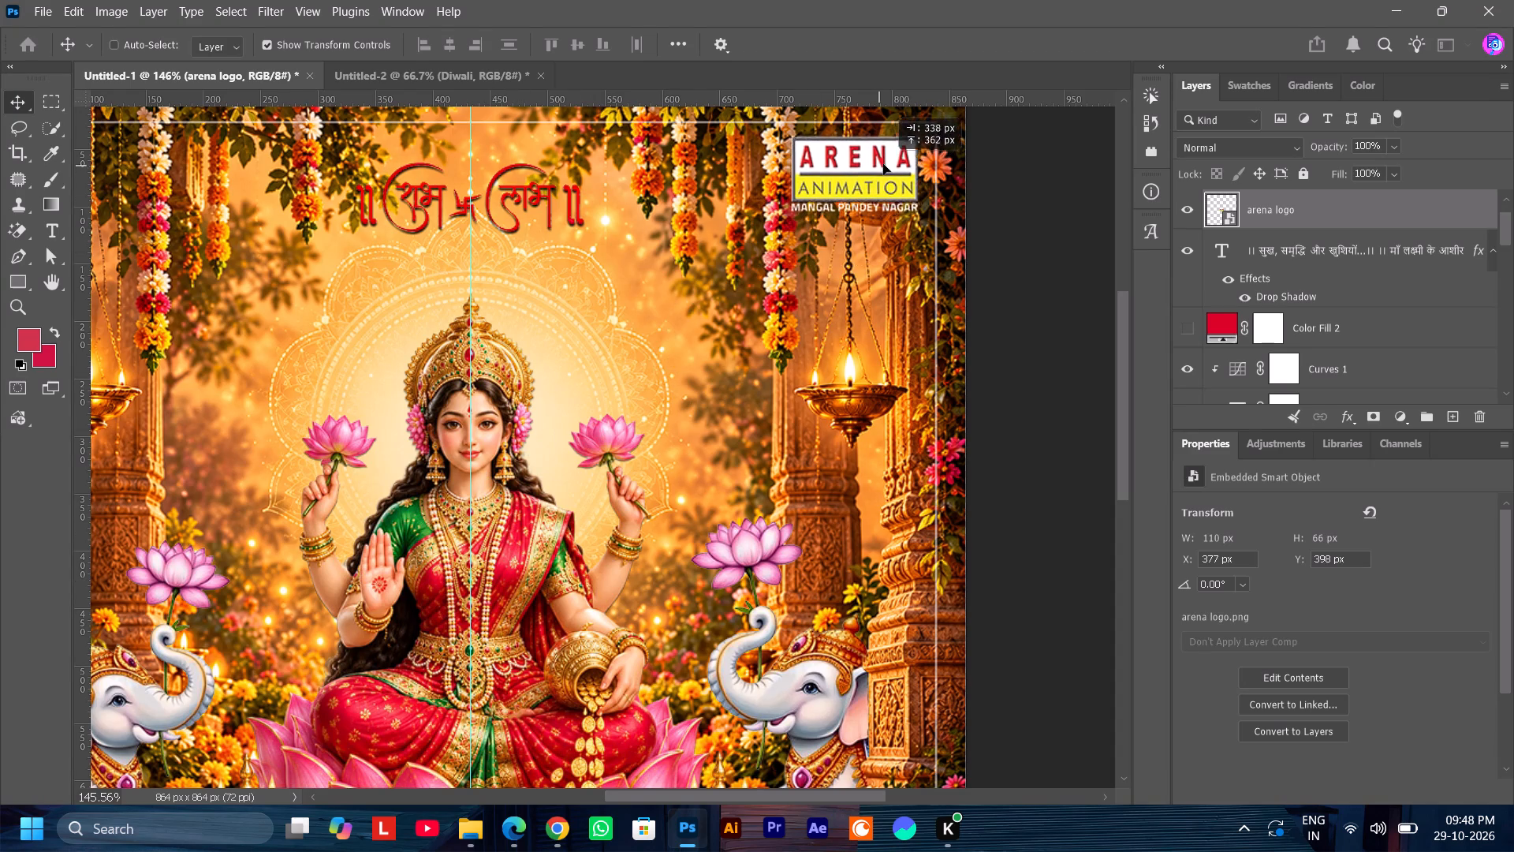
pyautogui.moveTo(883, 164); pyautogui.dragTo(897, 155)
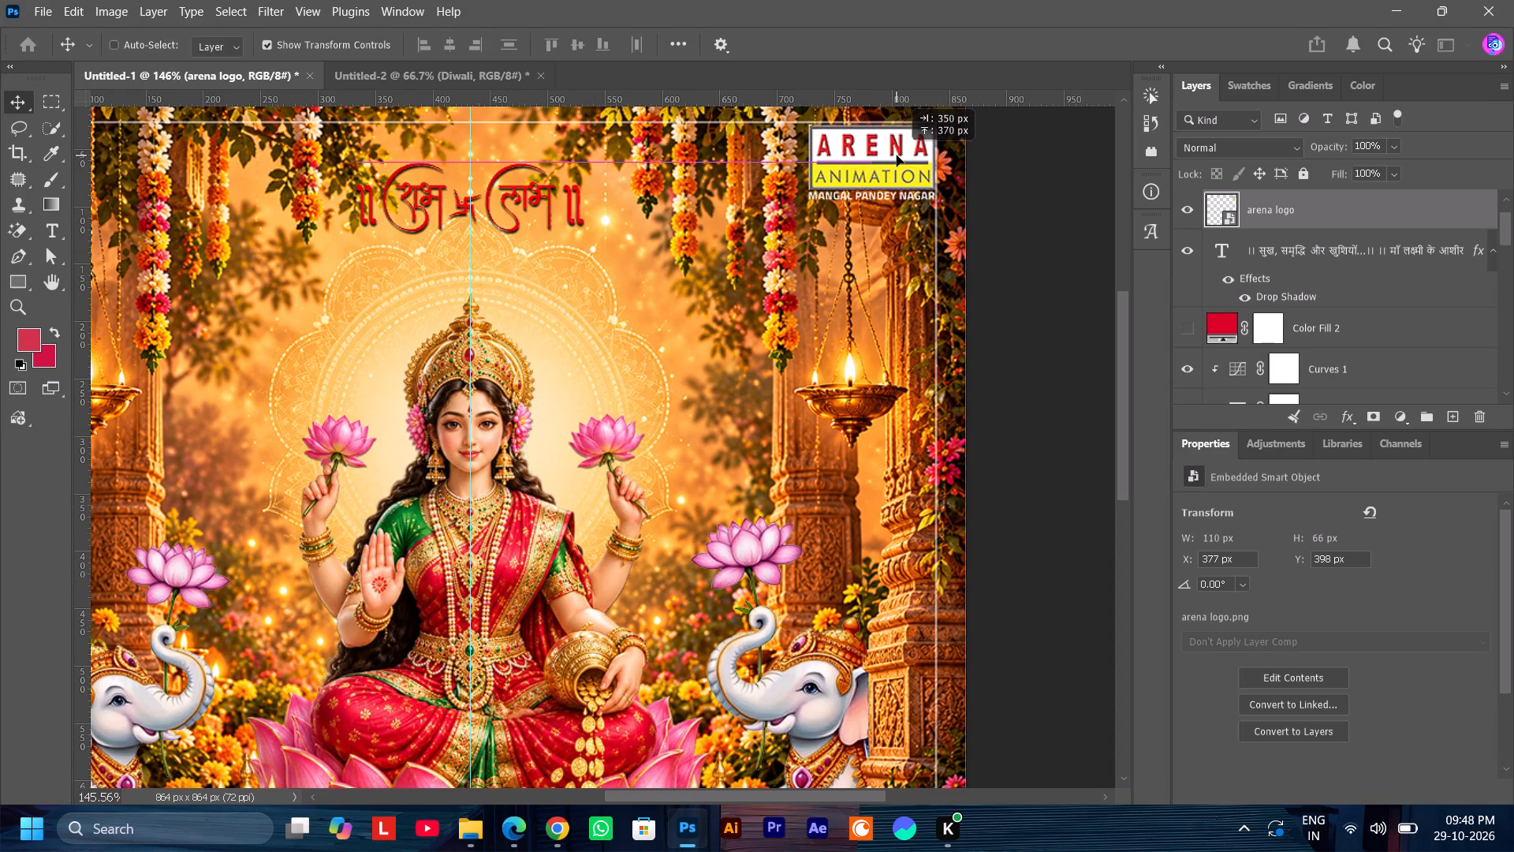
pyautogui.moveTo(897, 155); pyautogui.dragTo(899, 153)
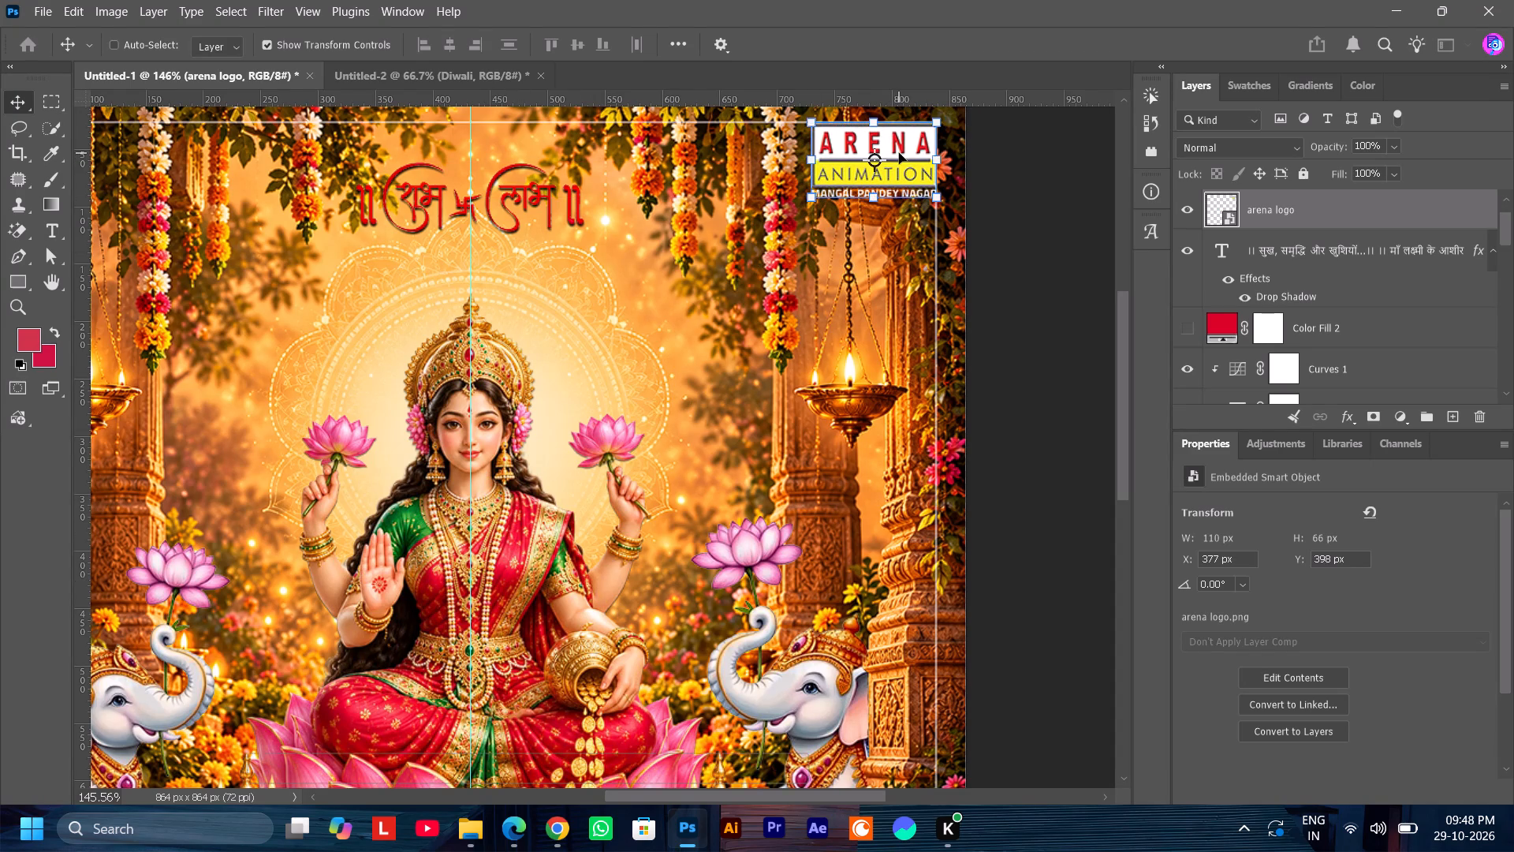
# Switch the selection from the logo to the Color Fill 2 layer mask and review the whole poster composition.
pyautogui.keyDown('alt'); pyautogui.scroll(-5, 785, 379); pyautogui.keyUp('alt')
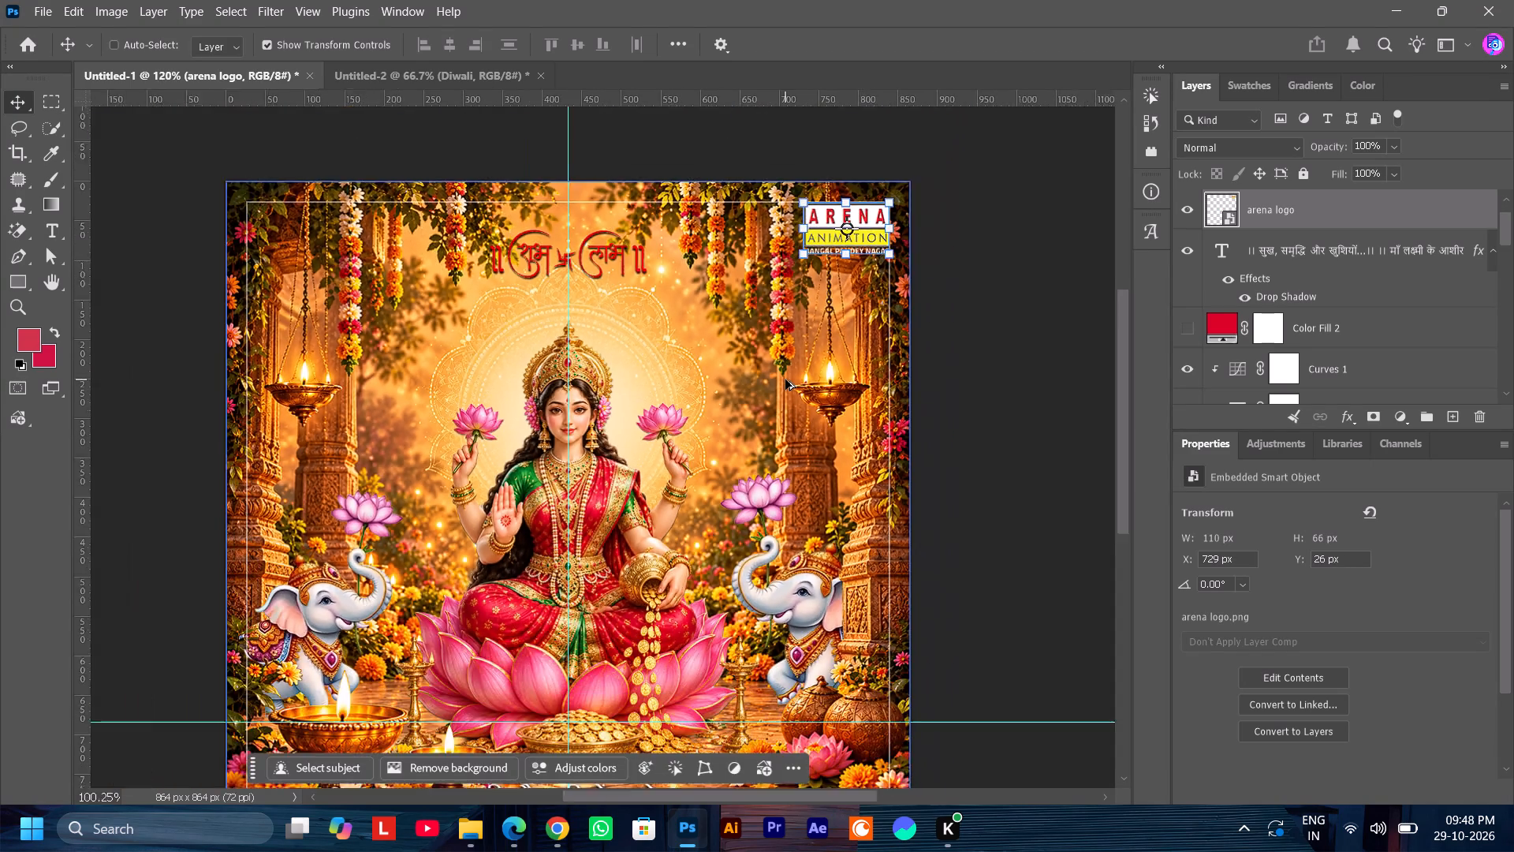
pyautogui.keyDown('alt'); pyautogui.scroll(-4, 785, 379); pyautogui.keyUp('alt')
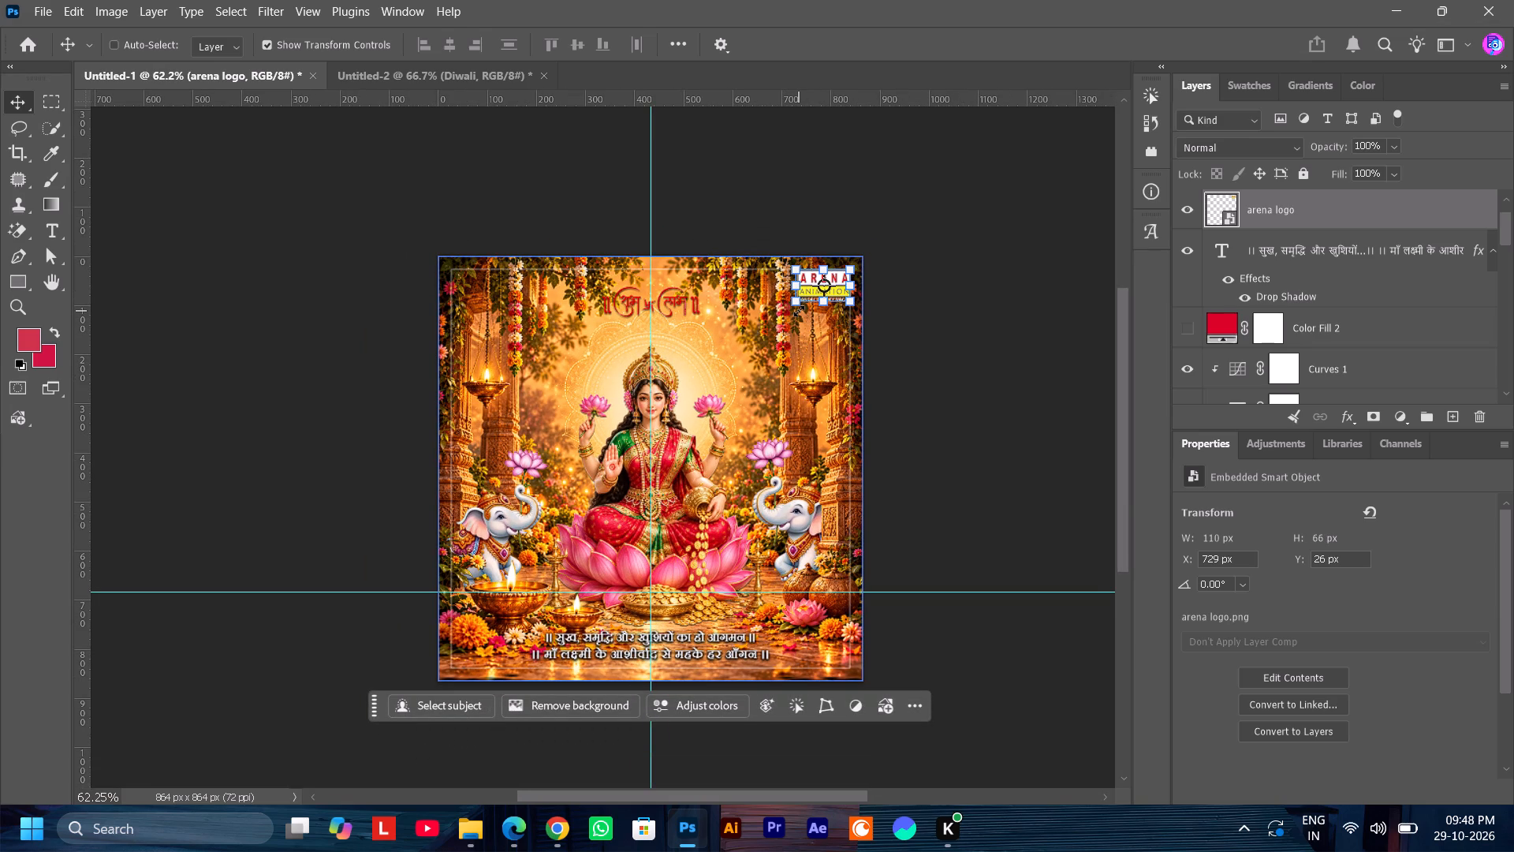
pyautogui.click(1278, 331)
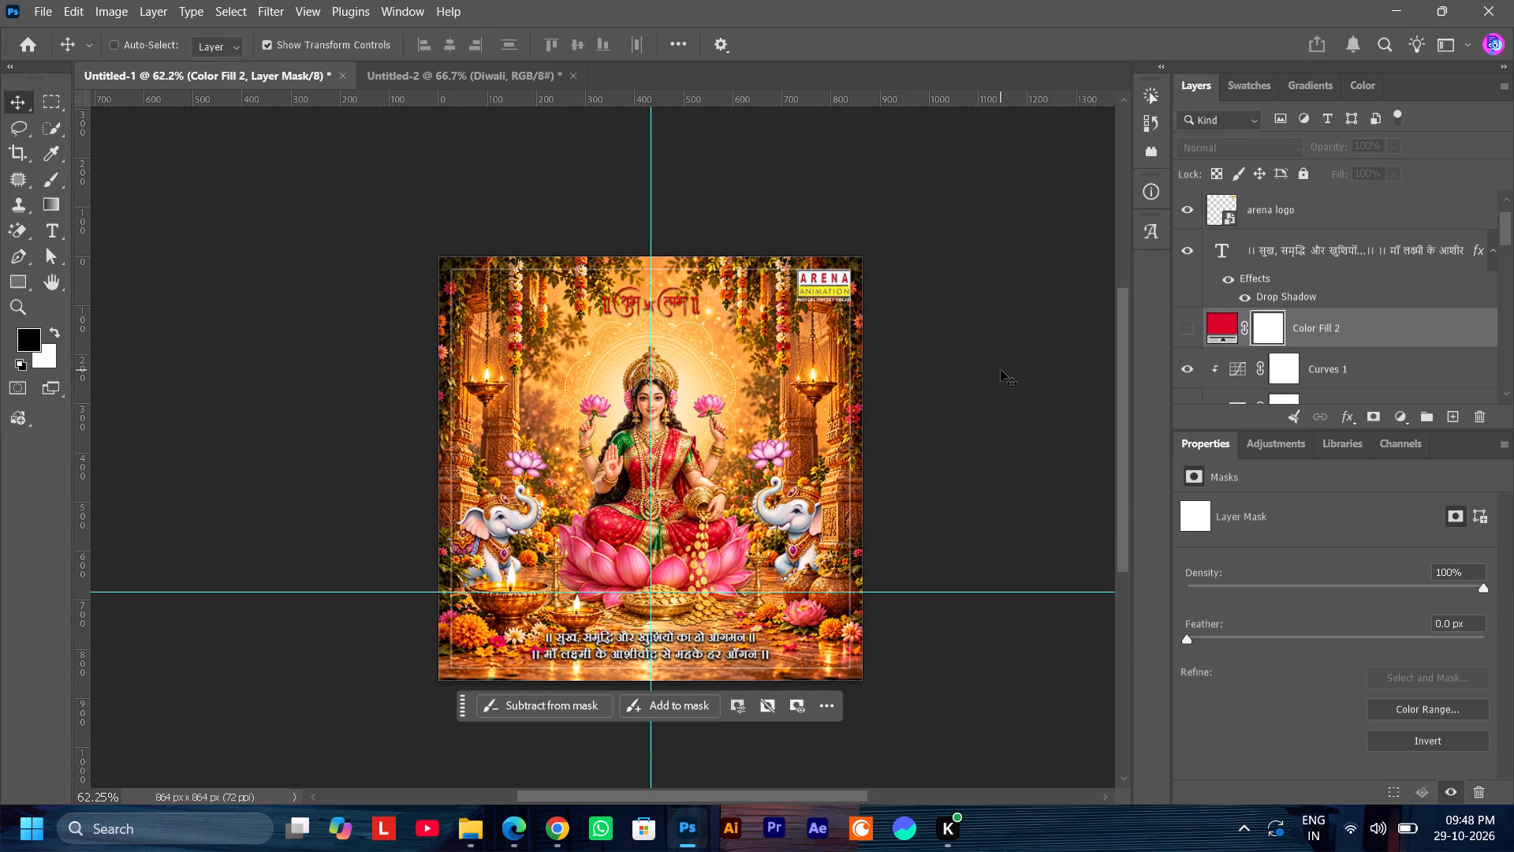
pyautogui.scroll(-3, 1001, 370)
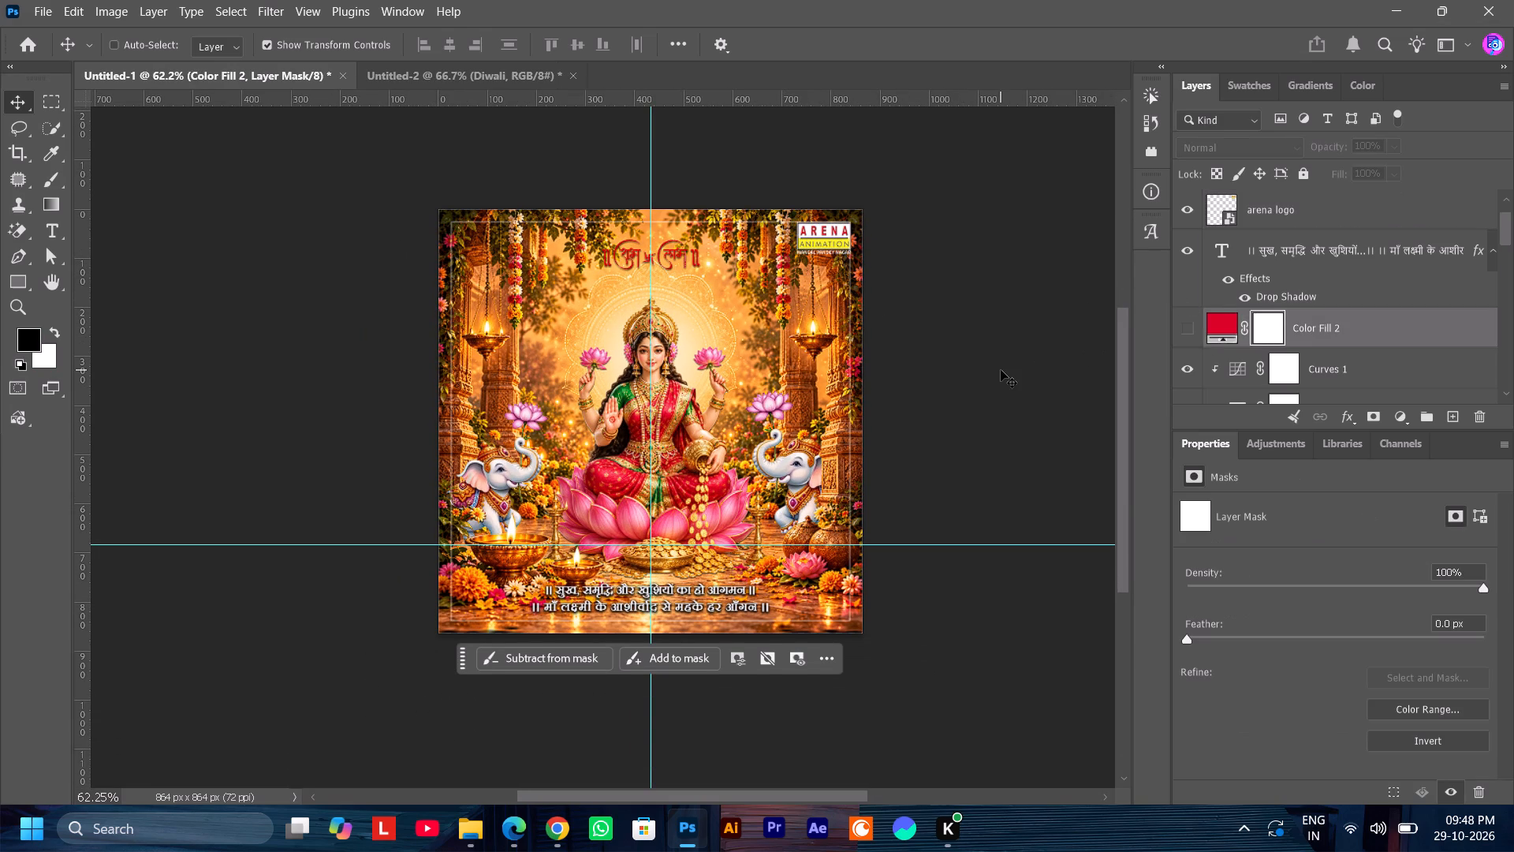
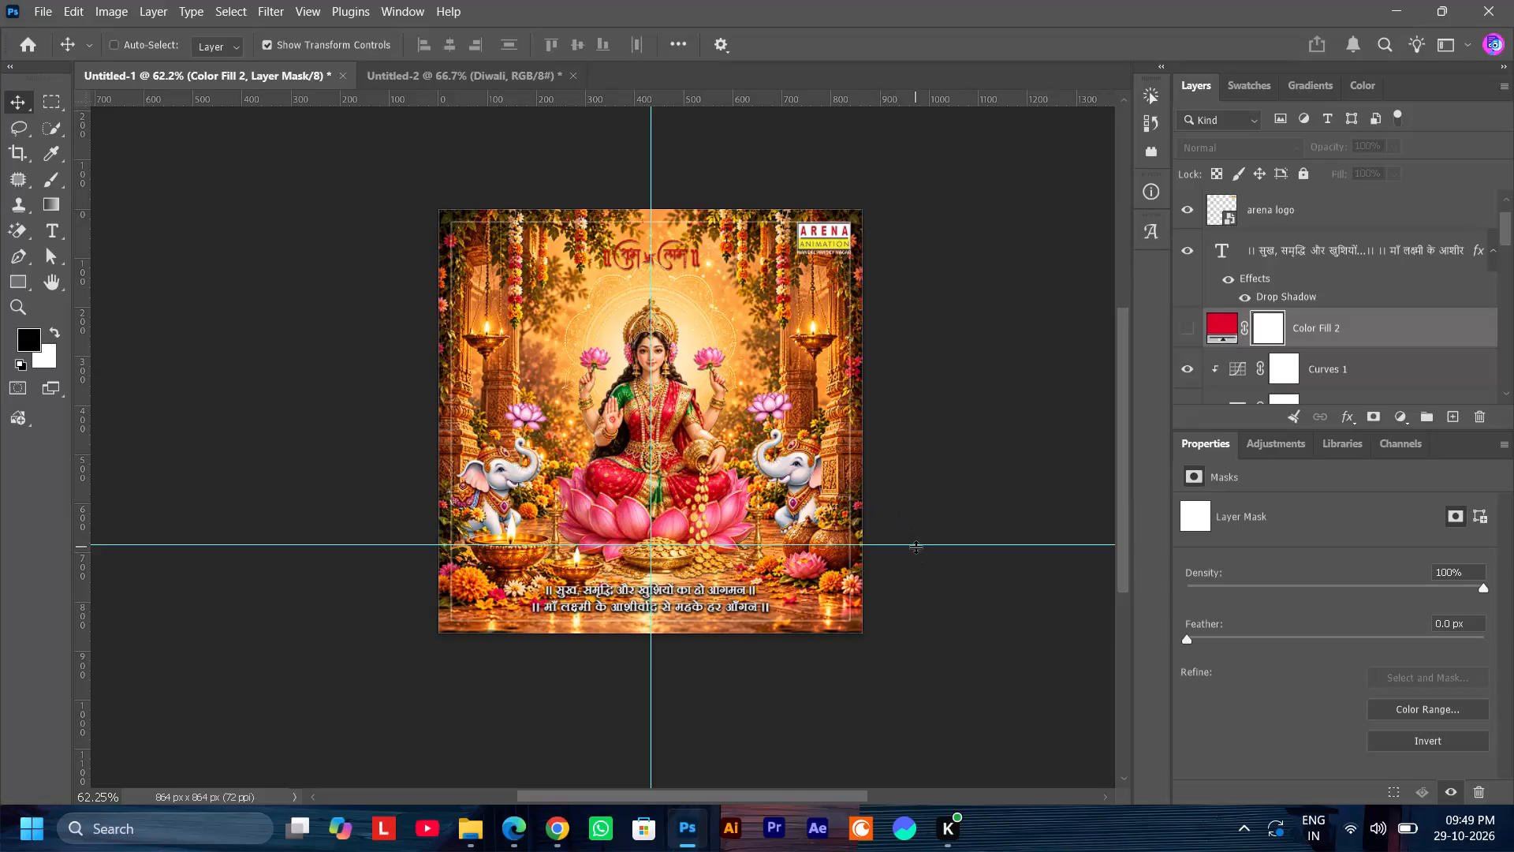
# Remove the horizontal and vertical guides from the poster canvas.
pyautogui.moveTo(915, 547); pyautogui.dragTo(916, 851)
pyautogui.moveTo(651, 699); pyautogui.dragTo(1341, 666)
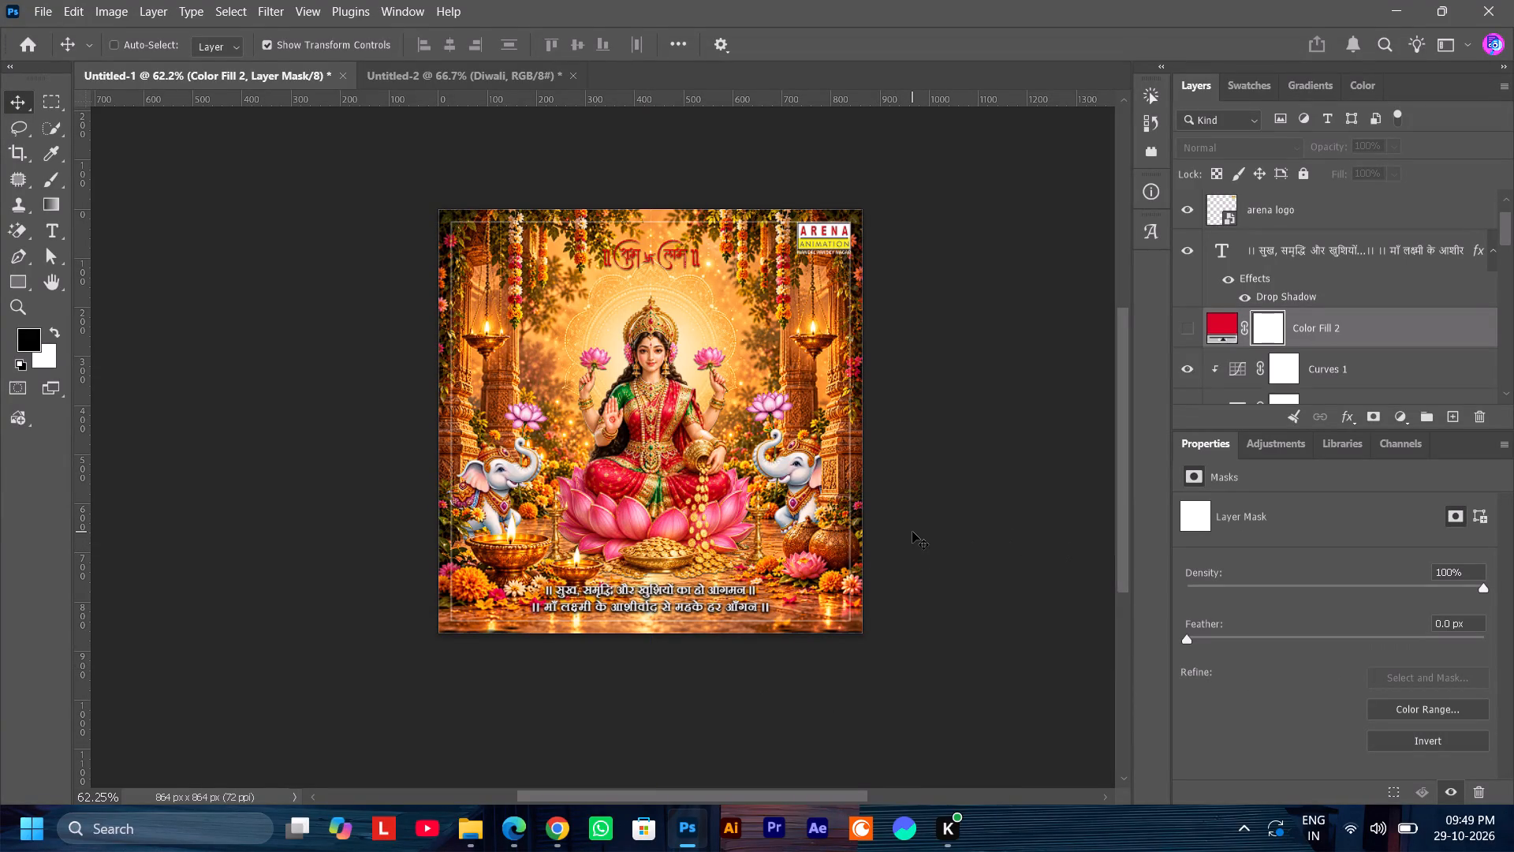
# Set the opacity of the white border layer, Rectangle 1, to 60%.
pyautogui.keyDown('alt'); pyautogui.scroll(6, 898, 509); pyautogui.keyUp('alt')
pyautogui.keyDown('alt'); pyautogui.scroll(-1, 898, 509); pyautogui.keyUp('alt')
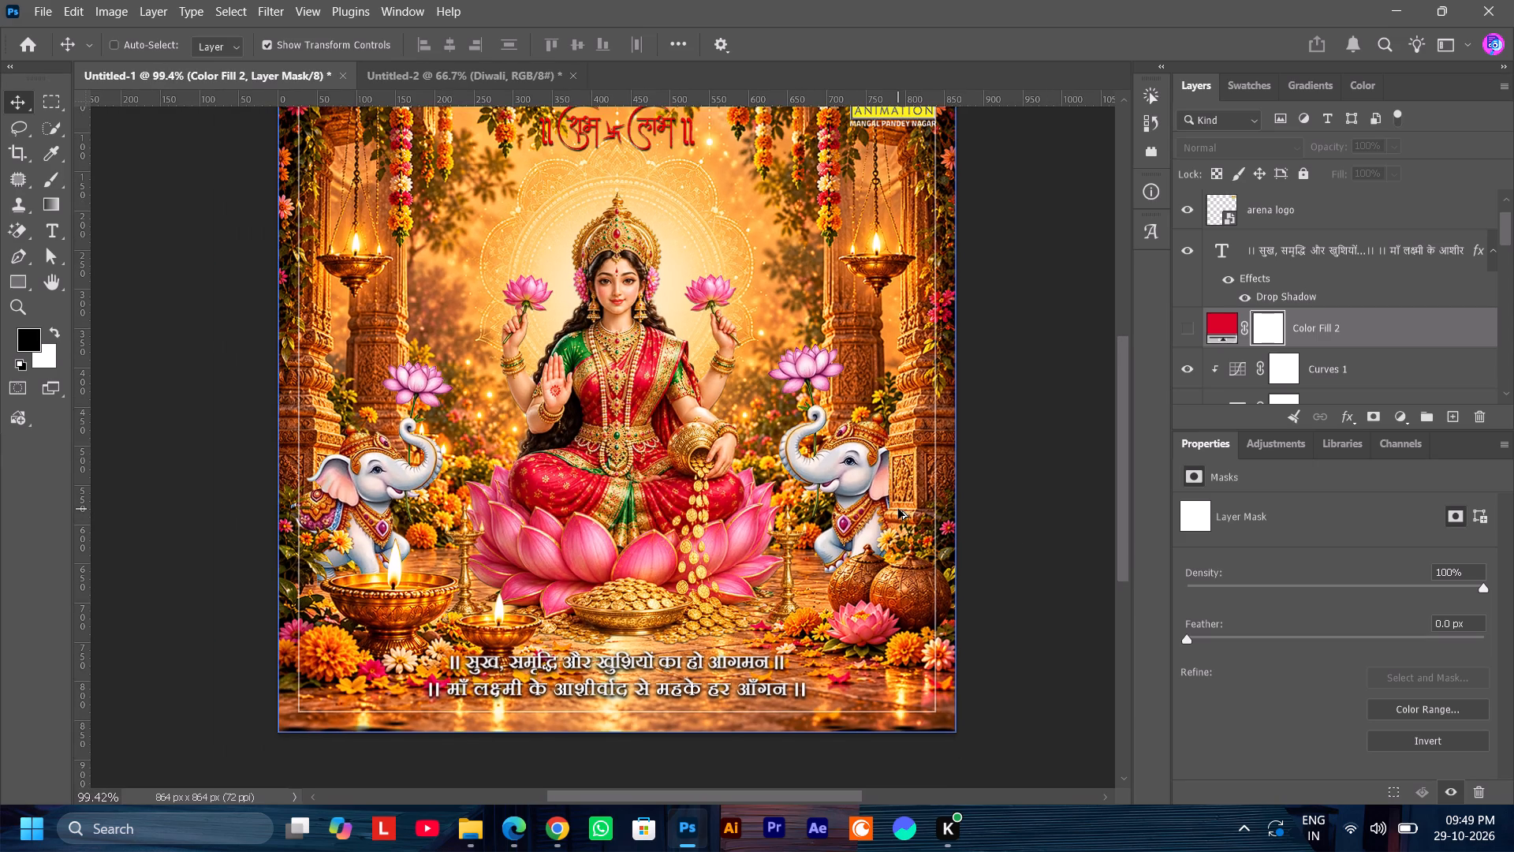
pyautogui.keyDown('alt'); pyautogui.scroll(-1, 898, 509); pyautogui.keyUp('alt')
pyautogui.click(1335, 209)
pyautogui.scroll(3, 1316, 266)
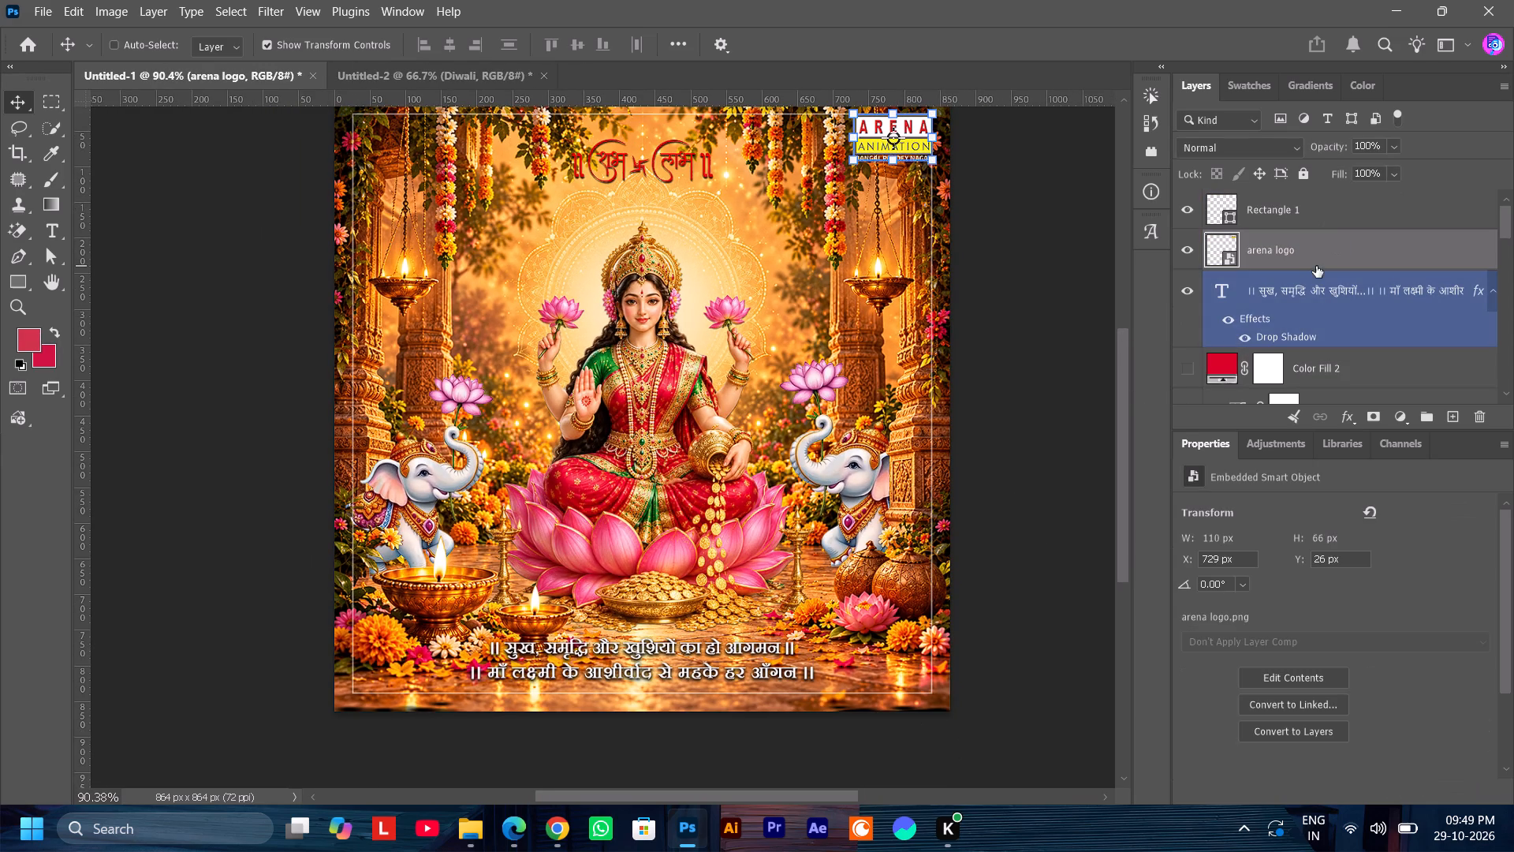
pyautogui.click(1336, 211)
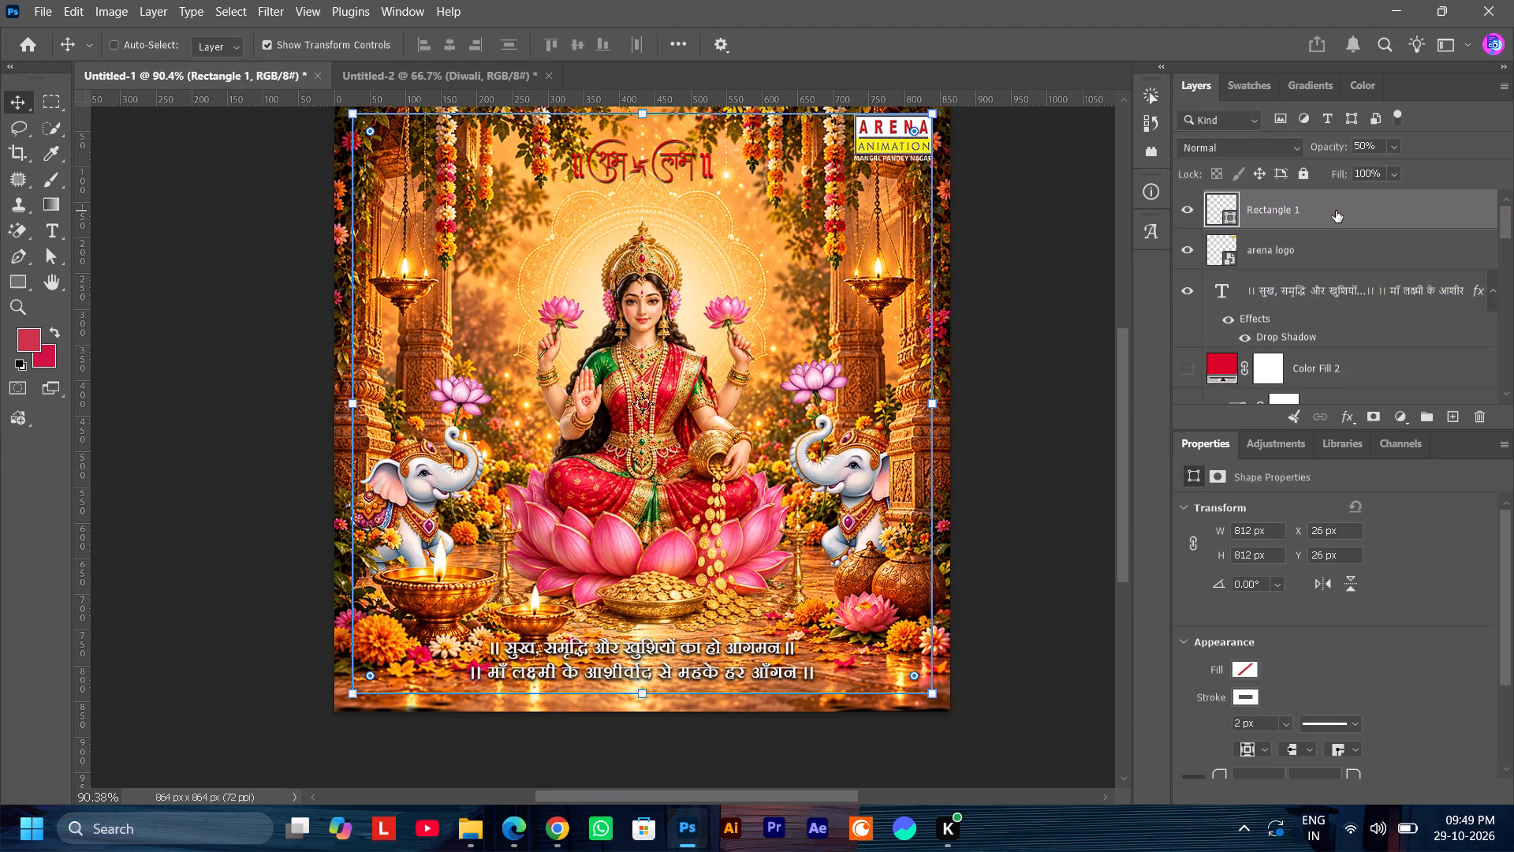
pyautogui.moveTo(1357, 144); pyautogui.dragTo(1350, 145)
pyautogui.moveTo(1359, 150); pyautogui.dragTo(1336, 156)
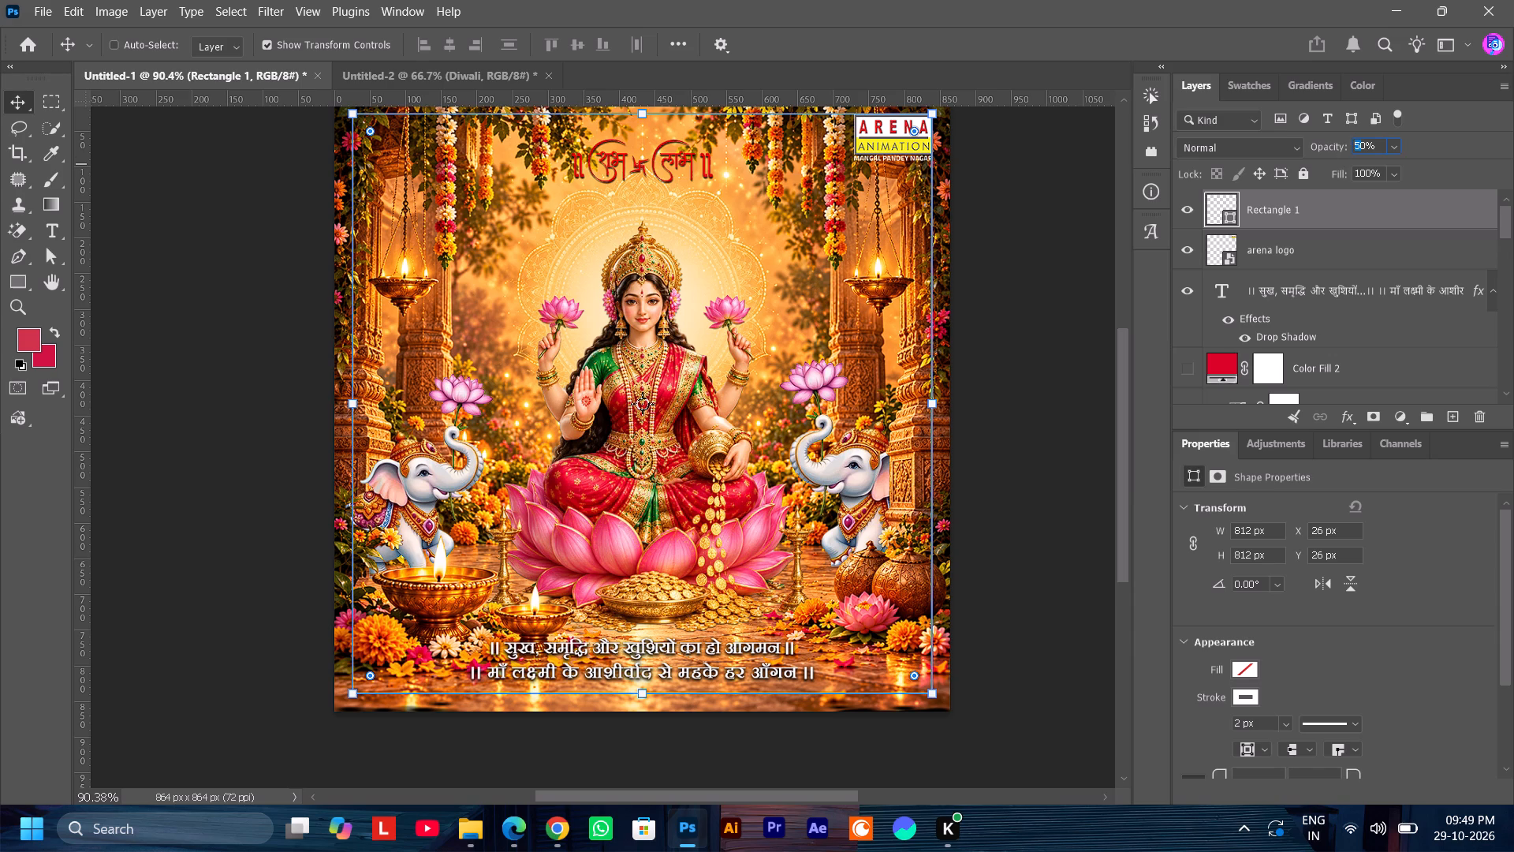
pyautogui.press('6')
pyautogui.press('Return')
# Switch the selection from the border to the arena logo layer and review the whole poster.
pyautogui.click(1334, 257)
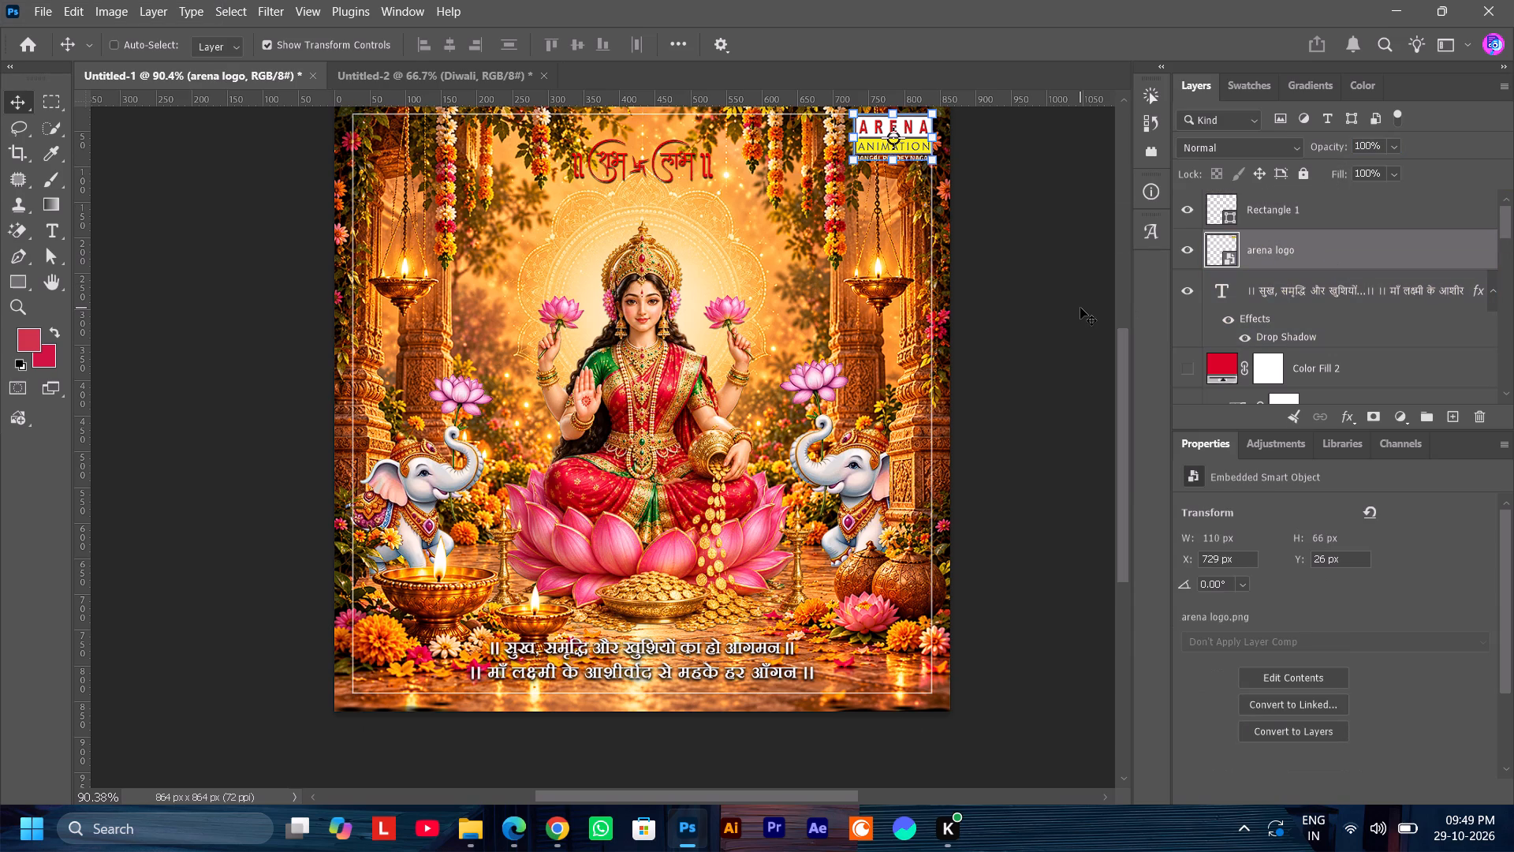
pyautogui.scroll(2, 1080, 308)
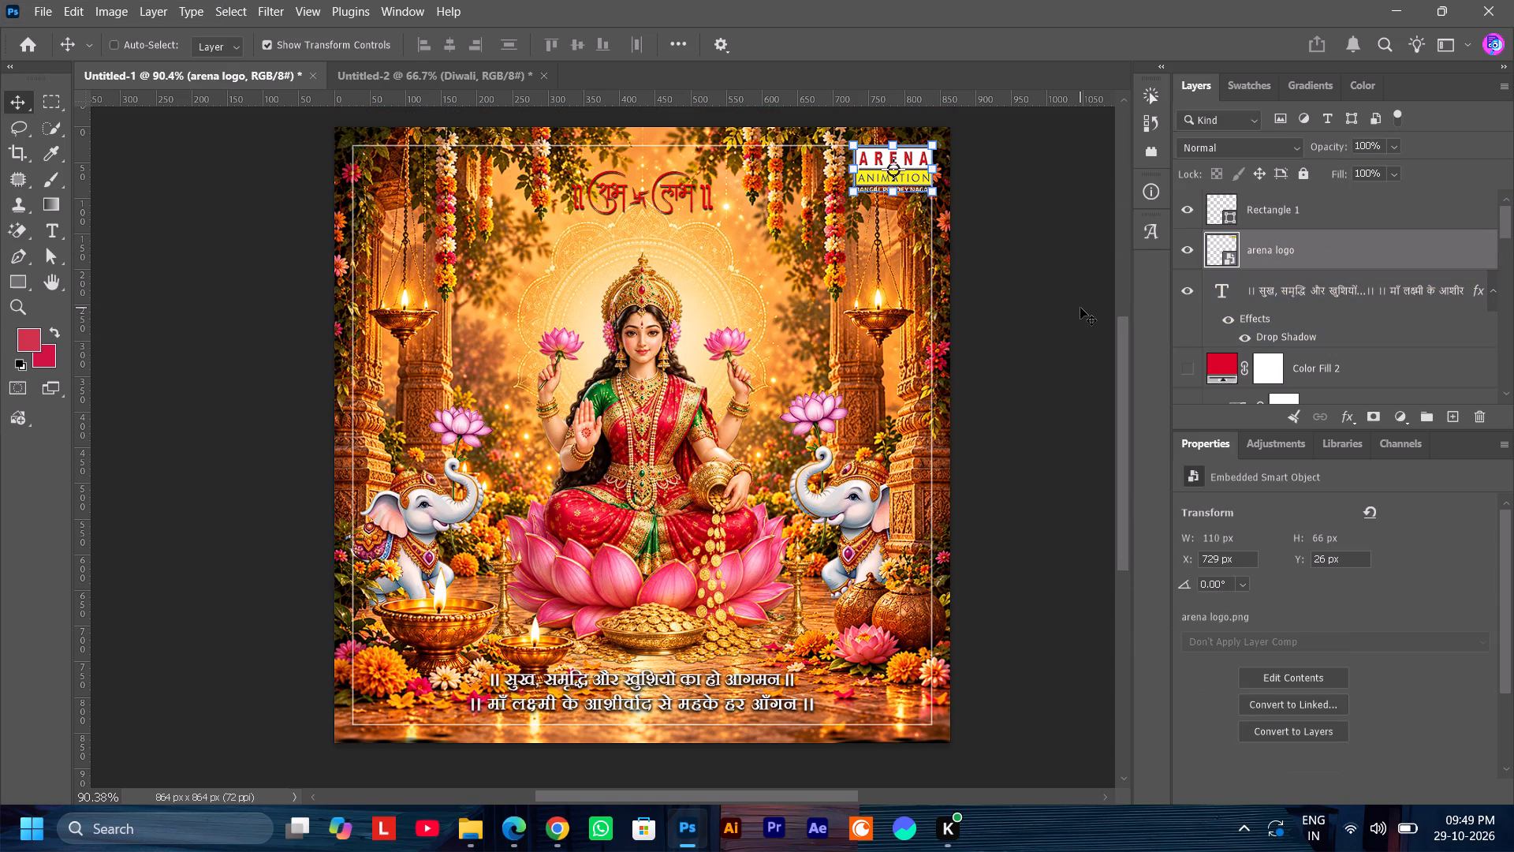